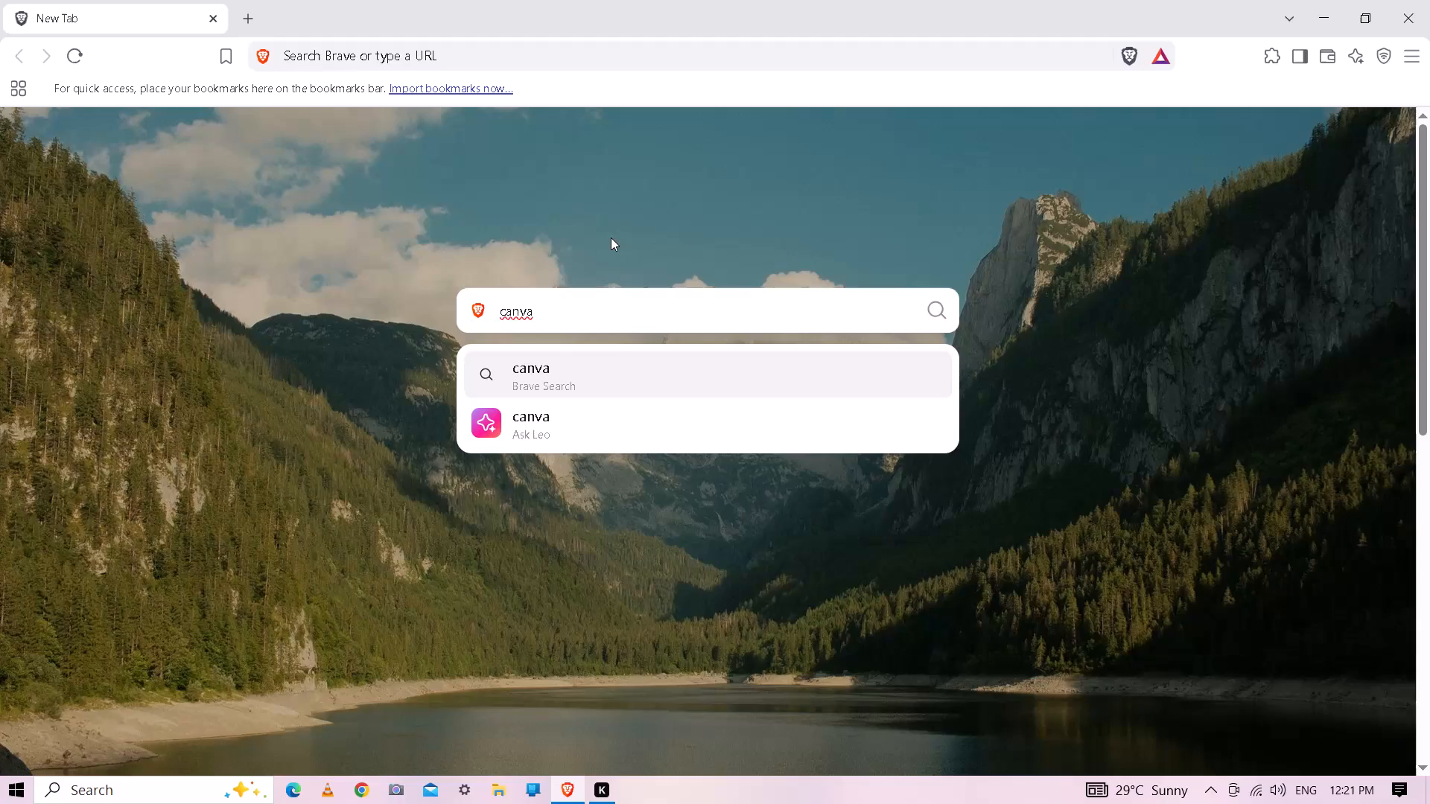
Run a Brave Search for "canva" from the new tab page.
{"action": "left_click", "coordinate": [615, 377]}
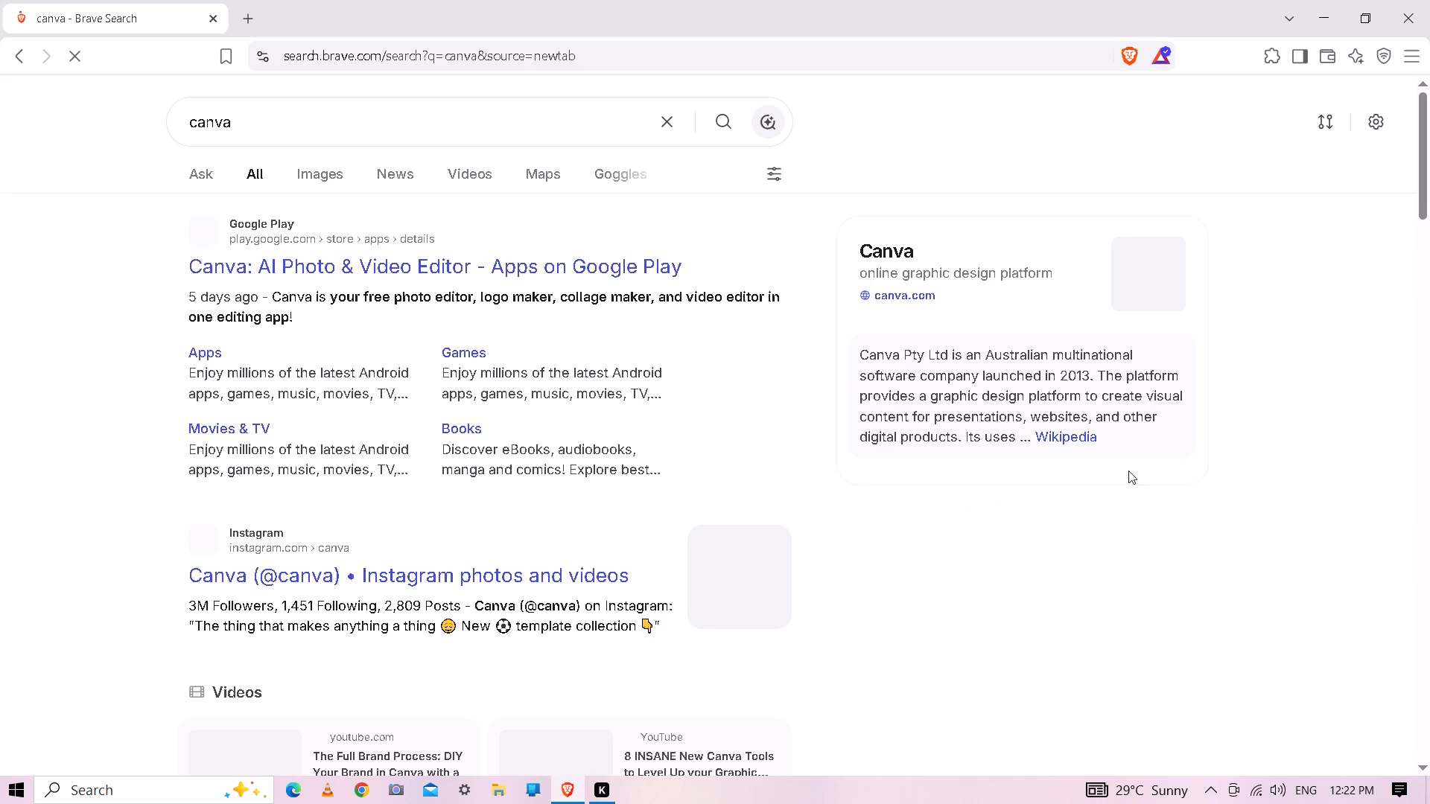
{"action": "left_click", "coordinate": [1280, 389]}
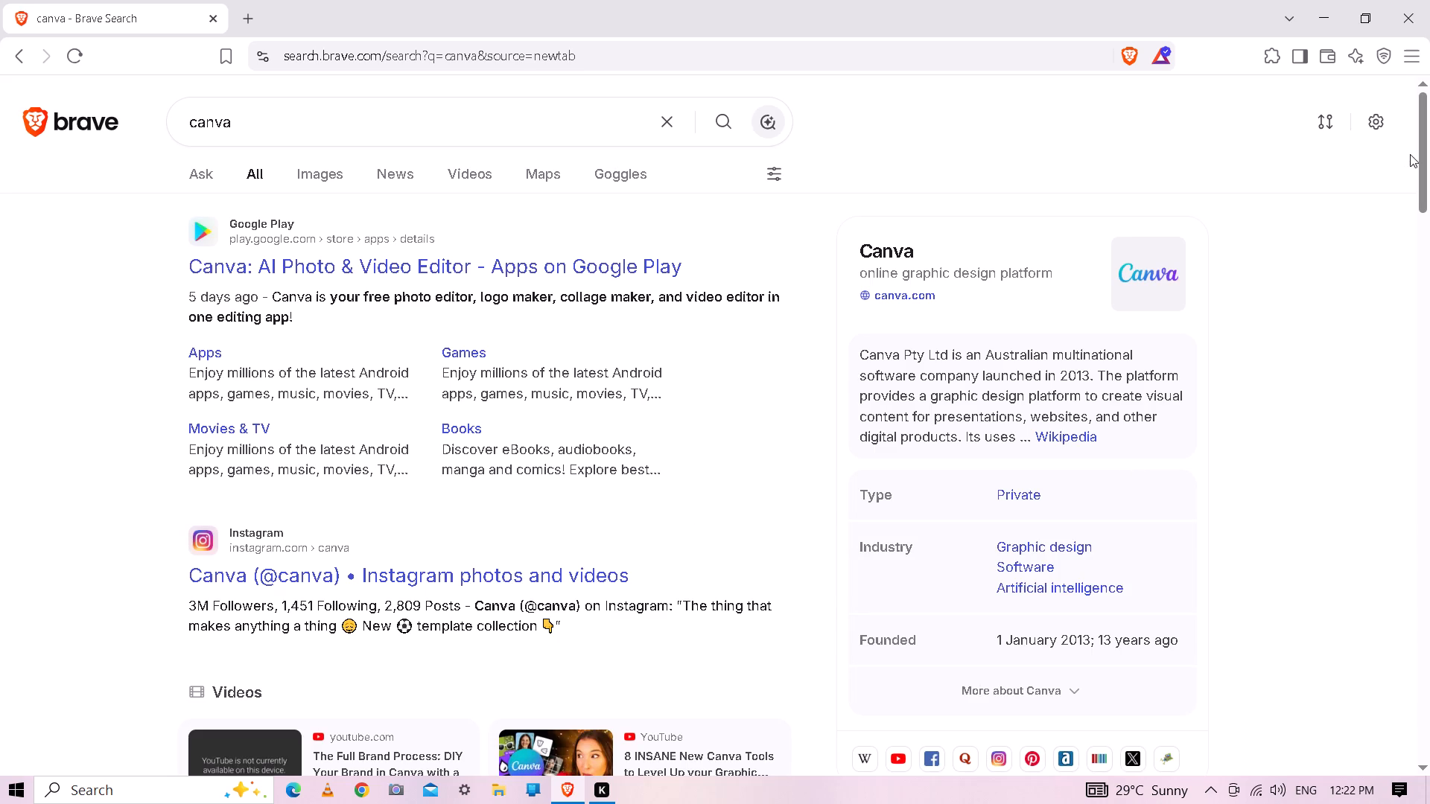
Open the canva.com search result "Explore Canva Features to Unlock Your Creativity".
{"action": "left_click_drag", "start_coordinate": [1425, 161], "coordinate": [1429, 236]}
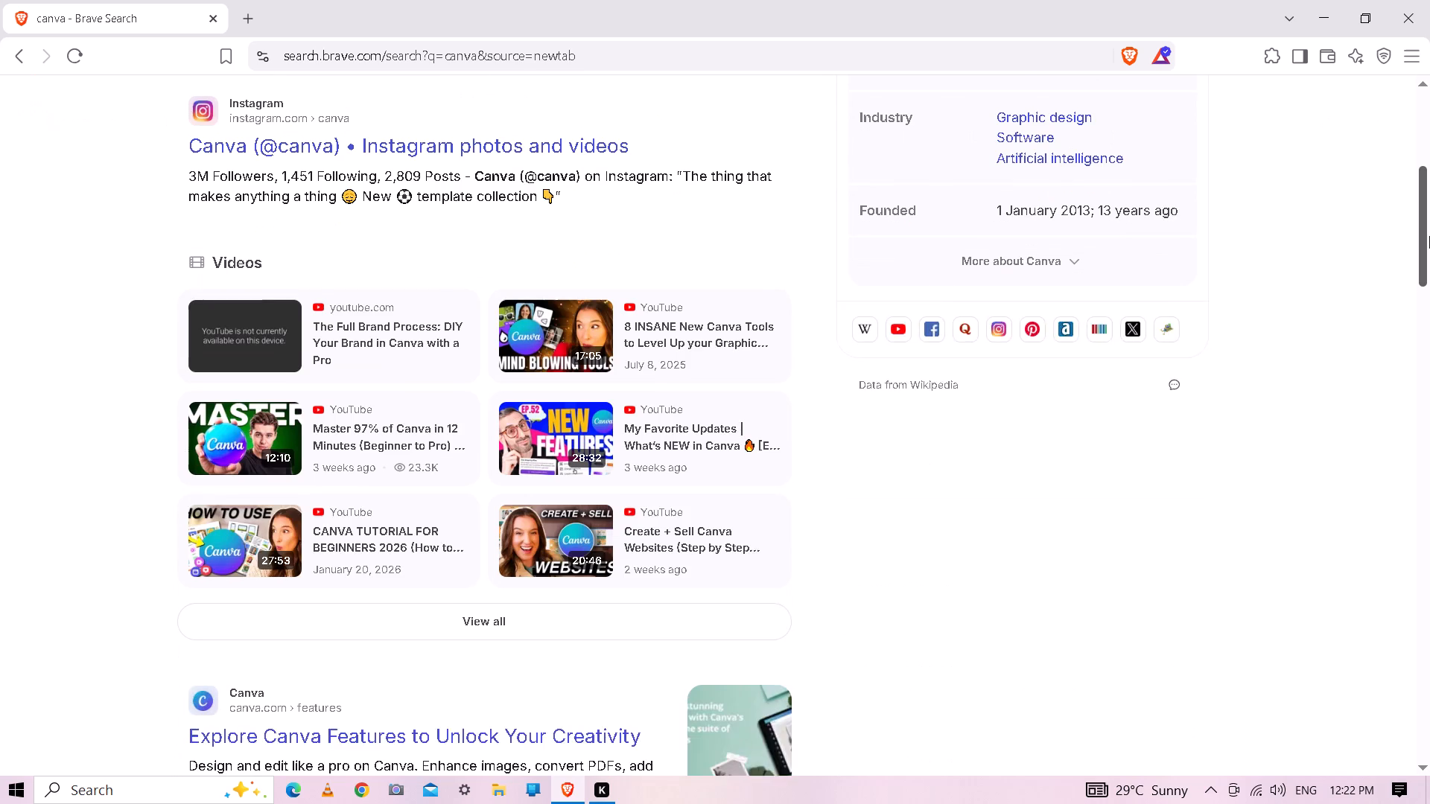
{"action": "left_click_drag", "start_coordinate": [1429, 236], "coordinate": [1429, 34]}
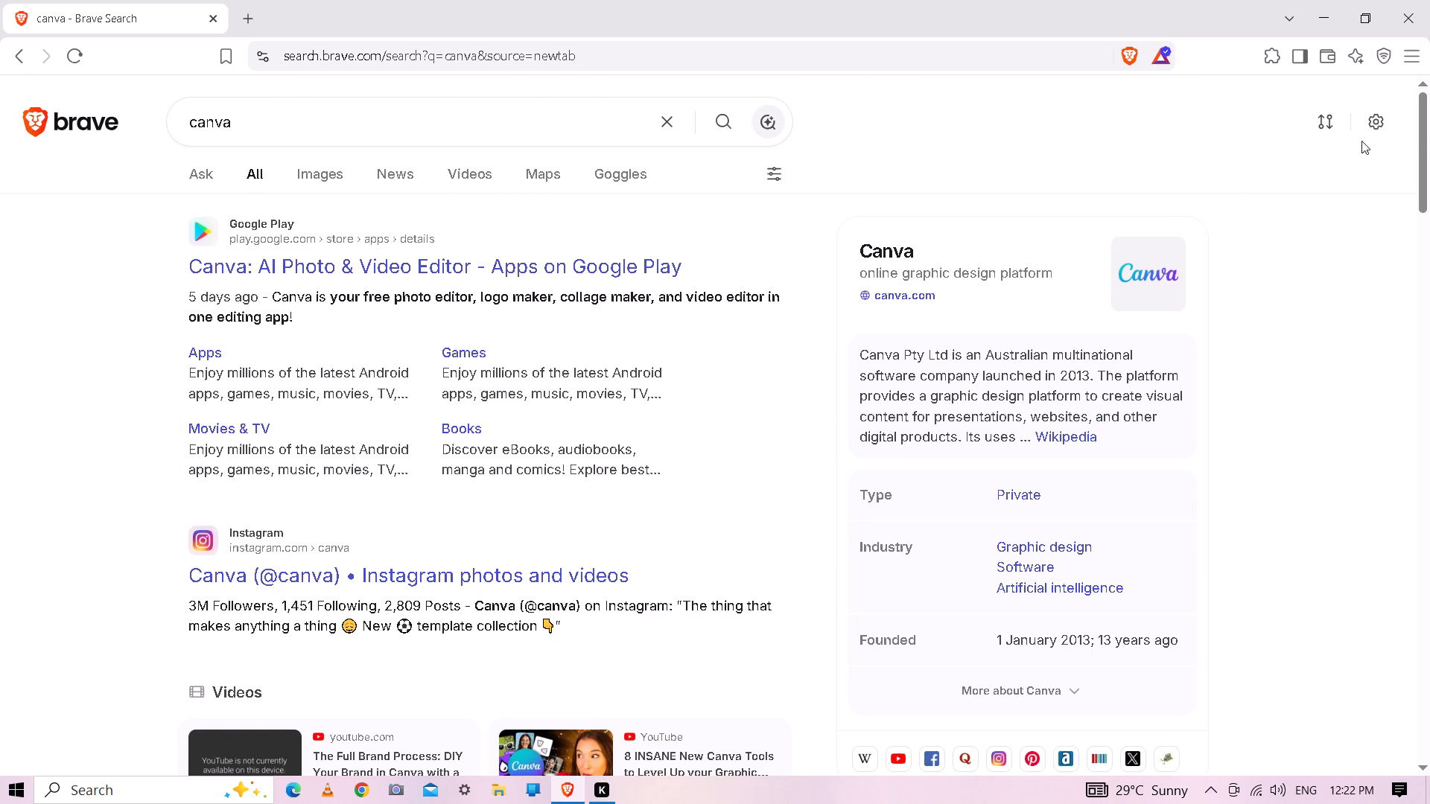
{"action": "left_click_drag", "start_coordinate": [1429, 135], "coordinate": [1423, 272]}
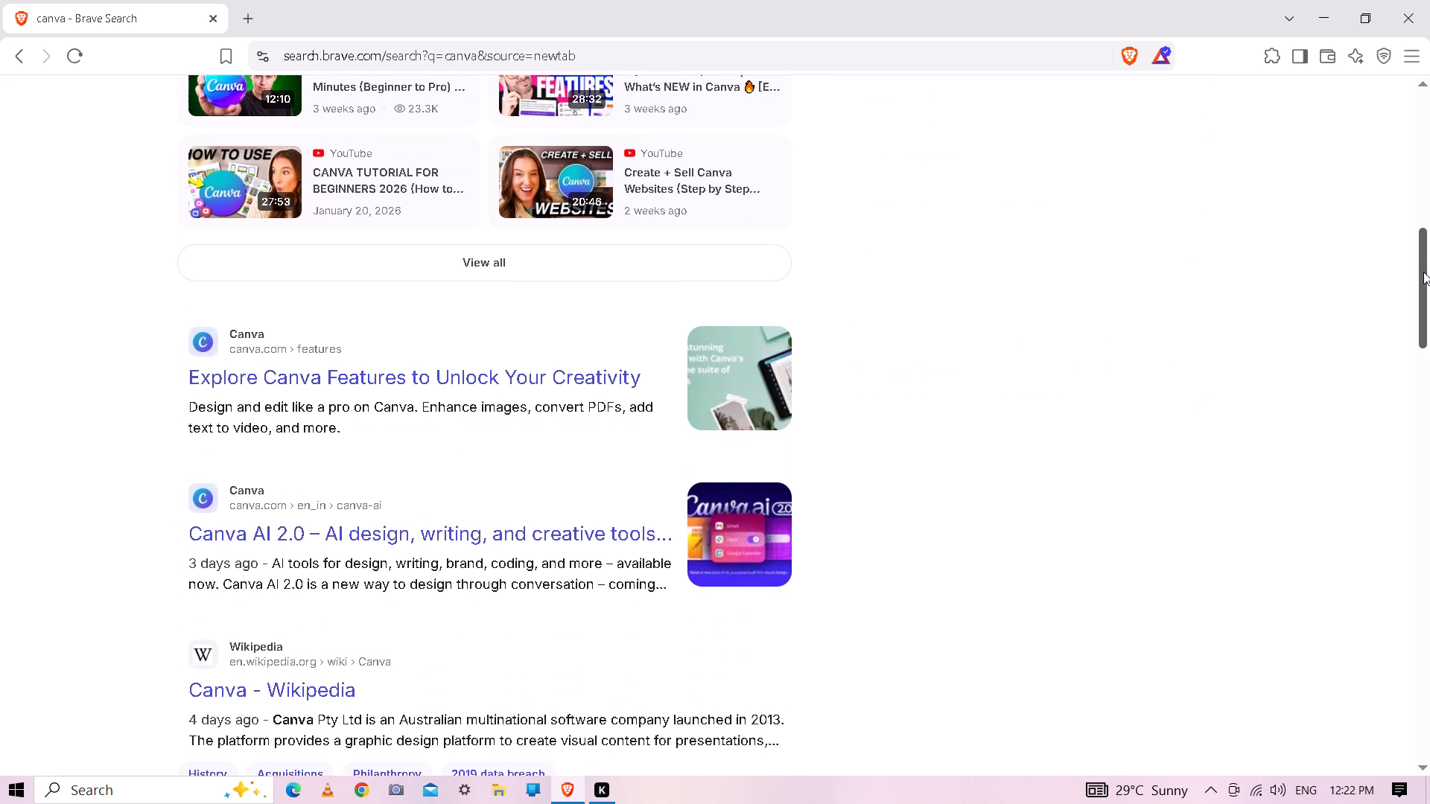
{"action": "left_click_drag", "start_coordinate": [1423, 272], "coordinate": [1423, 275]}
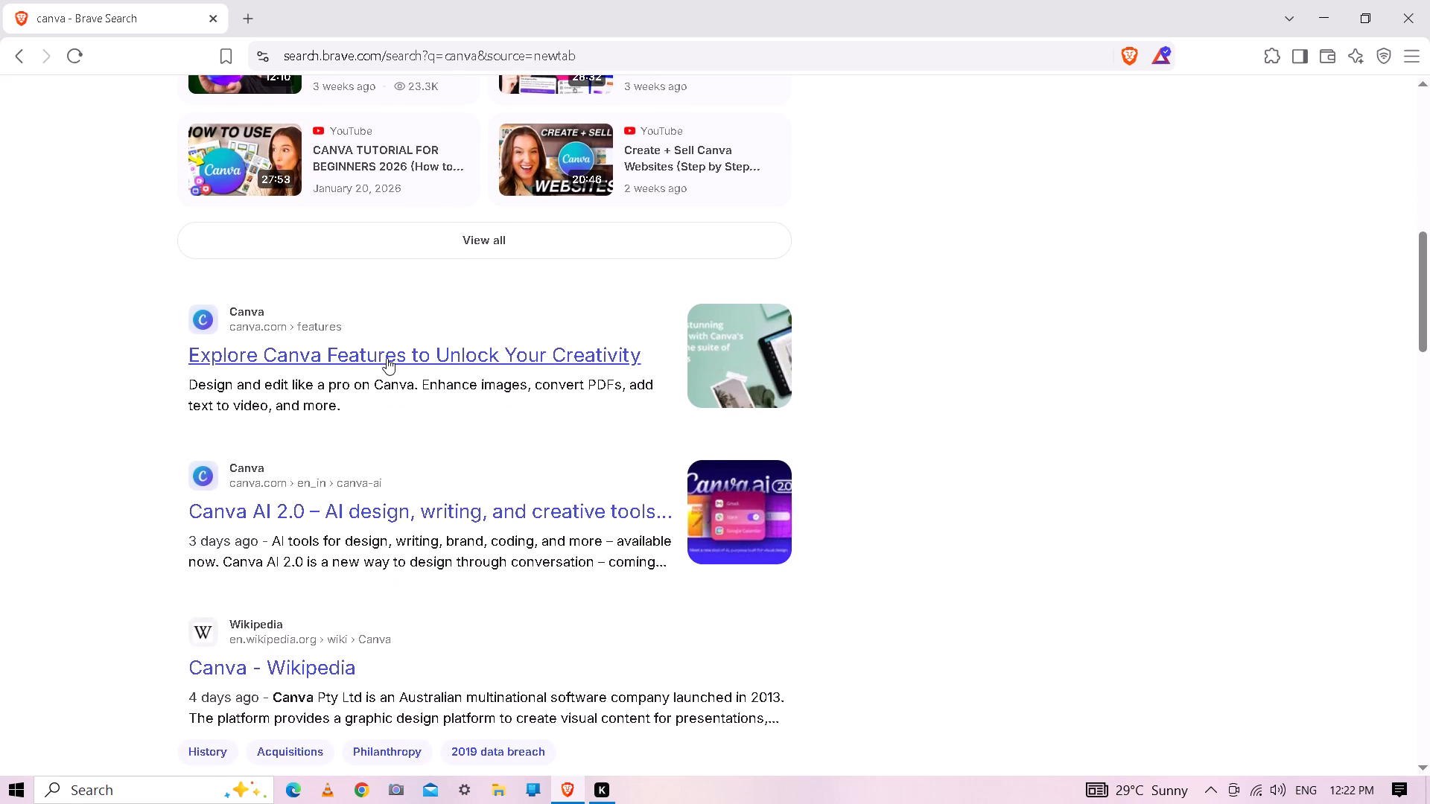
{"action": "left_click", "coordinate": [387, 358]}
{"action": "left_click", "coordinate": [1070, 331]}
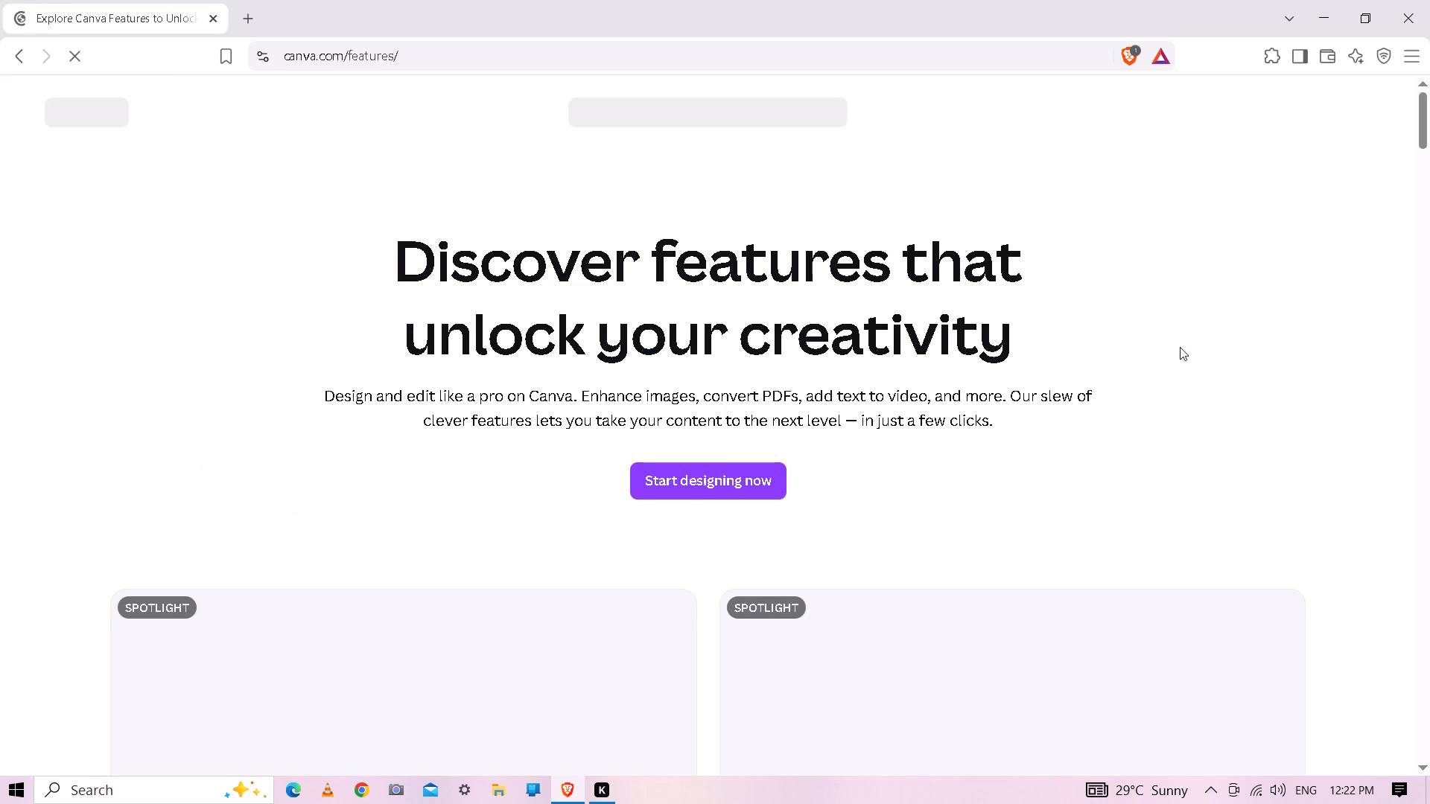
{"action": "left_click_drag", "start_coordinate": [1420, 130], "coordinate": [1421, 139]}
{"action": "left_click_drag", "start_coordinate": [1421, 139], "coordinate": [1425, 224]}
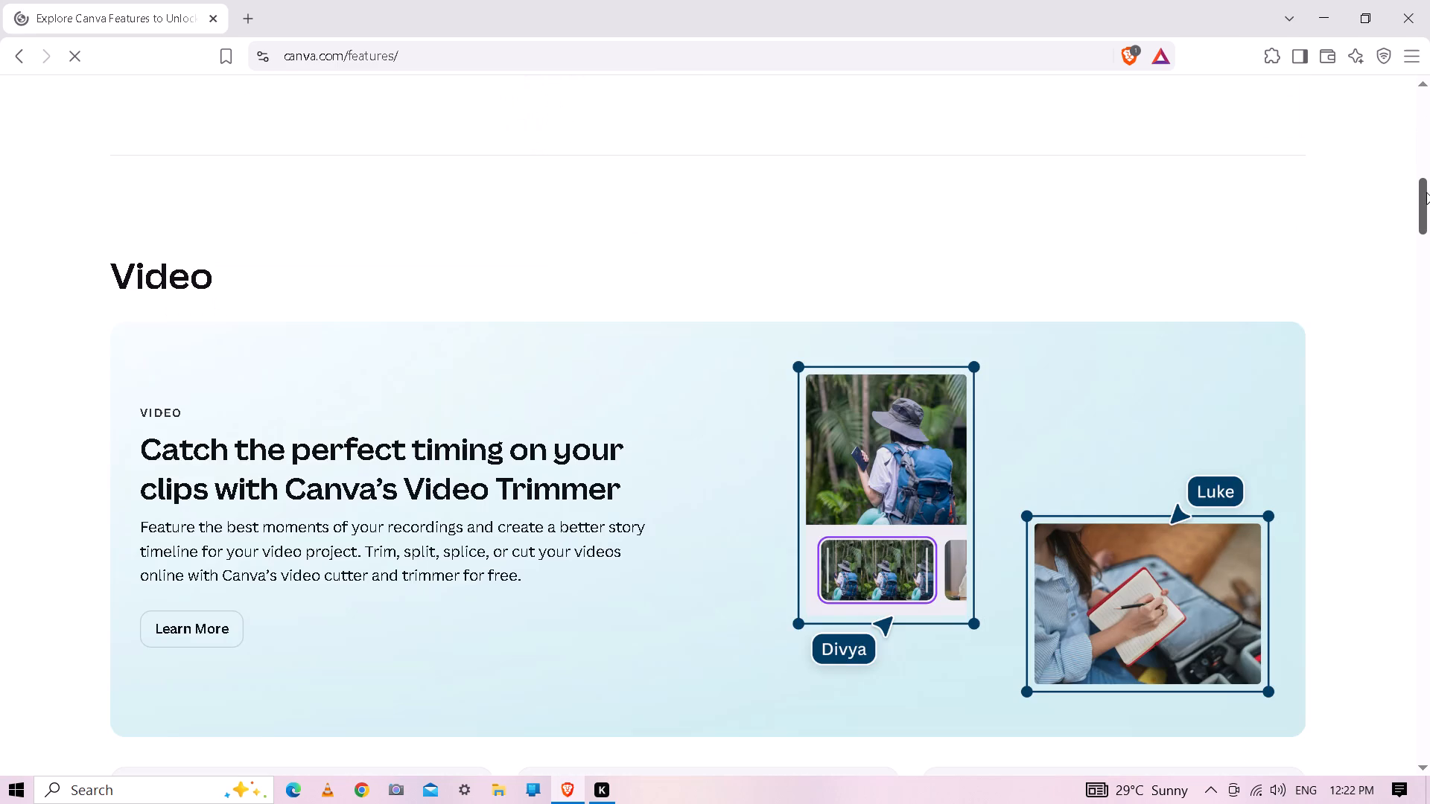
{"action": "left_click_drag", "start_coordinate": [1426, 192], "coordinate": [1429, 0]}
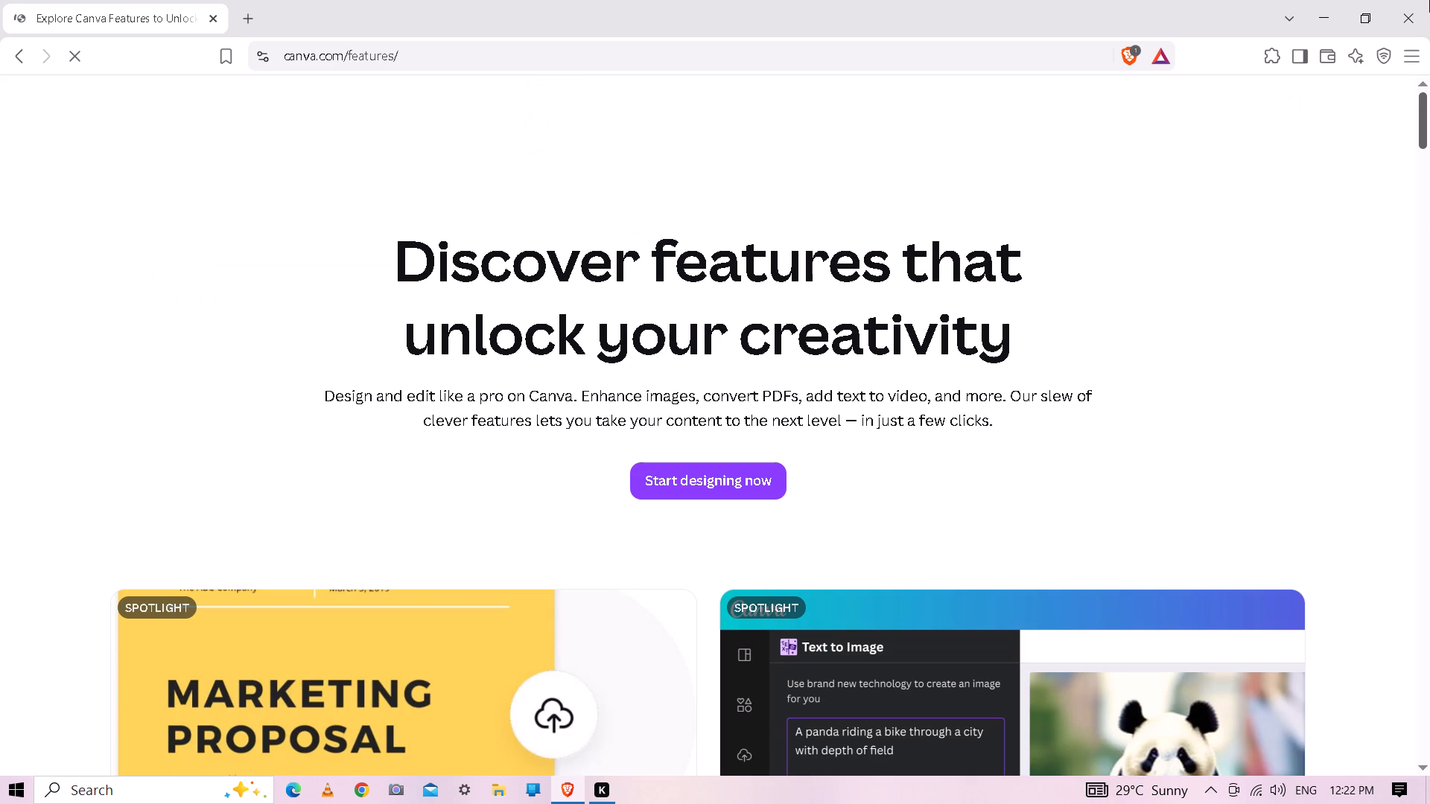
{"action": "left_click_drag", "start_coordinate": [1429, 0], "coordinate": [1411, 112]}
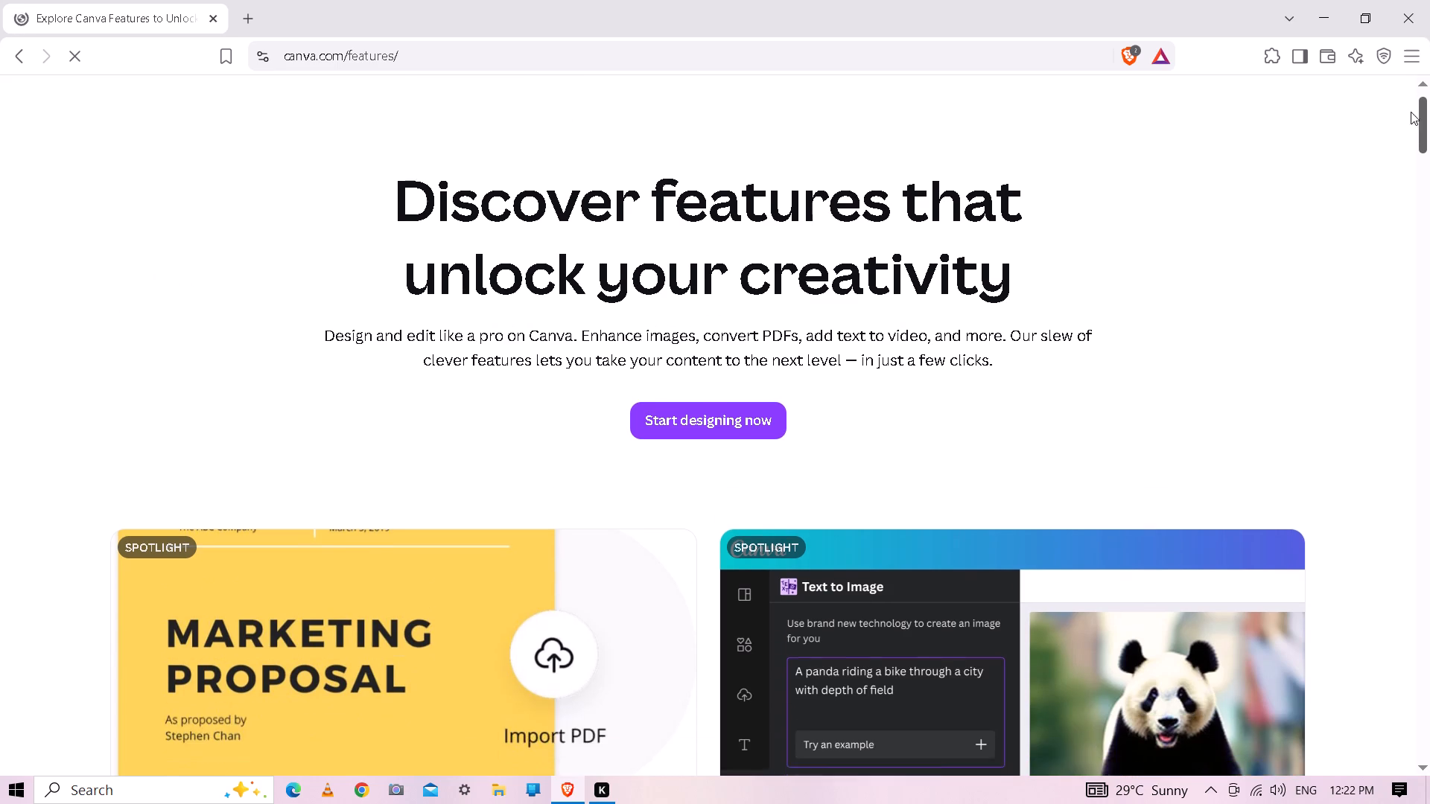
{"action": "left_click_drag", "start_coordinate": [1411, 112], "coordinate": [1429, 77]}
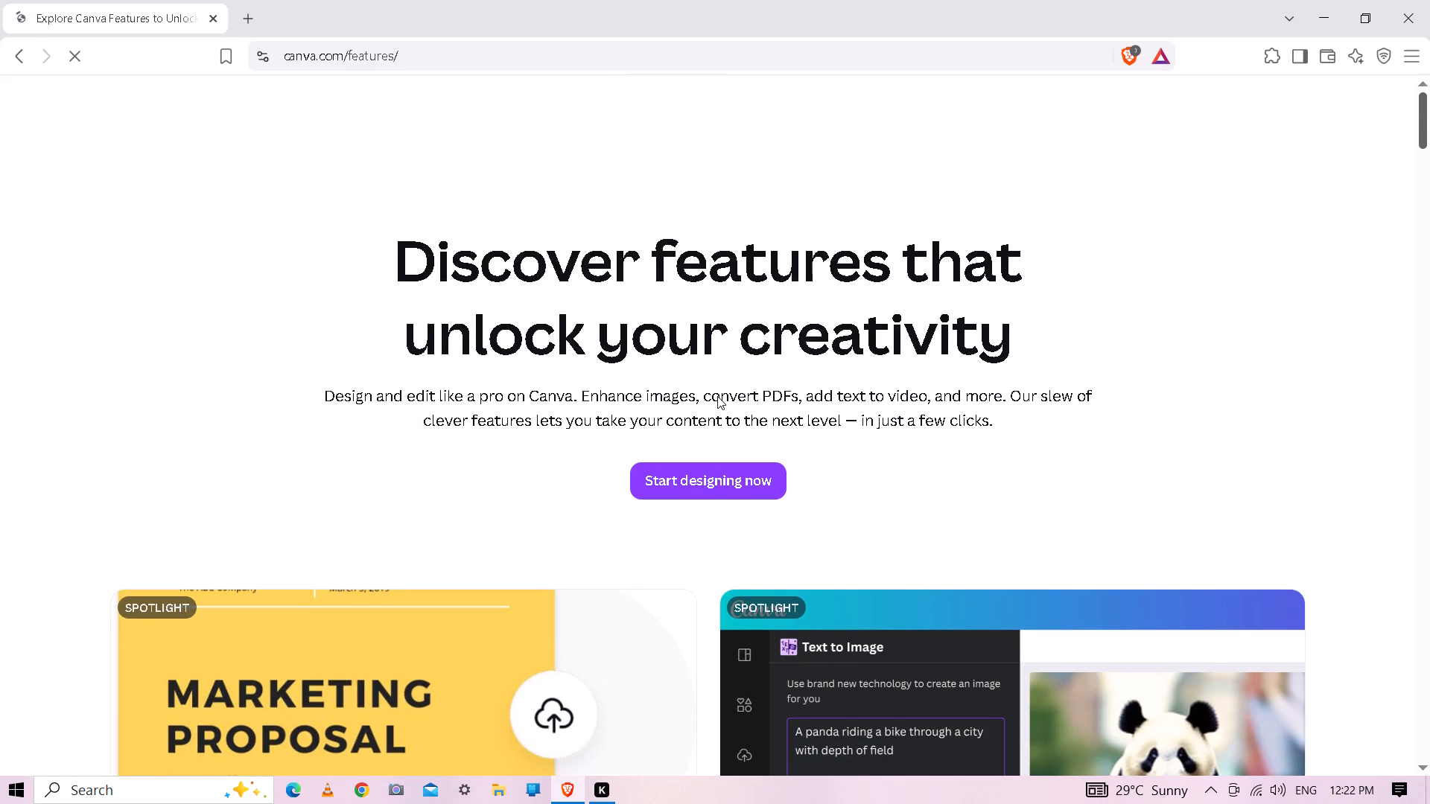
{"action": "left_click", "coordinate": [1052, 506]}
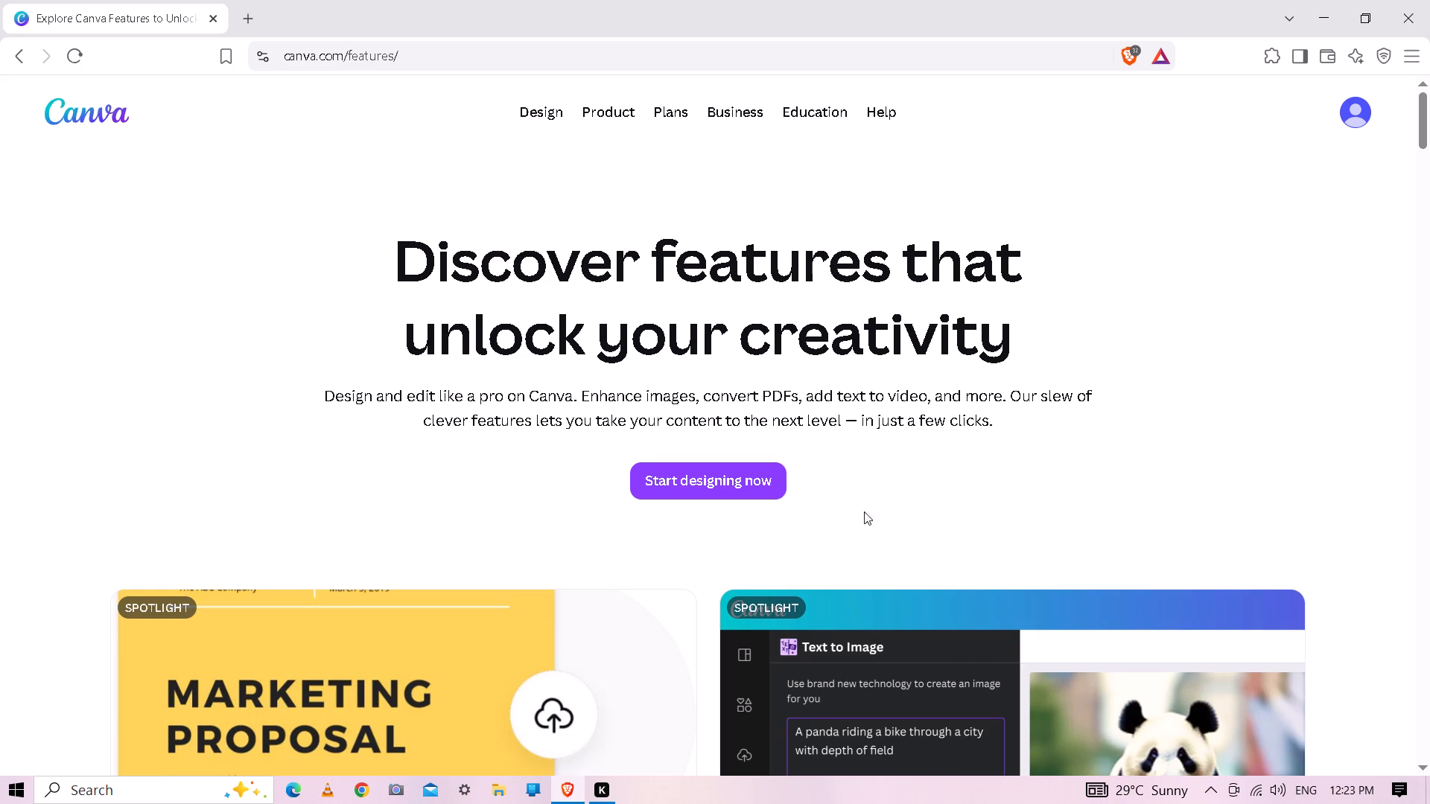
Start designing from the features page and dismiss the student discount offer to reach the home page.
{"action": "left_click", "coordinate": [723, 488]}
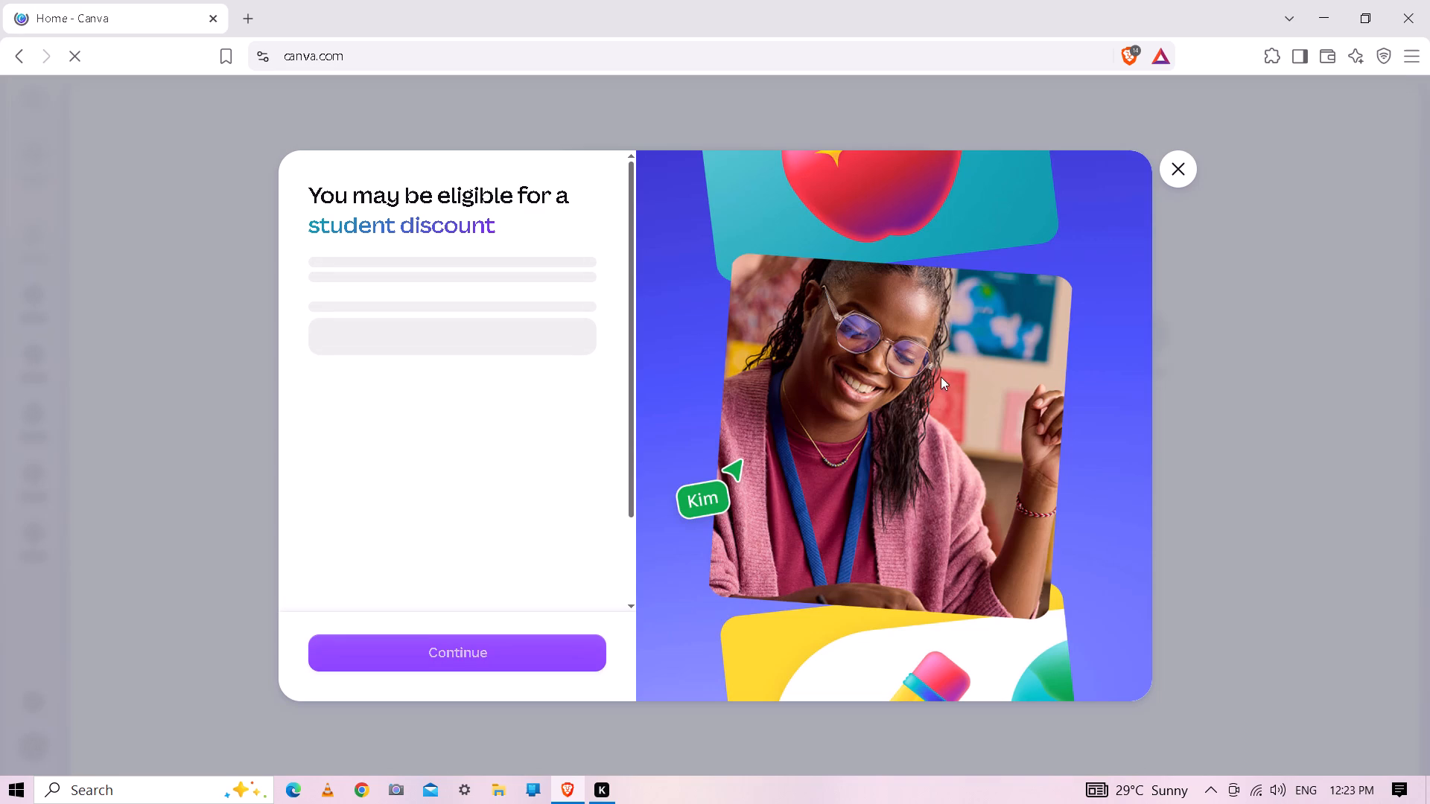
{"action": "left_click", "coordinate": [1174, 177]}
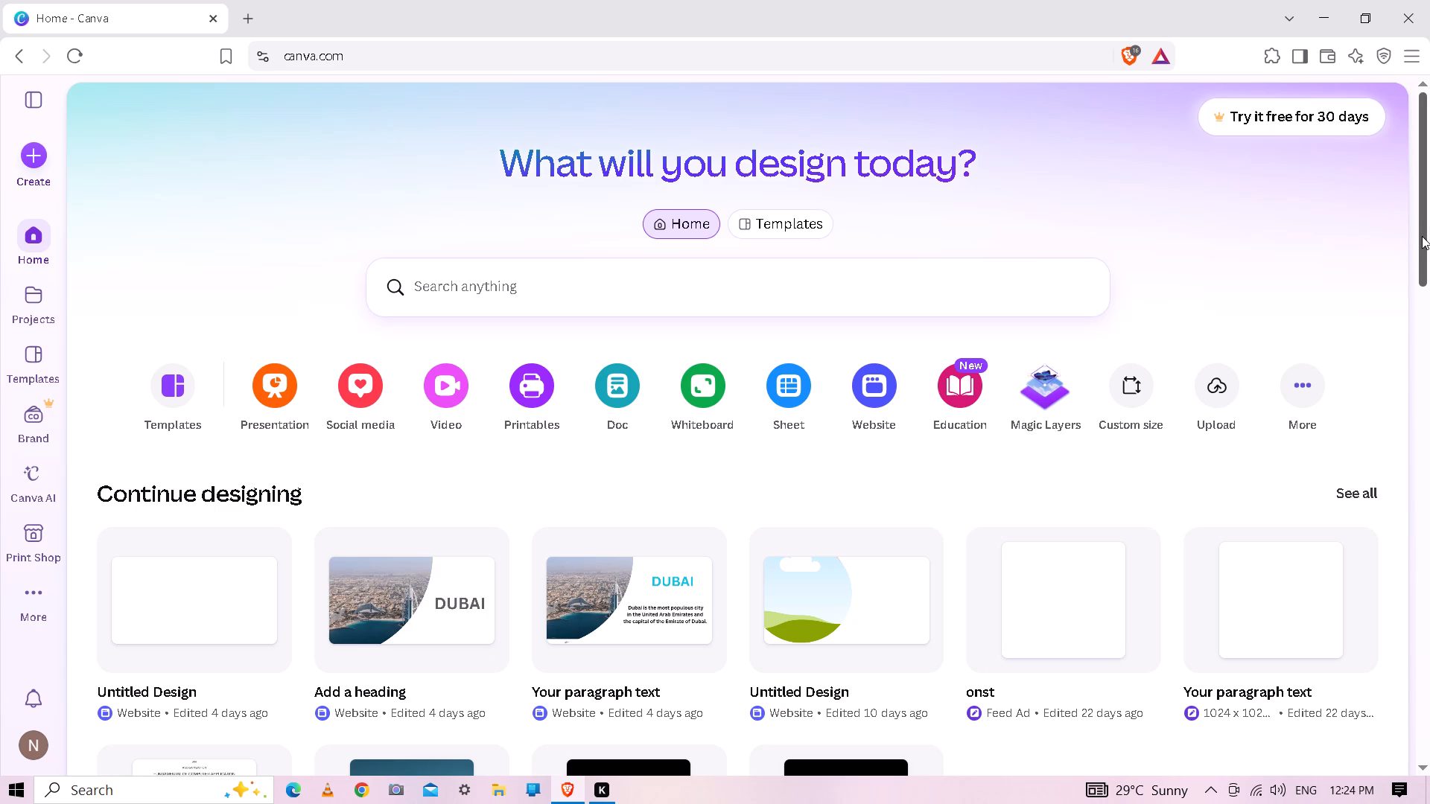
Create a new presentation design from the home page.
{"action": "left_click_drag", "start_coordinate": [1421, 237], "coordinate": [1414, 351]}
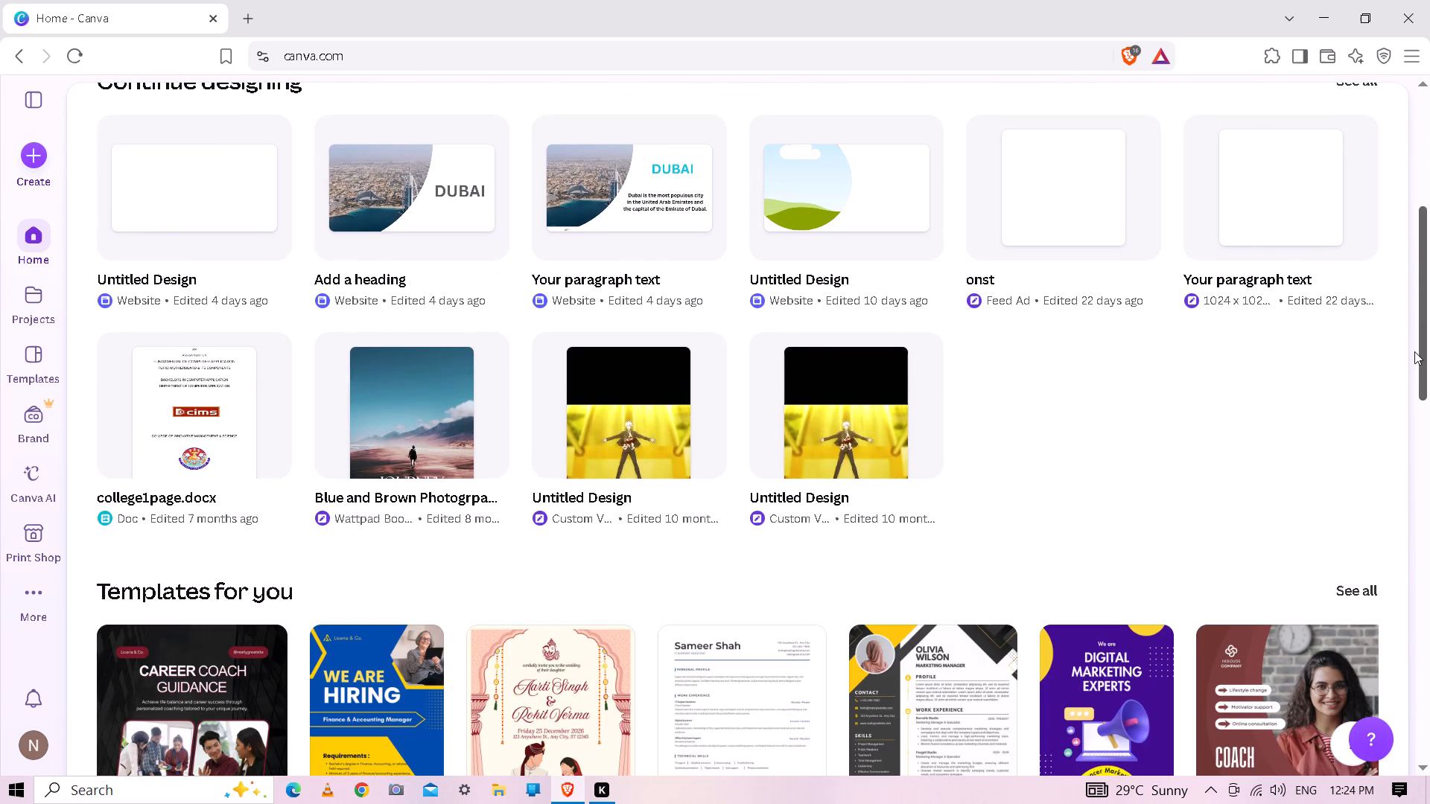
{"action": "left_click_drag", "start_coordinate": [1414, 351], "coordinate": [1429, 150]}
{"action": "left_click", "coordinate": [286, 419]}
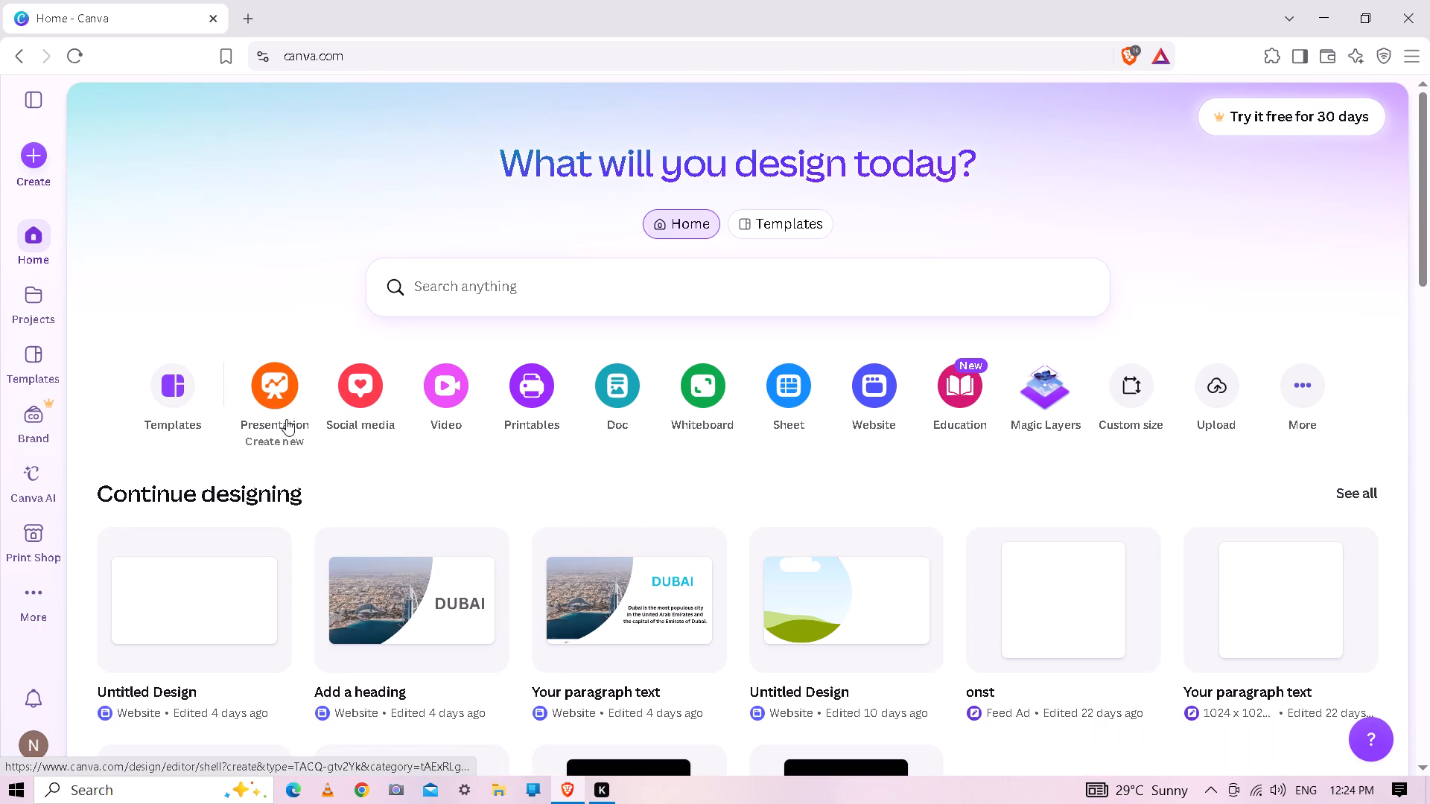
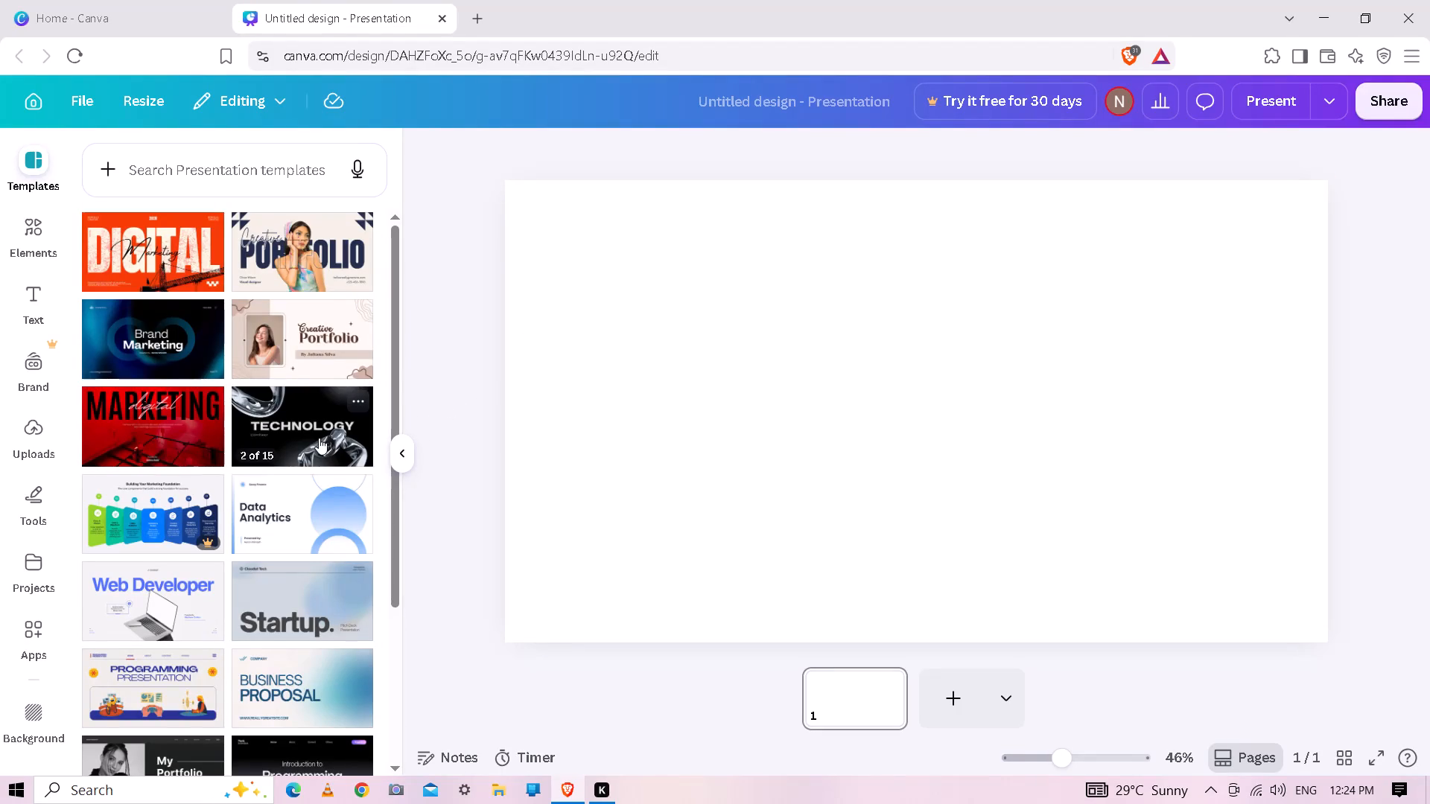
Place the recently used quarter-circle frame from the elements library in the lower-right area of the slide.
{"action": "left_click", "coordinate": [457, 349]}
{"action": "left_click", "coordinate": [17, 237]}
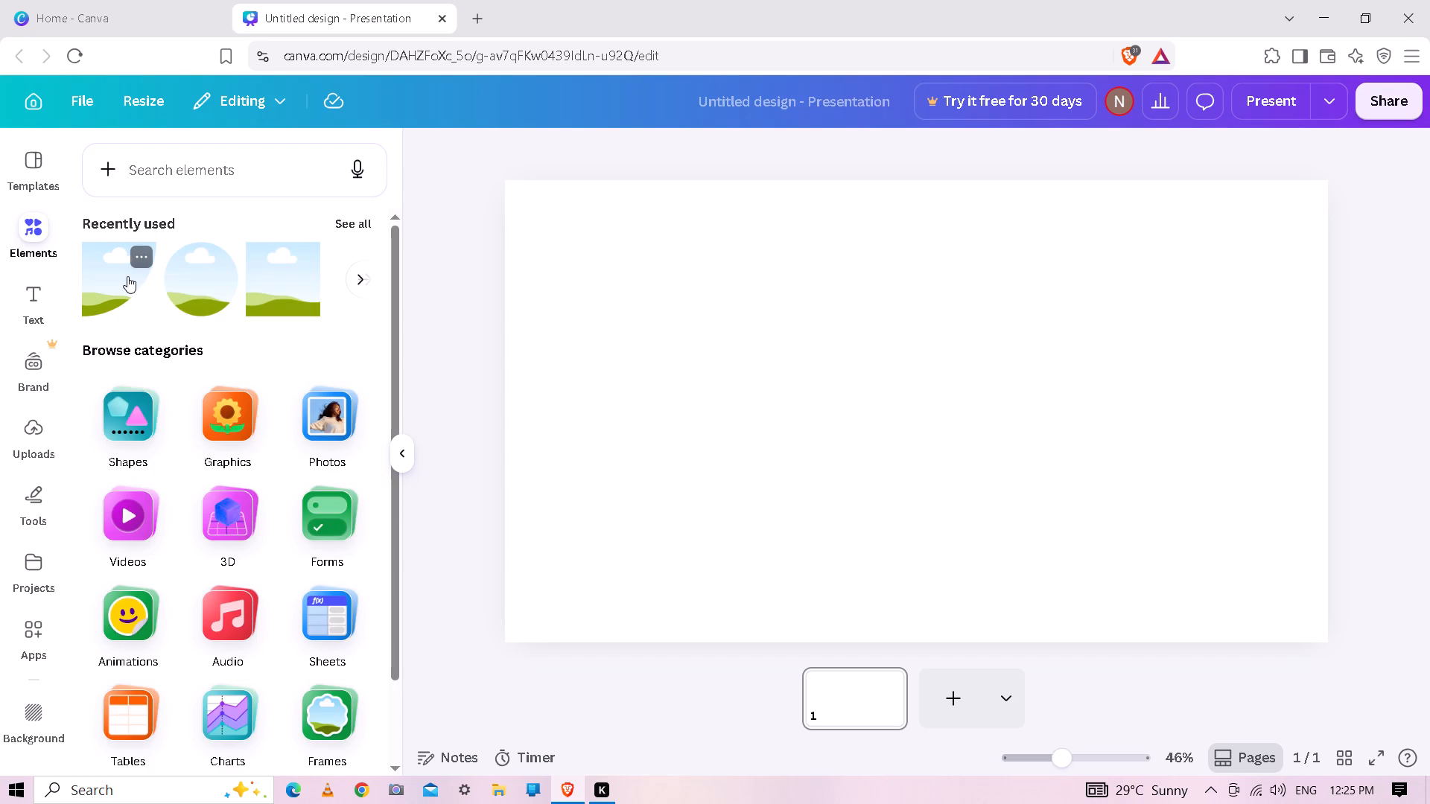
{"action": "left_click_drag", "start_coordinate": [127, 276], "coordinate": [997, 458]}
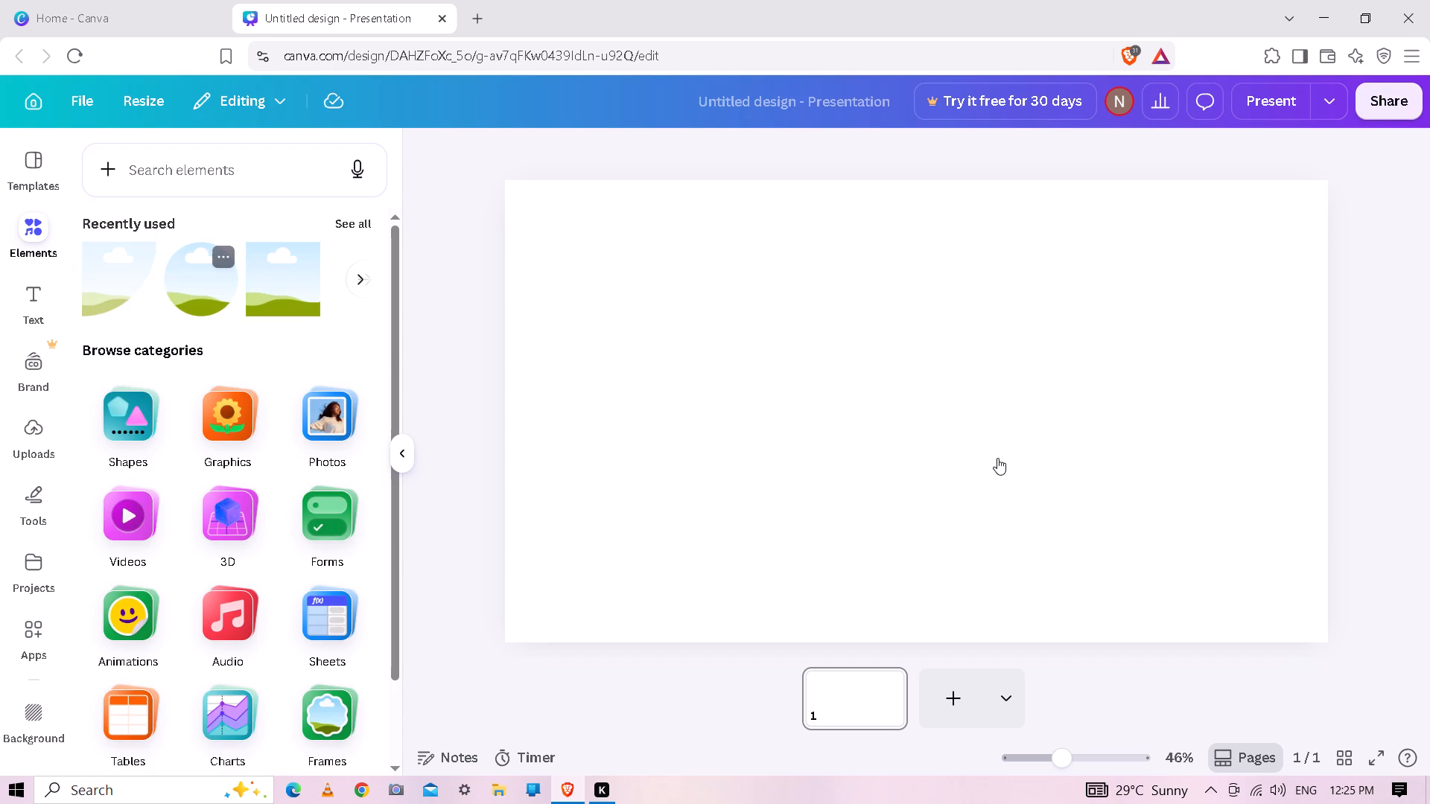
{"action": "left_click_drag", "start_coordinate": [997, 458], "coordinate": [1022, 456]}
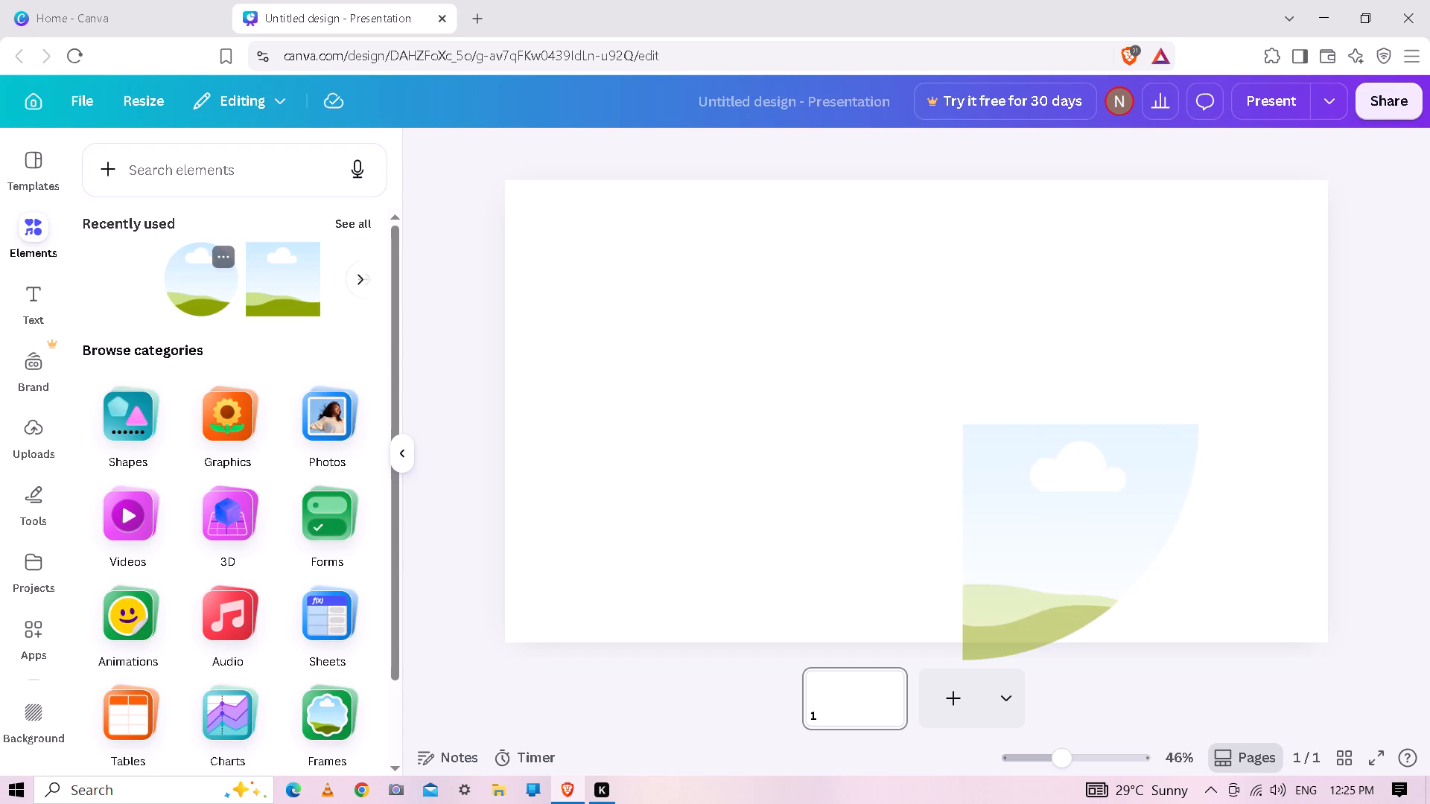
{"action": "left_click_drag", "start_coordinate": [1022, 456], "coordinate": [1054, 430]}
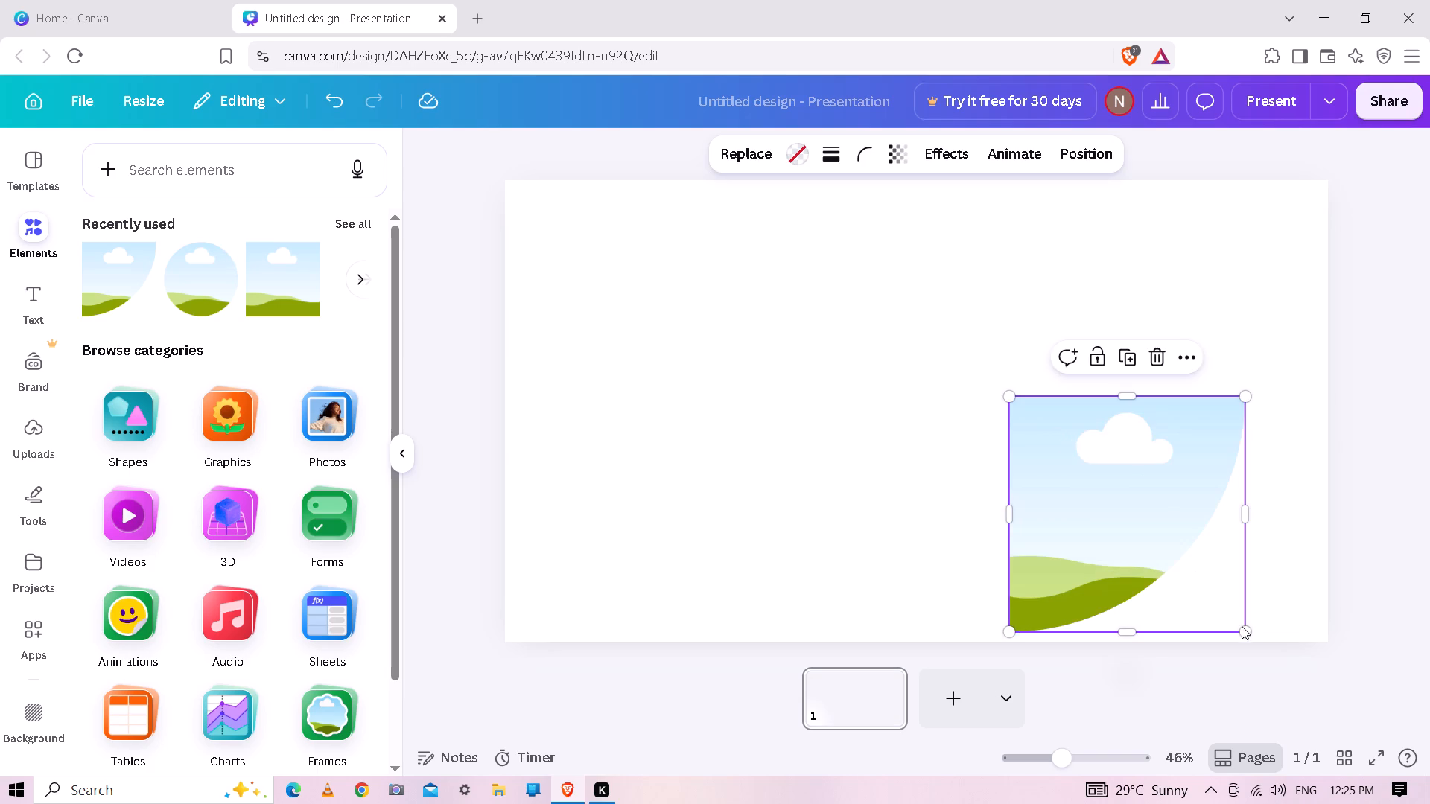
Shrink the quarter-circle frame to about 483 by 483 and move it close to the slide's bottom edge.
{"action": "left_click_drag", "start_coordinate": [1248, 627], "coordinate": [1215, 602]}
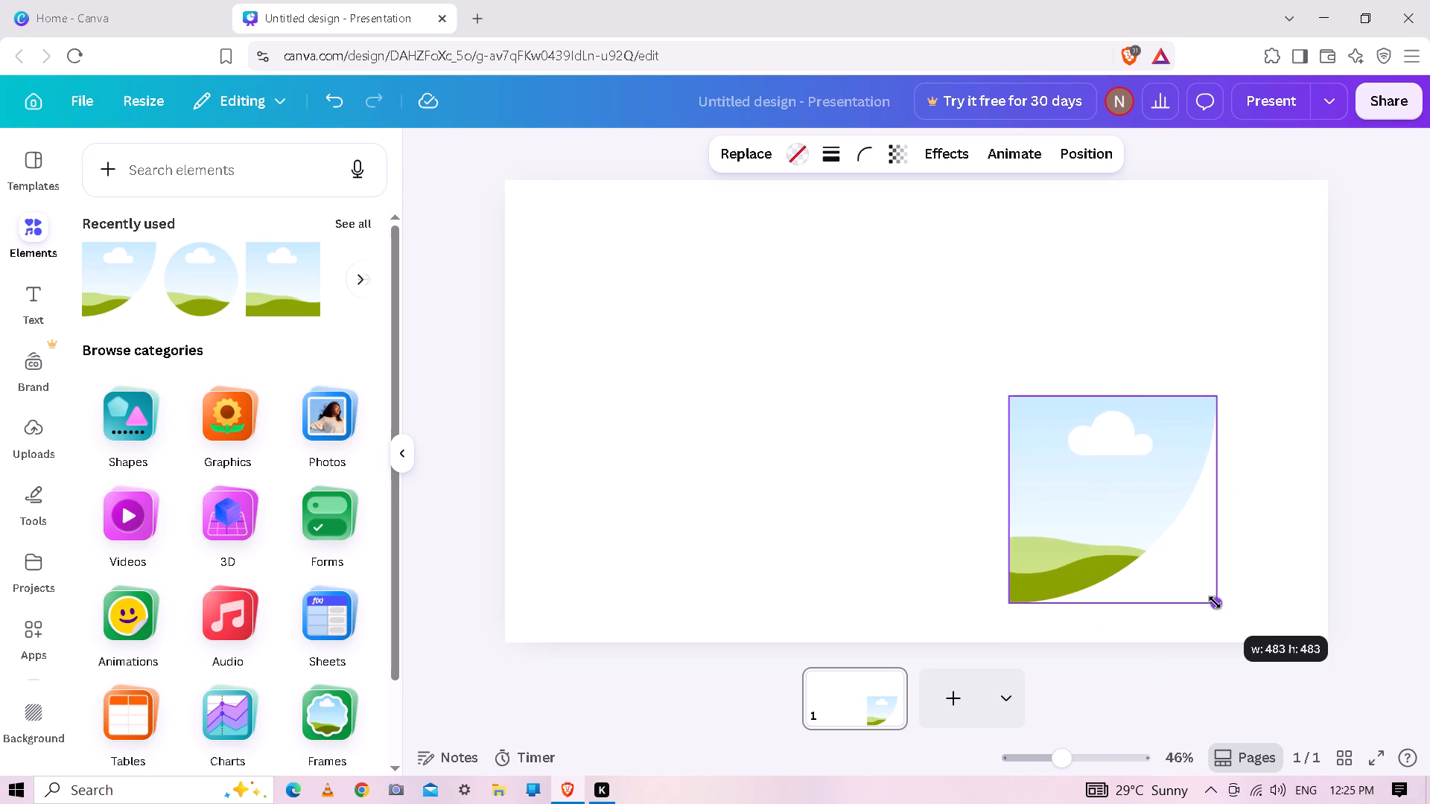
{"action": "left_click_drag", "start_coordinate": [1215, 602], "coordinate": [1215, 602]}
{"action": "left_click_drag", "start_coordinate": [1114, 498], "coordinate": [1114, 500]}
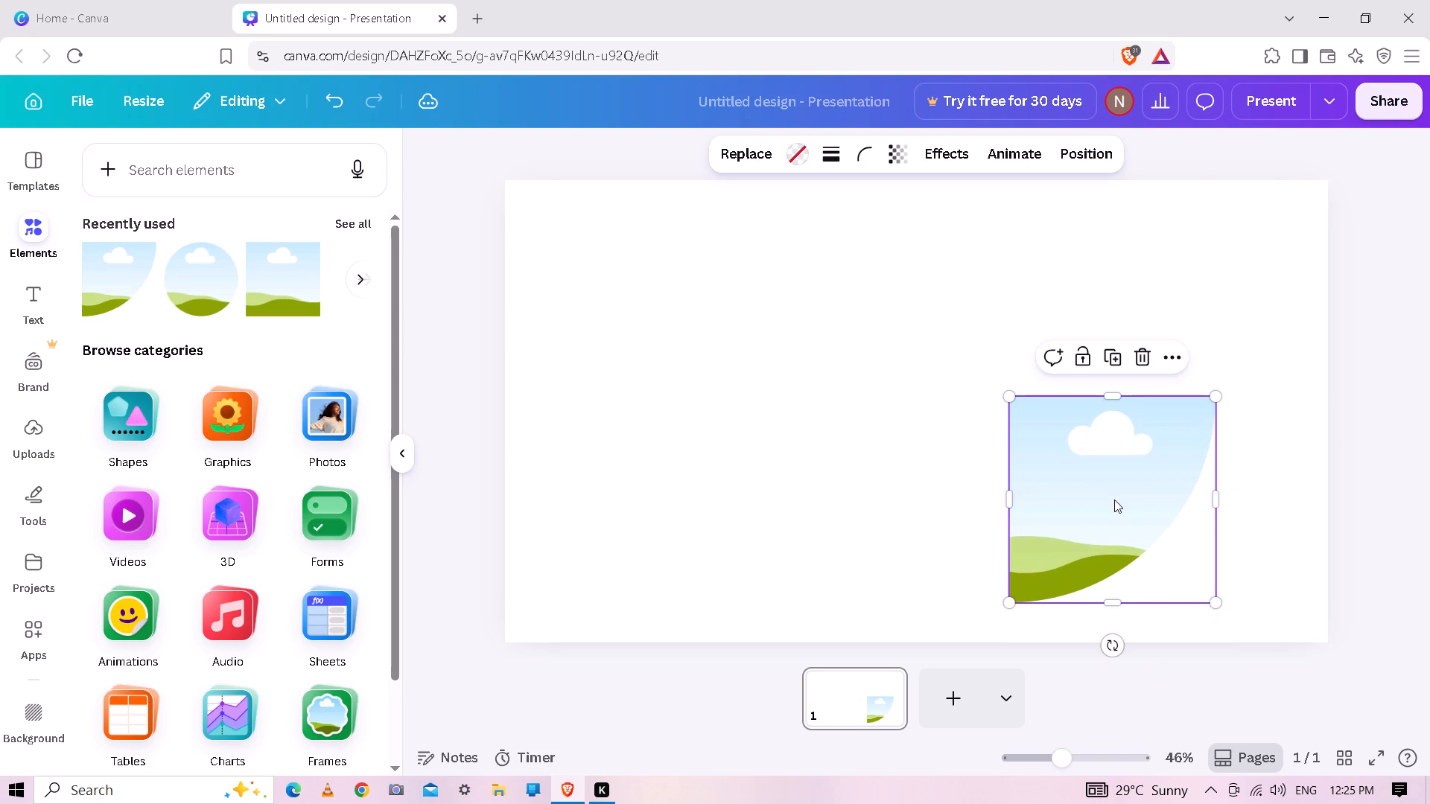
{"action": "left_click_drag", "start_coordinate": [1114, 500], "coordinate": [1125, 526]}
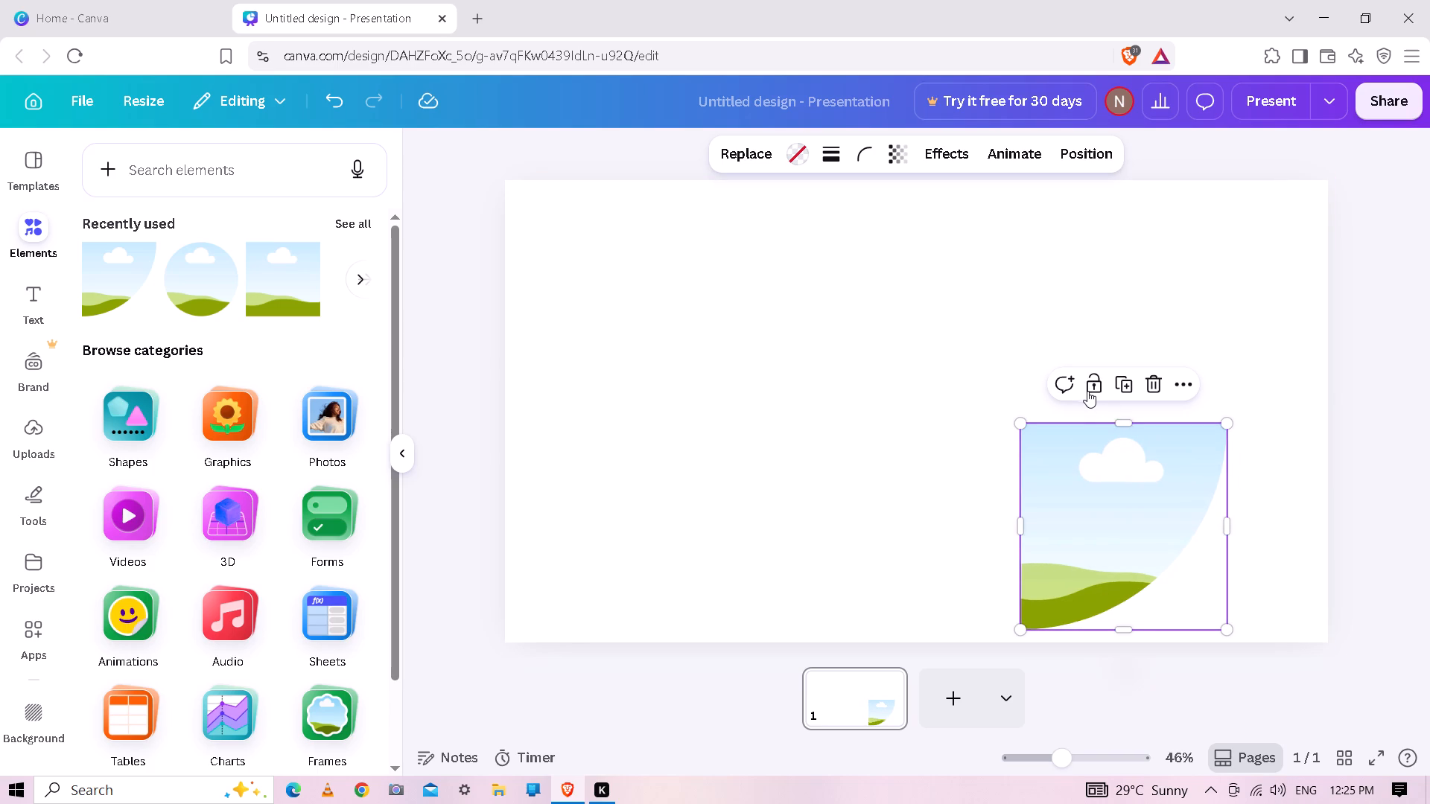
Duplicate the quarter-circle frame and place the copy directly above the original with their edges meeting.
{"action": "left_click", "coordinate": [1129, 386]}
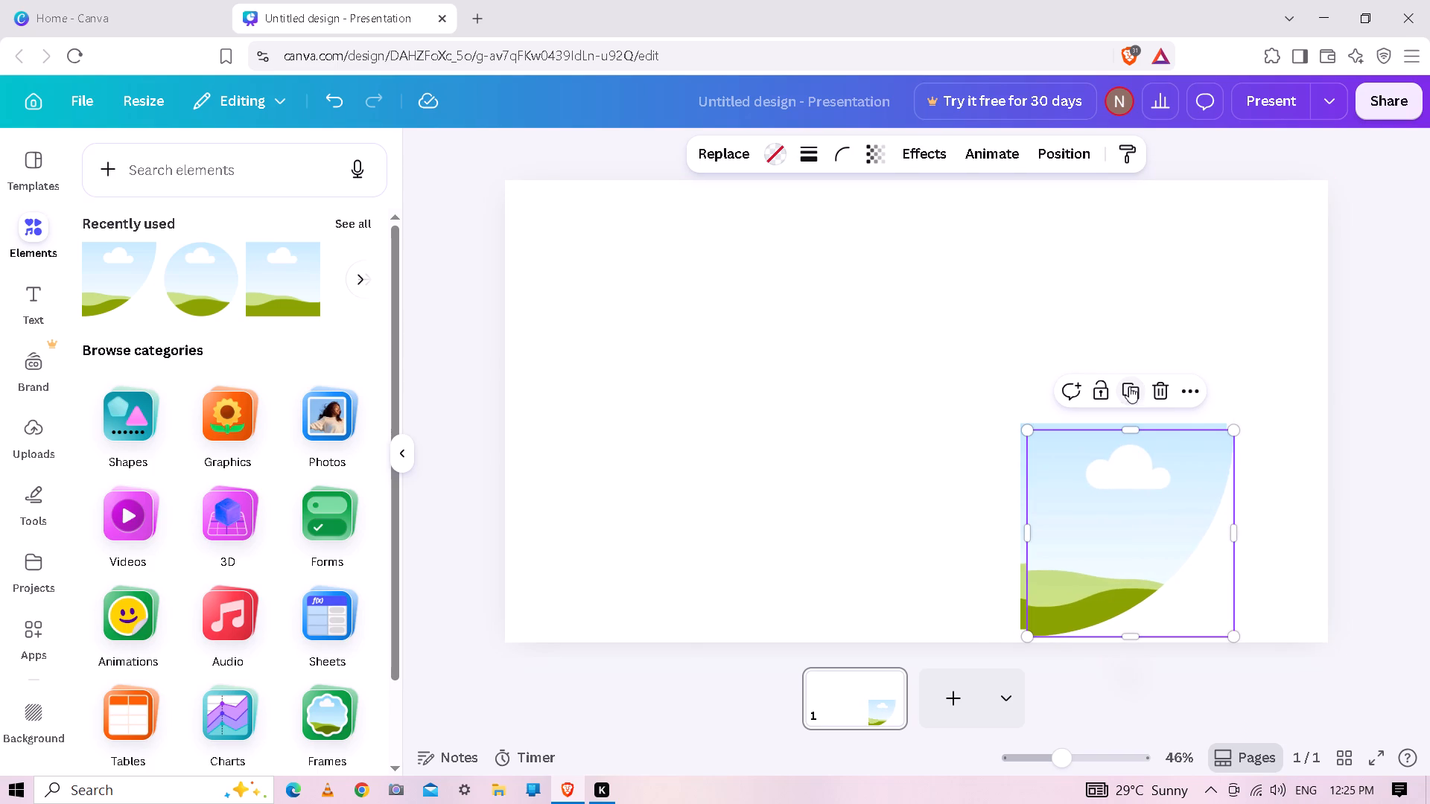
{"action": "left_click_drag", "start_coordinate": [1150, 475], "coordinate": [1132, 418]}
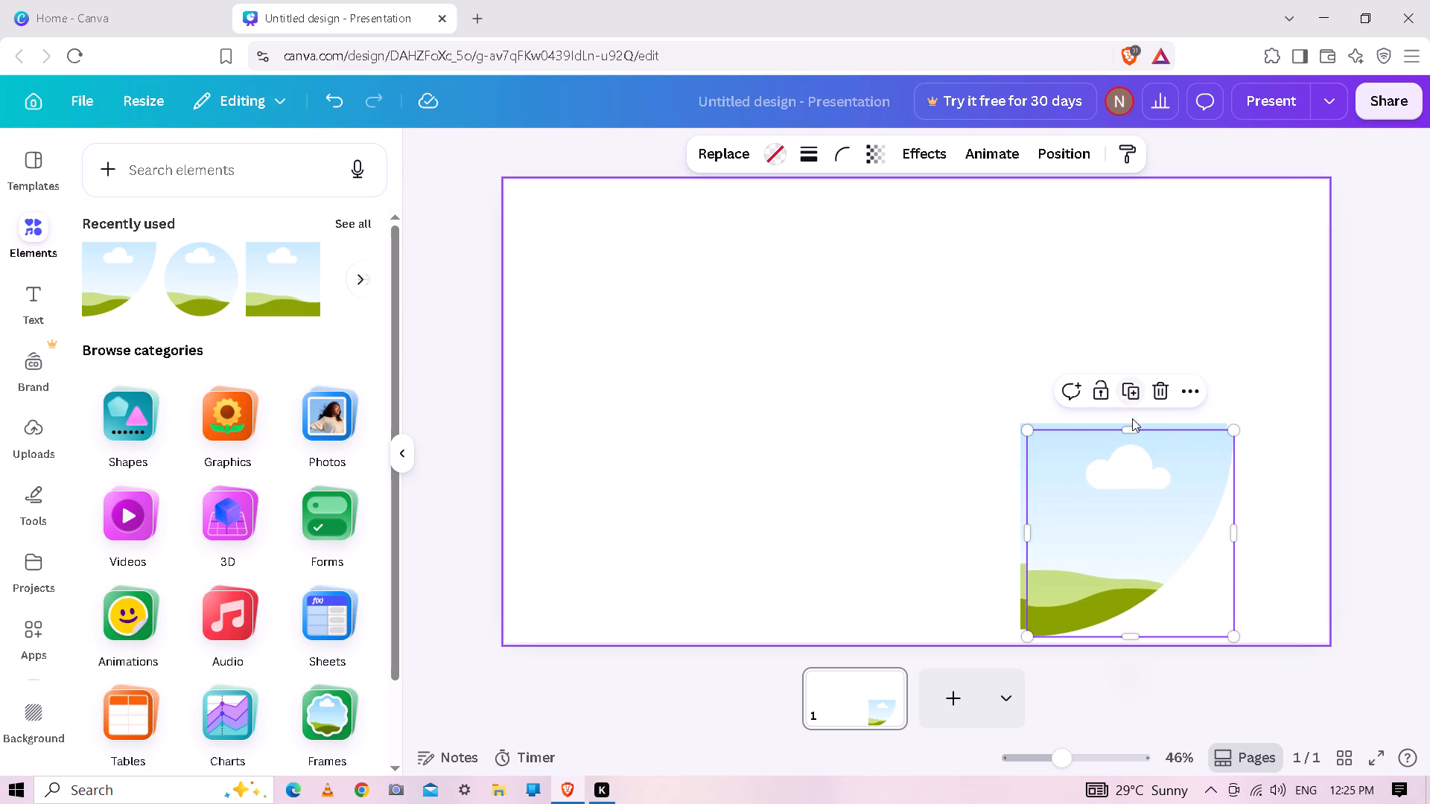
{"action": "left_click_drag", "start_coordinate": [1132, 418], "coordinate": [1121, 378]}
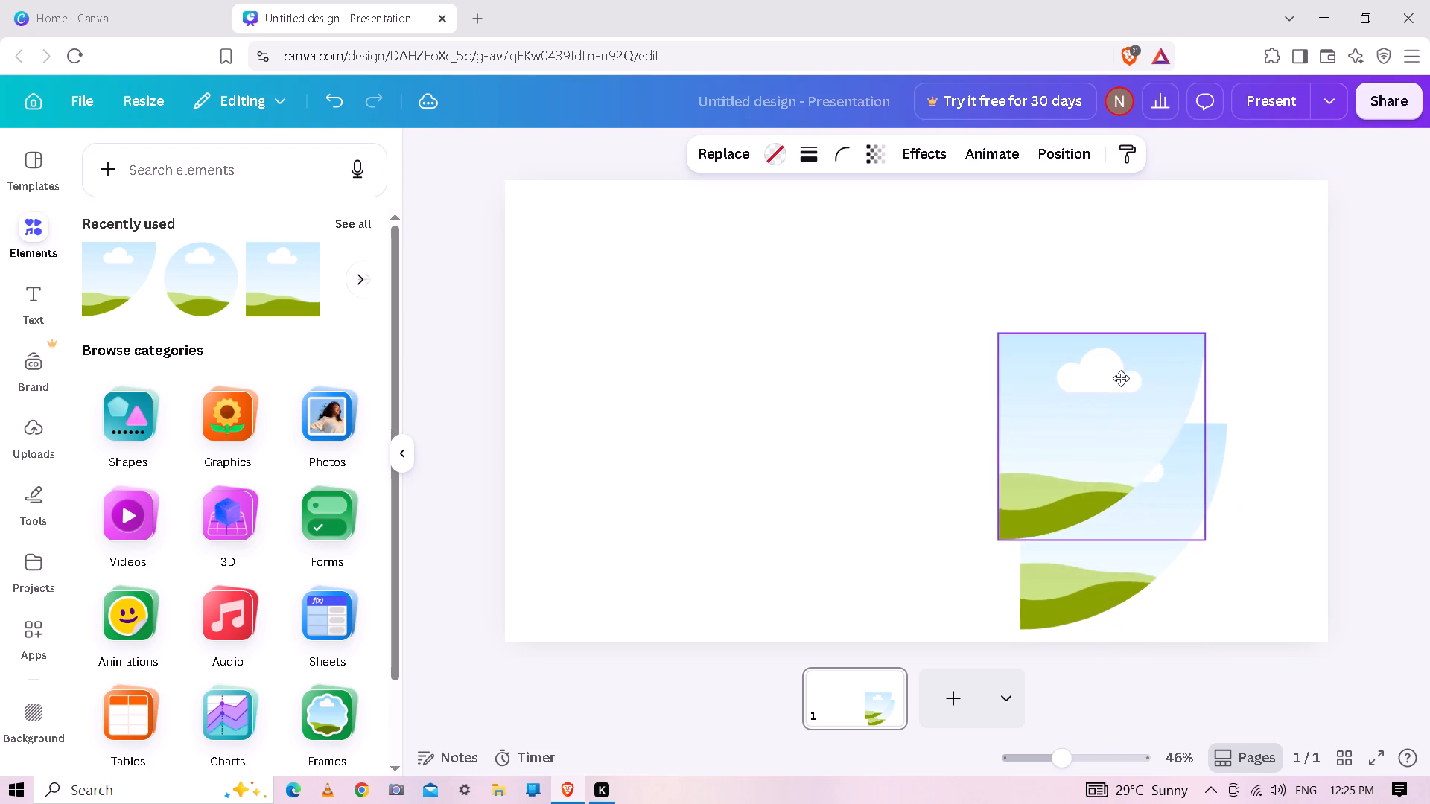
{"action": "left_click_drag", "start_coordinate": [1121, 378], "coordinate": [1145, 260]}
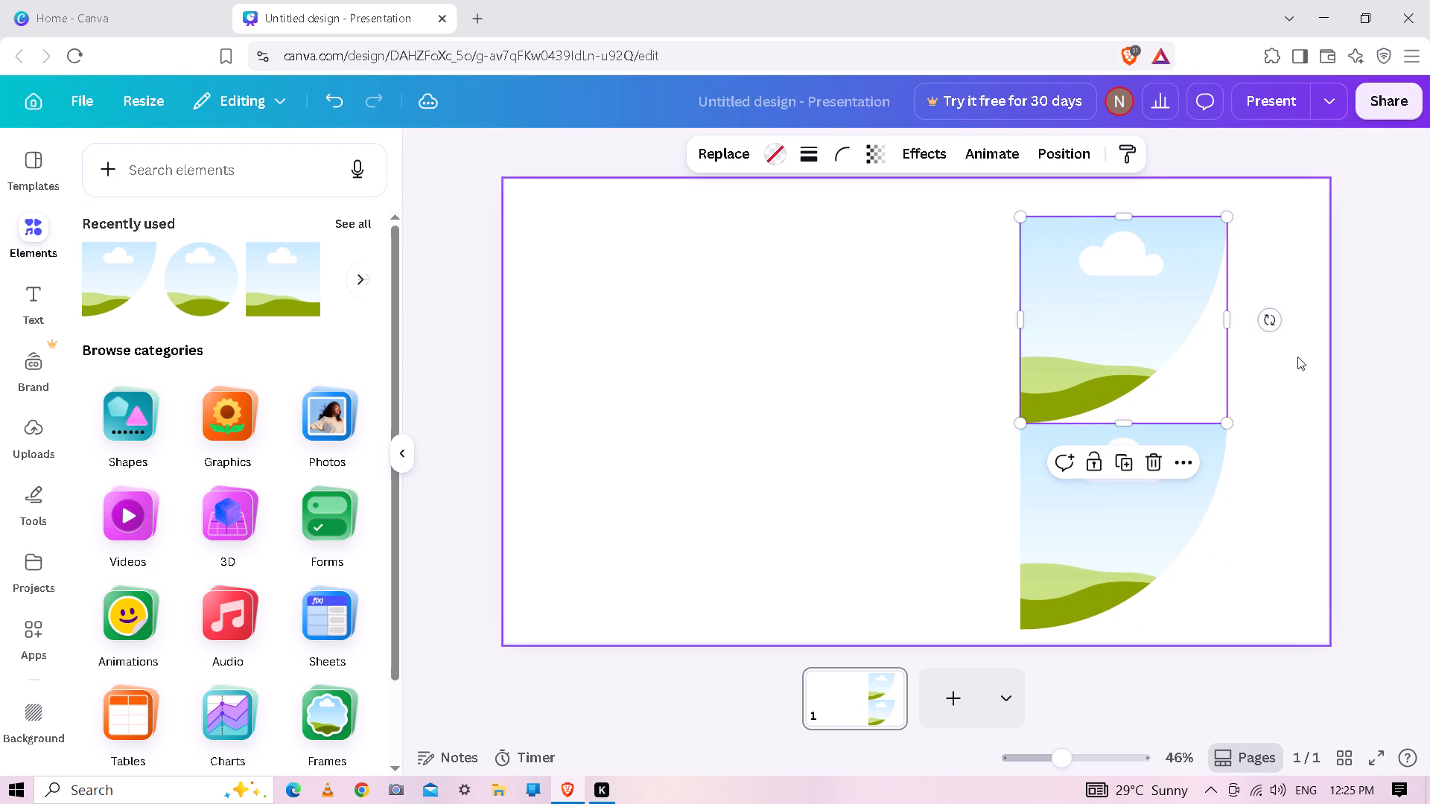
Rotate the upper frame a quarter turn counterclockwise so both frames form a right-facing half circle.
{"action": "left_click_drag", "start_coordinate": [1271, 321], "coordinate": [1205, 276]}
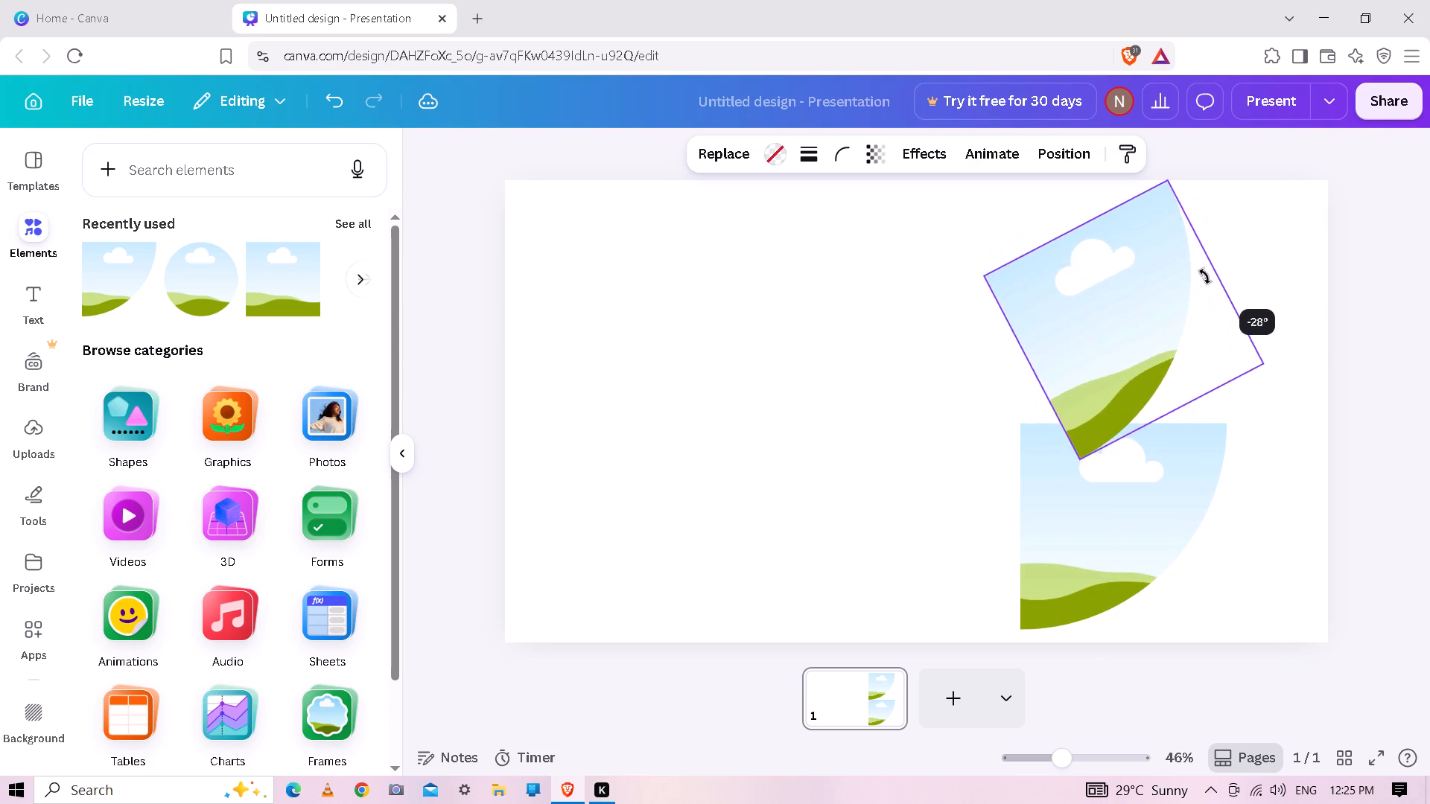
{"action": "left_click_drag", "start_coordinate": [1205, 276], "coordinate": [1122, 302]}
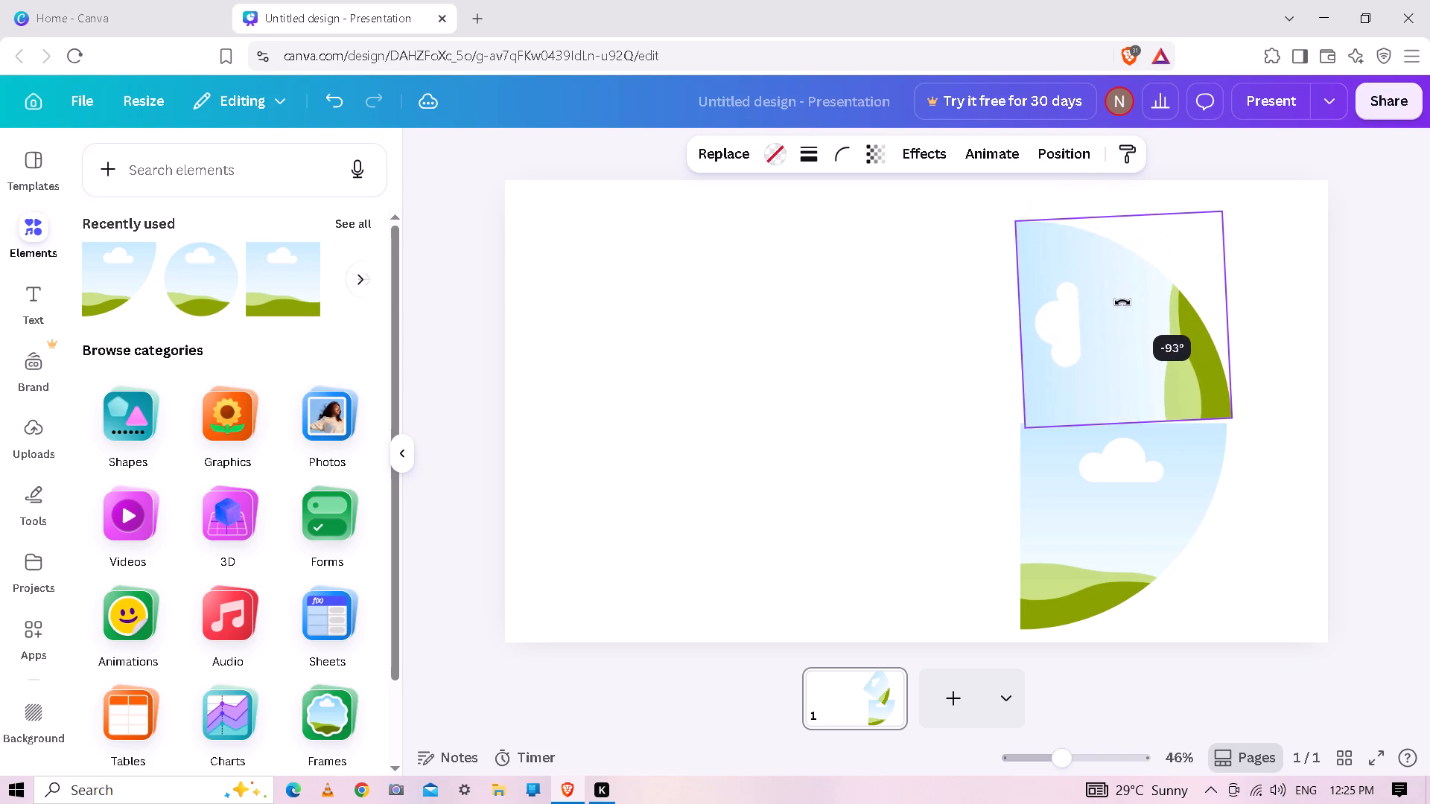
{"action": "left_click_drag", "start_coordinate": [1122, 302], "coordinate": [1123, 301]}
{"action": "left_click_drag", "start_coordinate": [1123, 301], "coordinate": [1125, 299]}
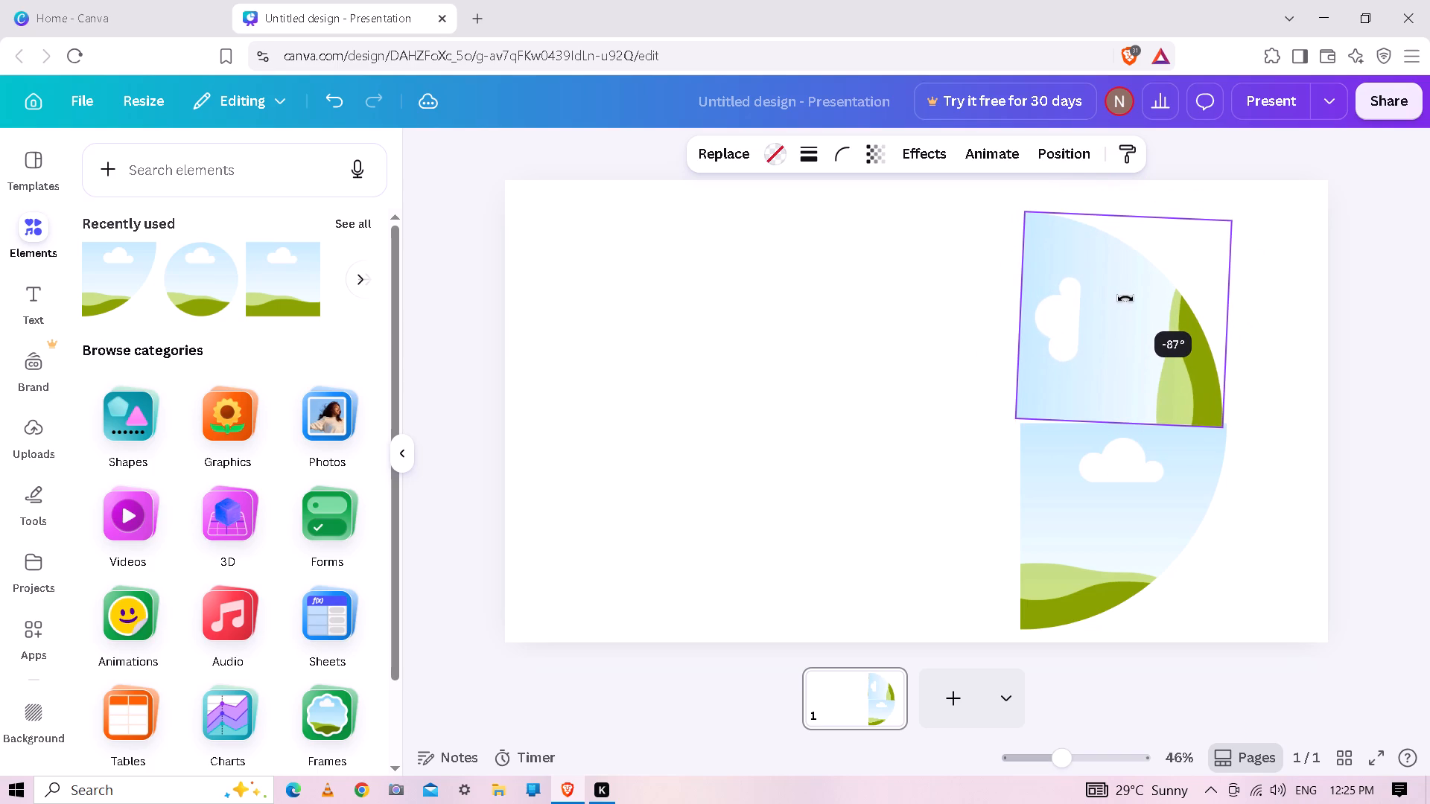
{"action": "left_click_drag", "start_coordinate": [1125, 299], "coordinate": [1123, 301]}
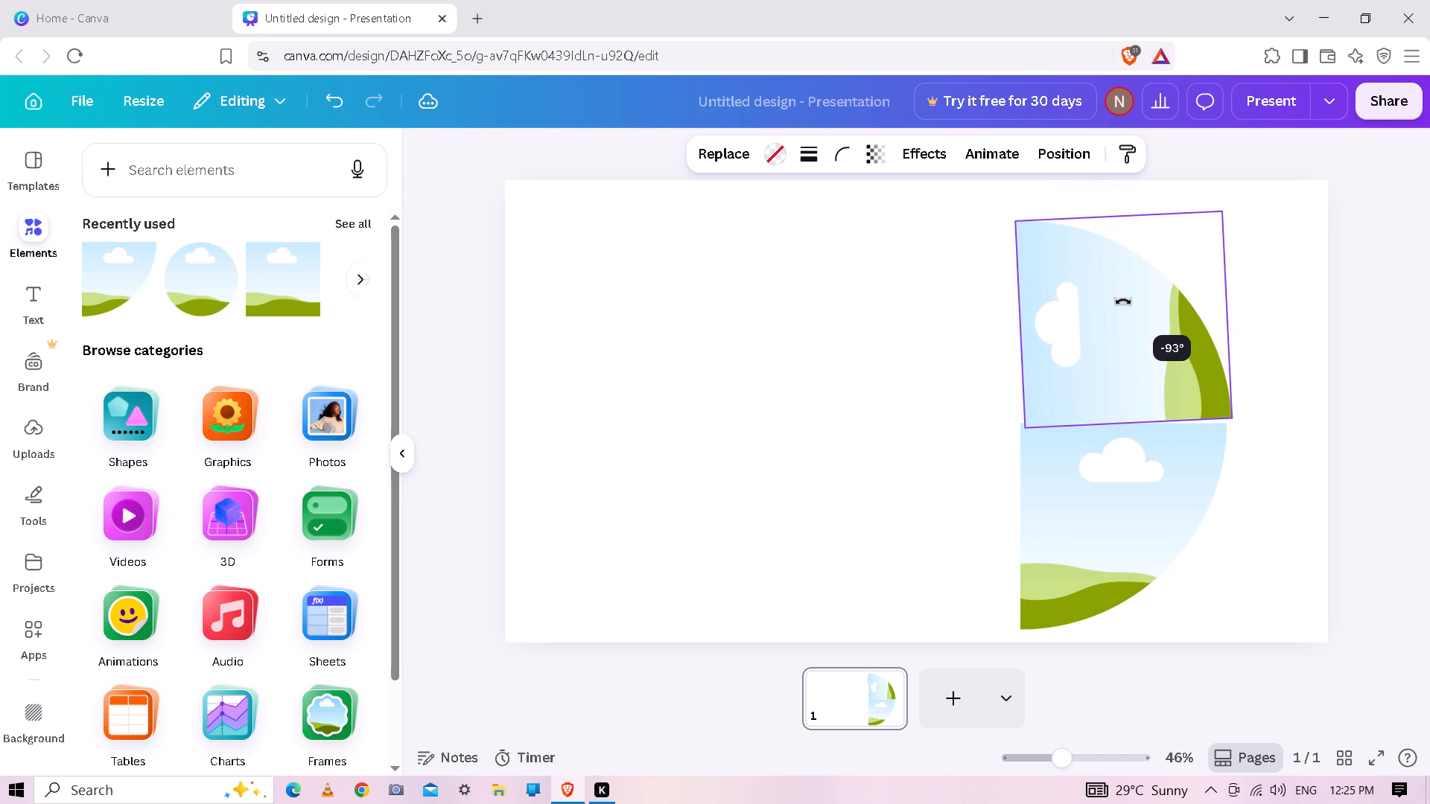
{"action": "left_click_drag", "start_coordinate": [1123, 301], "coordinate": [1124, 300]}
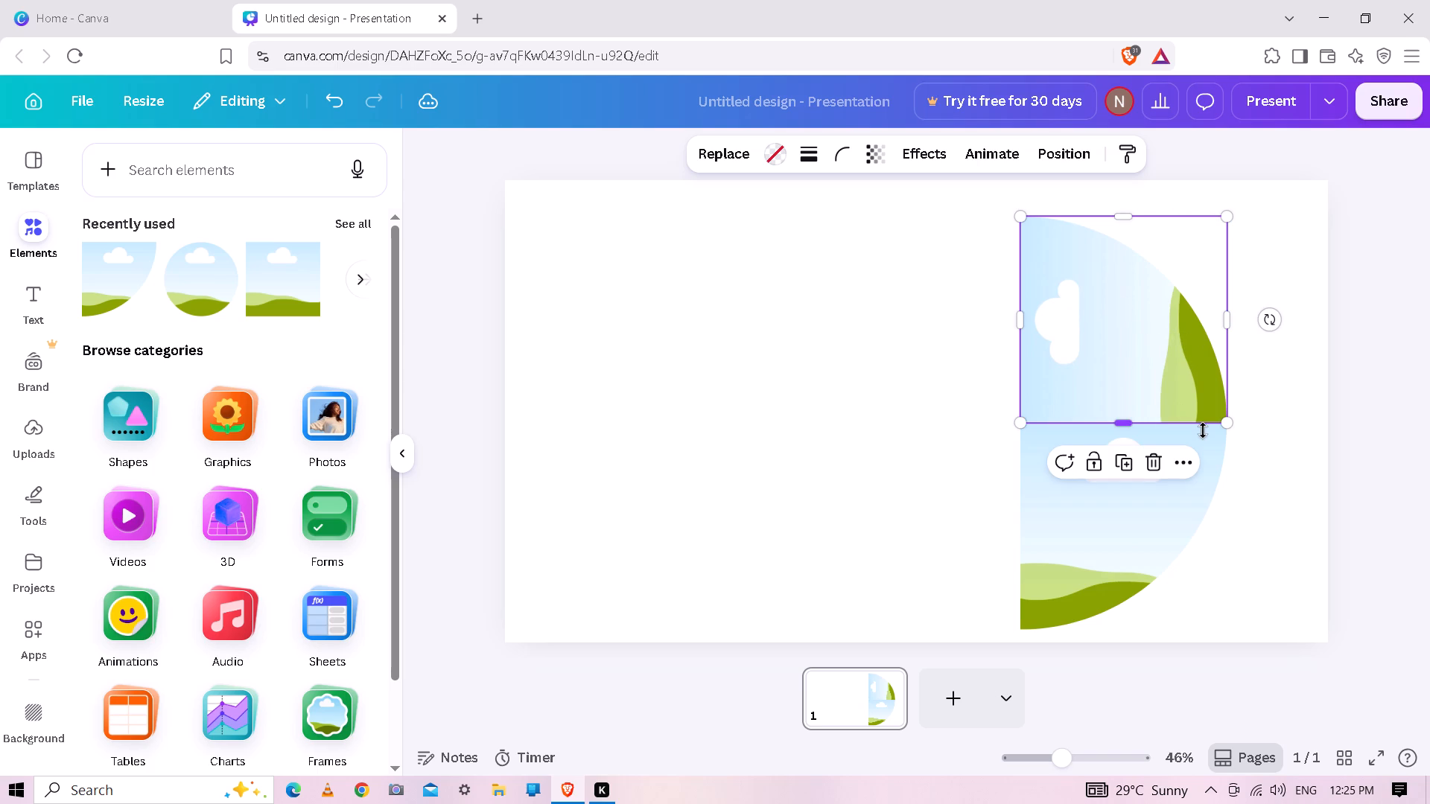
Fine-tune the upper frame's position so its sides and bottom edge line up with the lower frame.
{"action": "key", "text": "Right"}
{"action": "key", "text": "Right"}
{"action": "key", "text": "Right"}
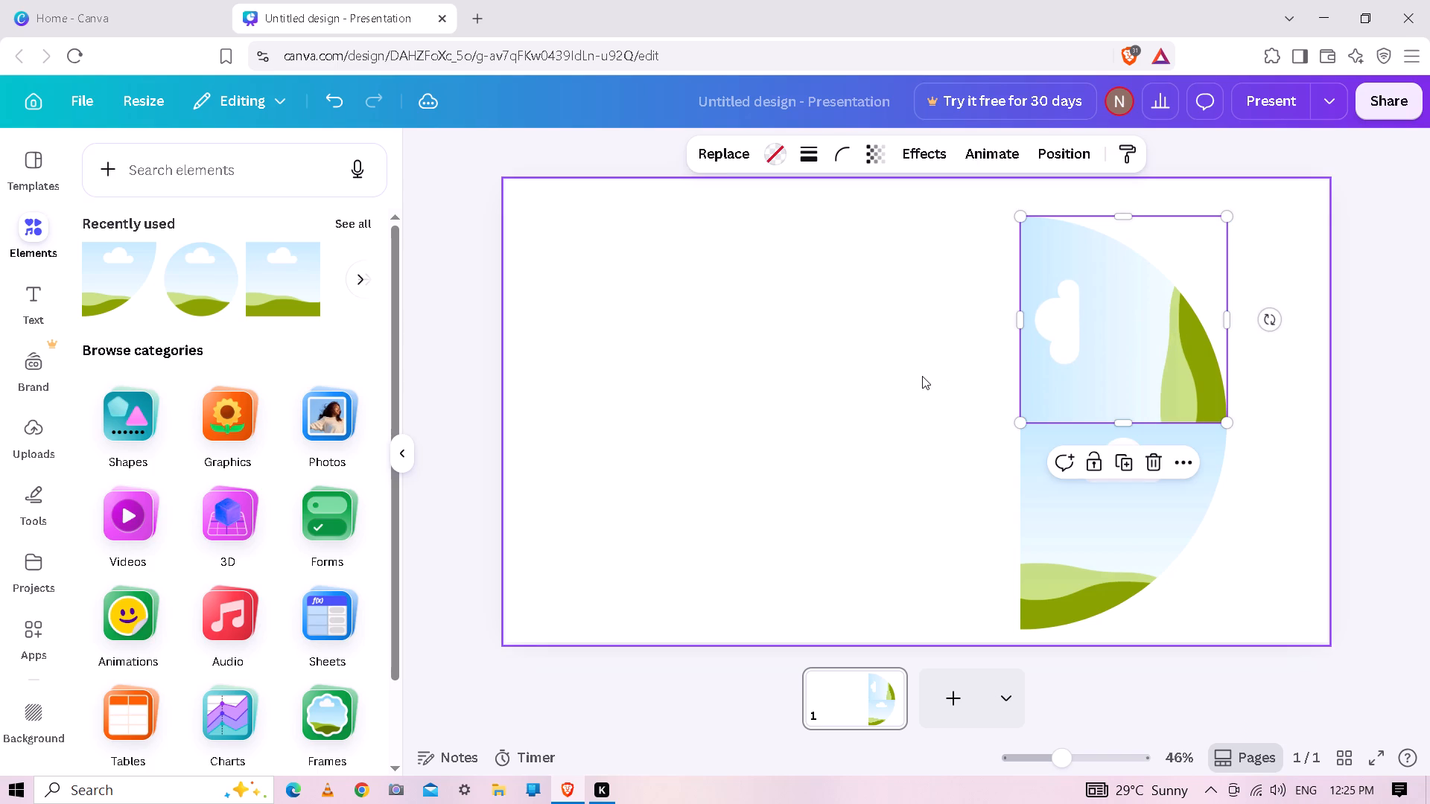
{"action": "left_click", "coordinate": [922, 376]}
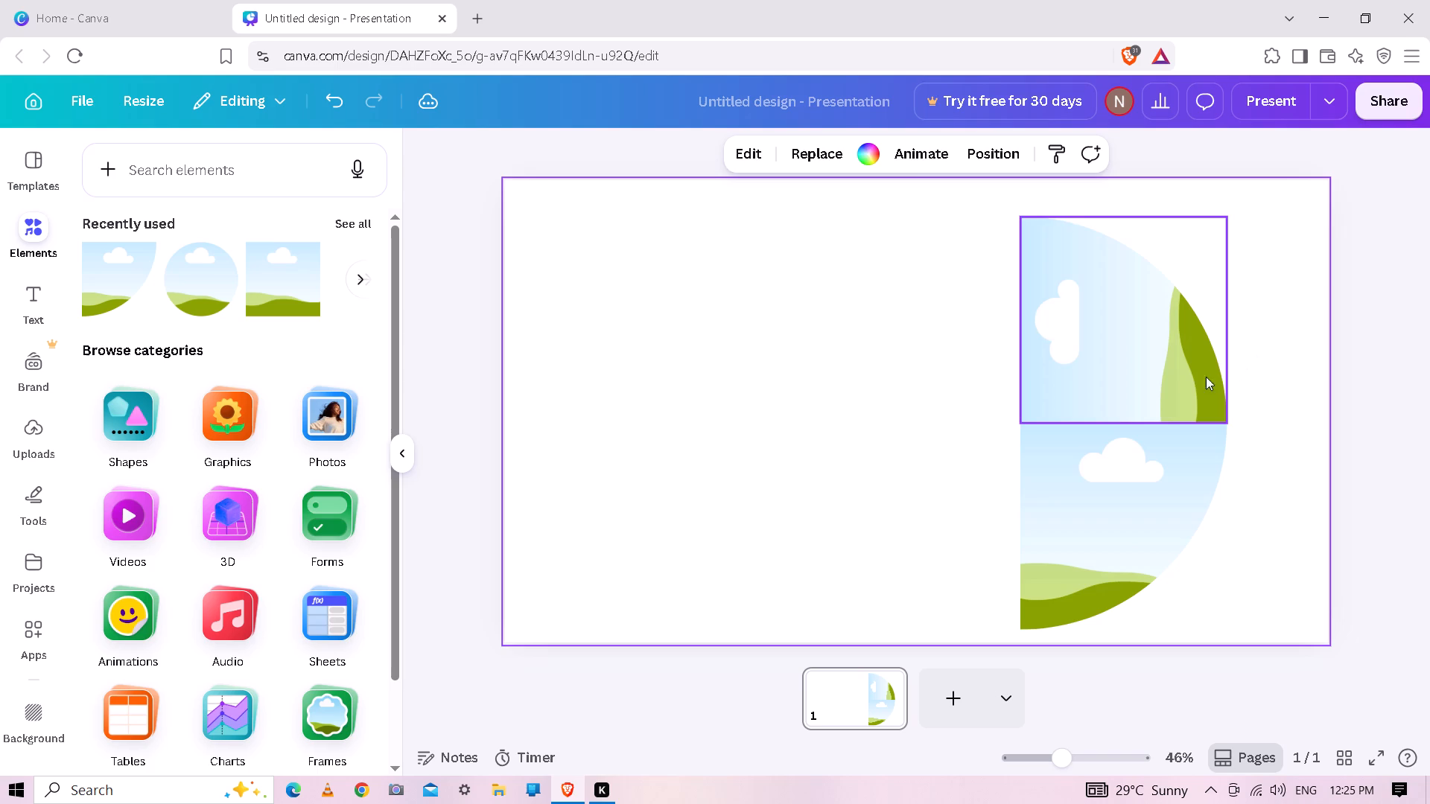
{"action": "left_click", "coordinate": [1180, 380]}
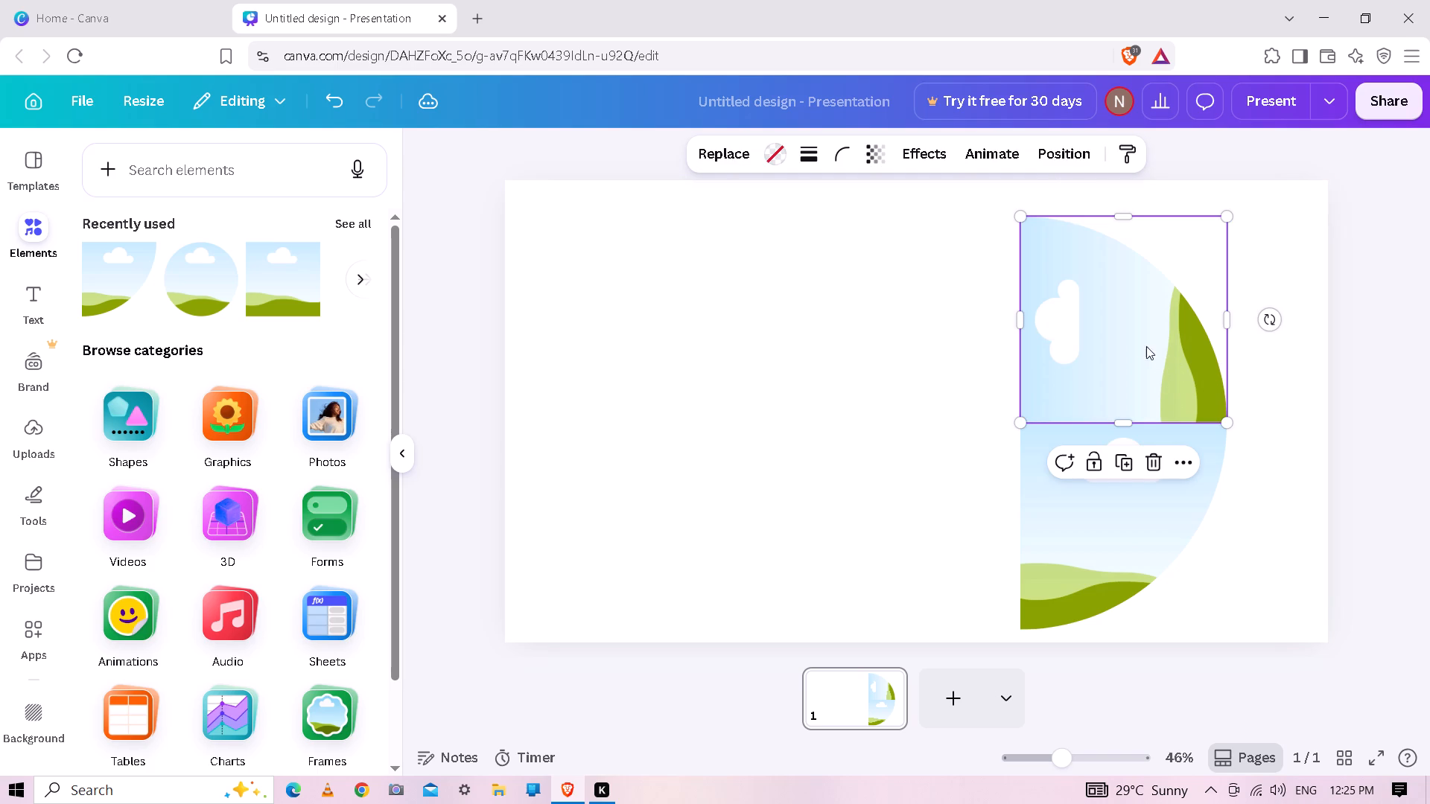
{"action": "left_click", "coordinate": [1132, 339]}
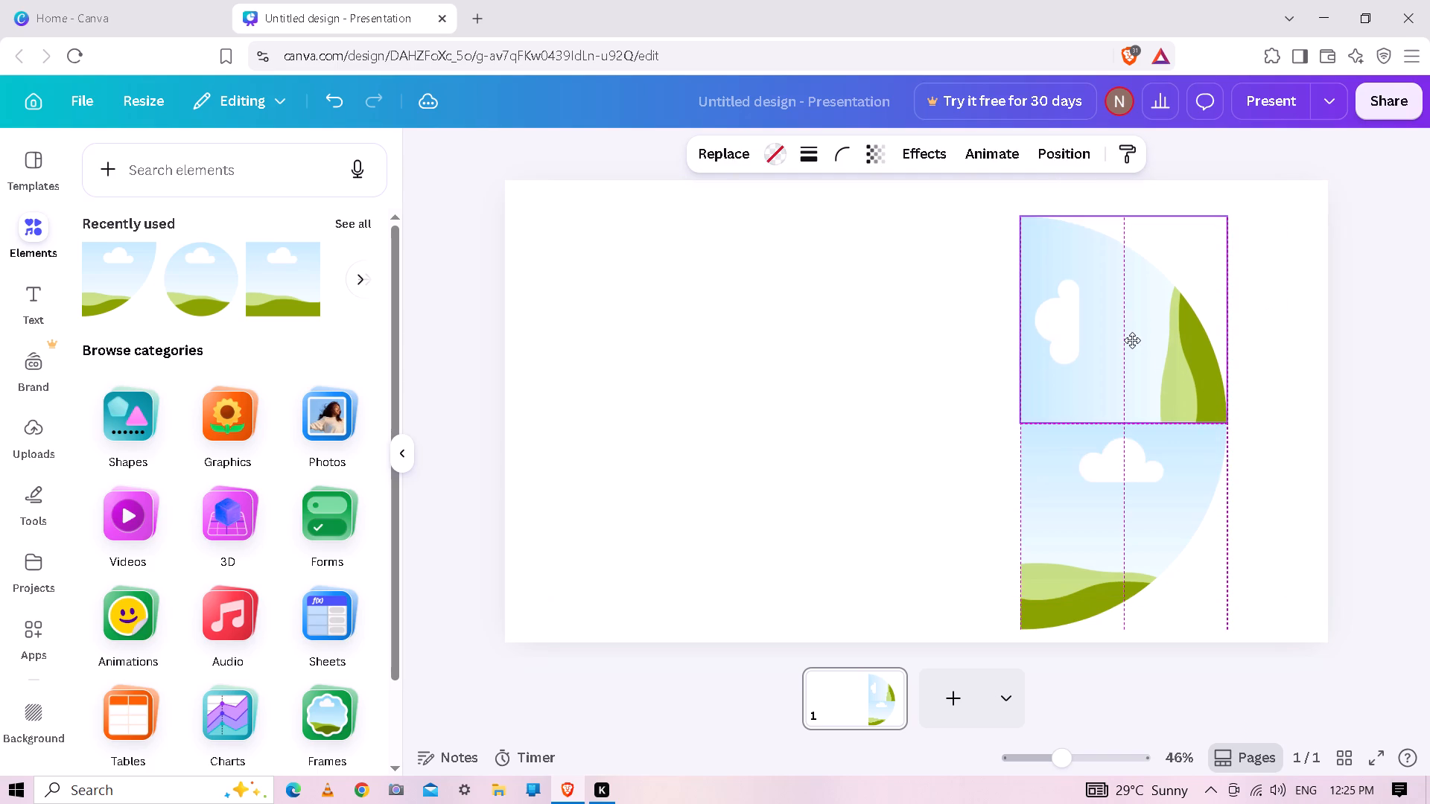
{"action": "left_click", "coordinate": [1132, 339]}
{"action": "left_click", "coordinate": [1242, 613]}
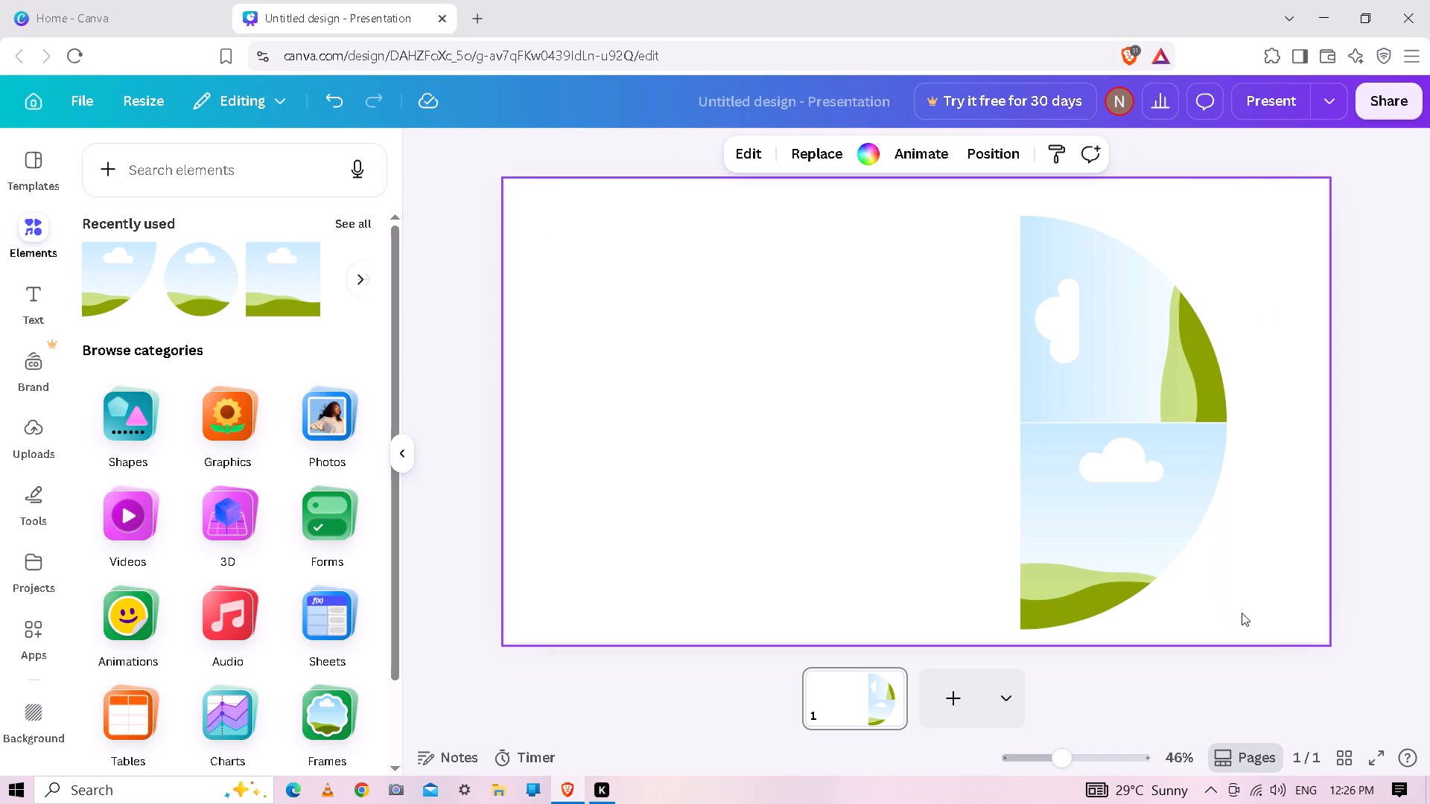
{"action": "left_click", "coordinate": [1140, 390]}
{"action": "left_click", "coordinate": [1140, 390]}
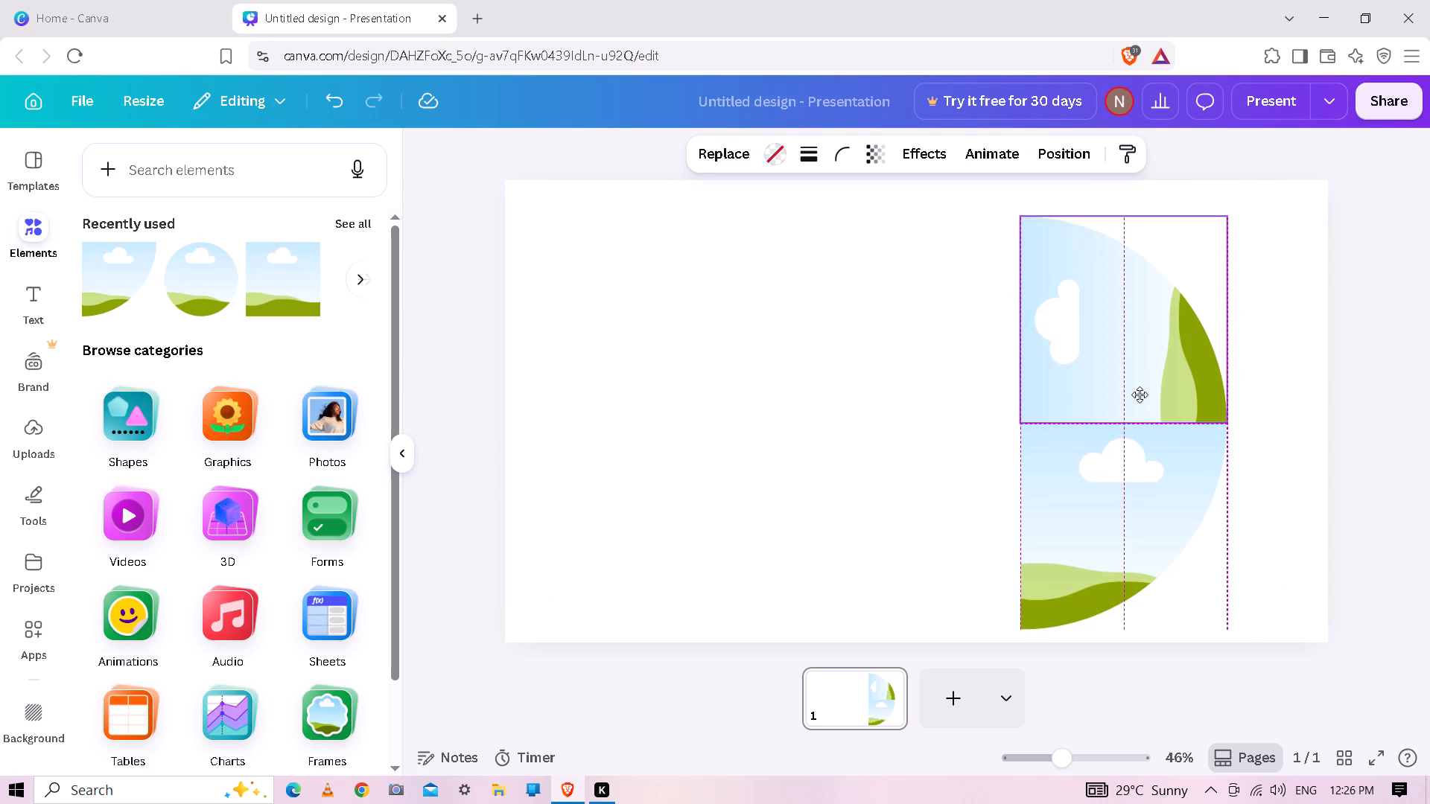
{"action": "left_click", "coordinate": [1319, 679]}
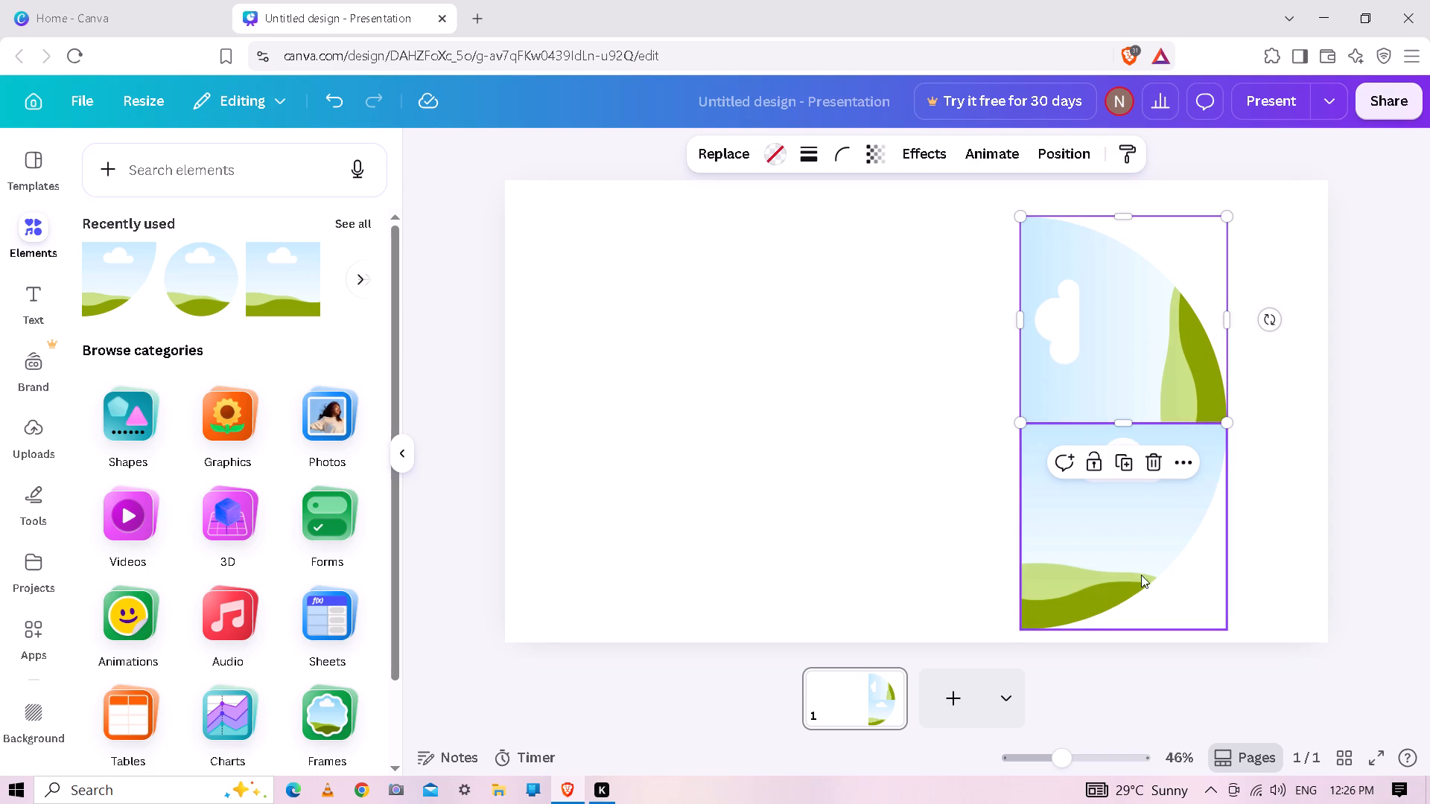
{"action": "left_click", "coordinate": [1265, 586]}
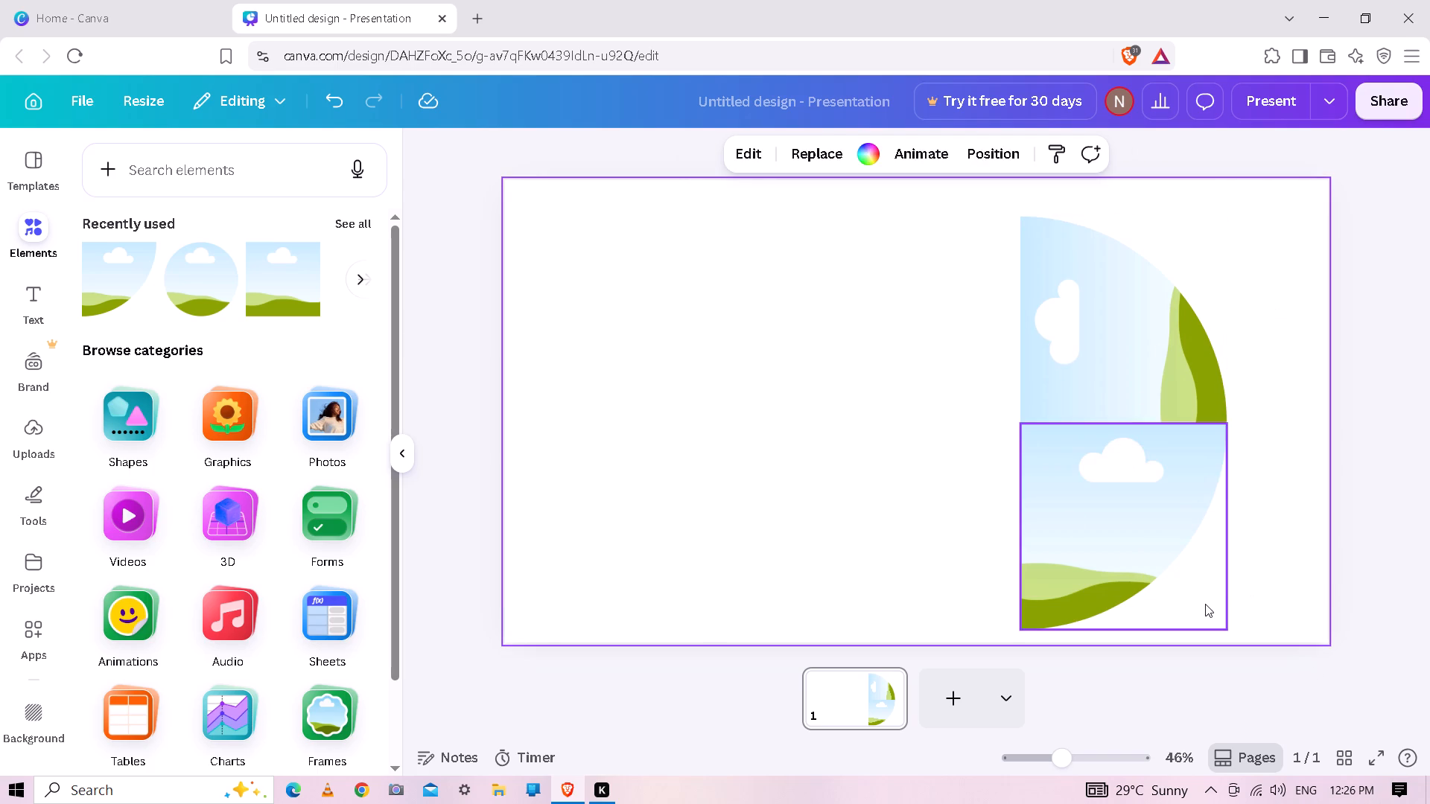
Group the two quarter-circle frames that form the half circle.
{"action": "left_click_drag", "start_coordinate": [1262, 602], "coordinate": [899, 278]}
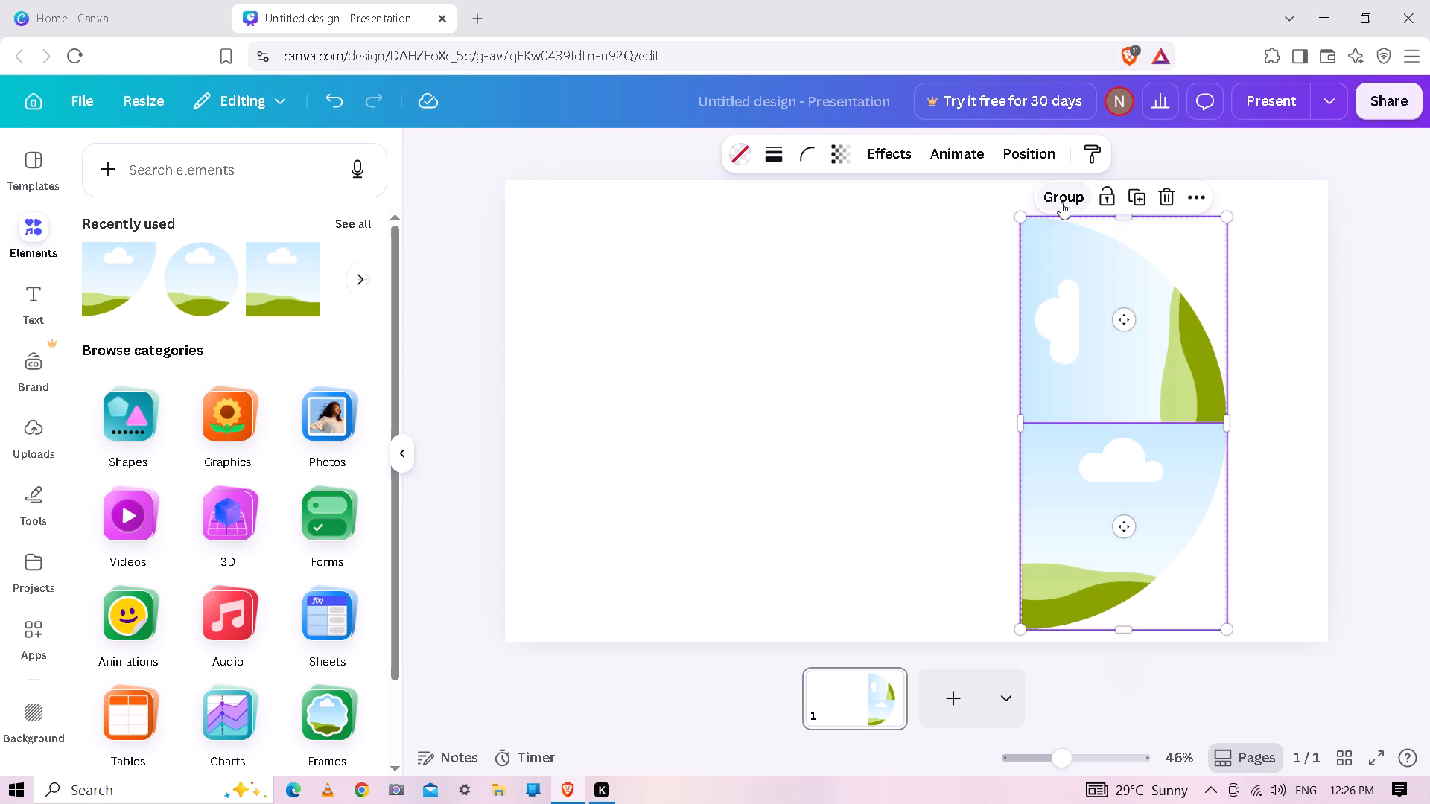
{"action": "left_click", "coordinate": [1061, 202]}
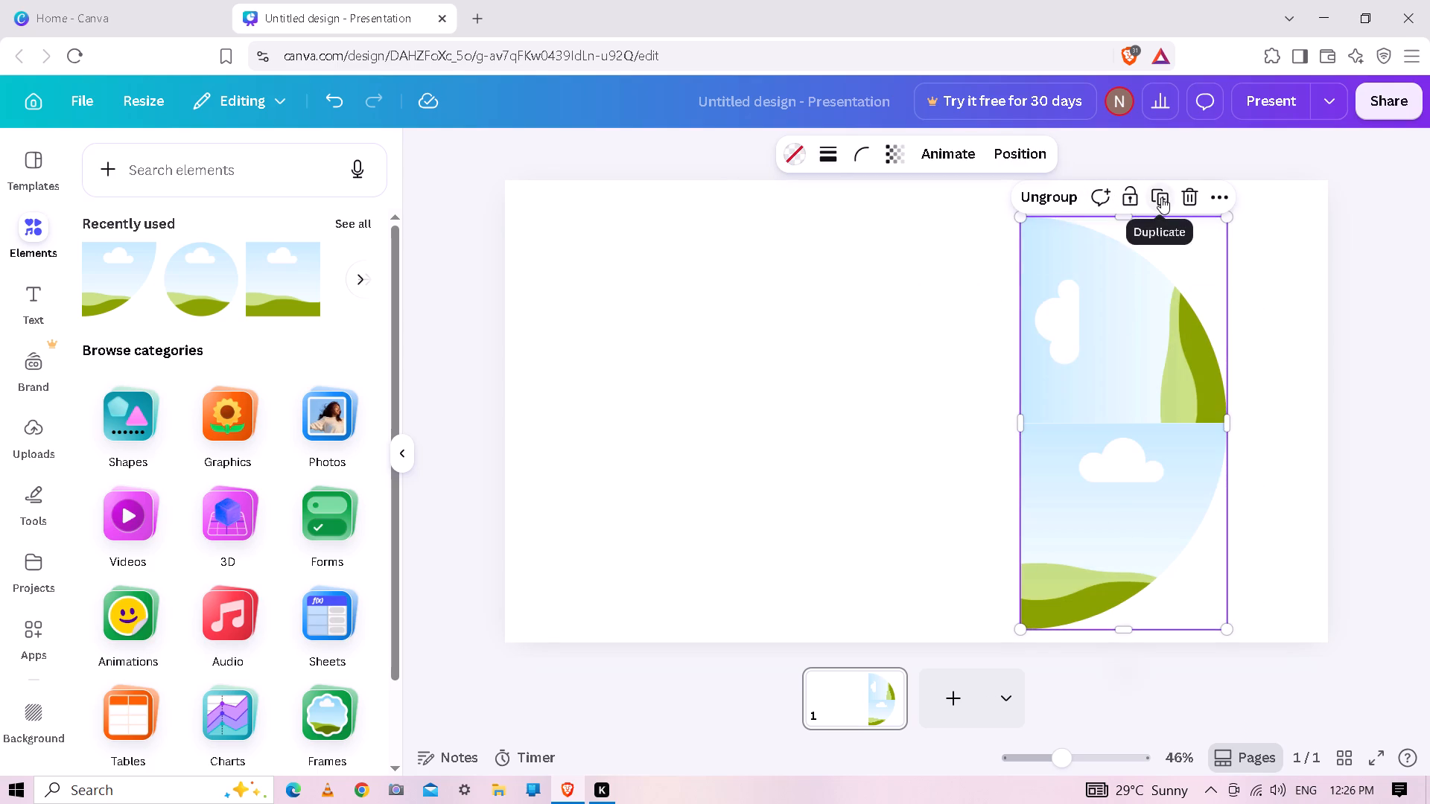
Duplicate the half-circle group and set the copy flush against the original's left edge, at the same height.
{"action": "left_click", "coordinate": [1161, 197]}
{"action": "left_click_drag", "start_coordinate": [1175, 330], "coordinate": [1081, 336]}
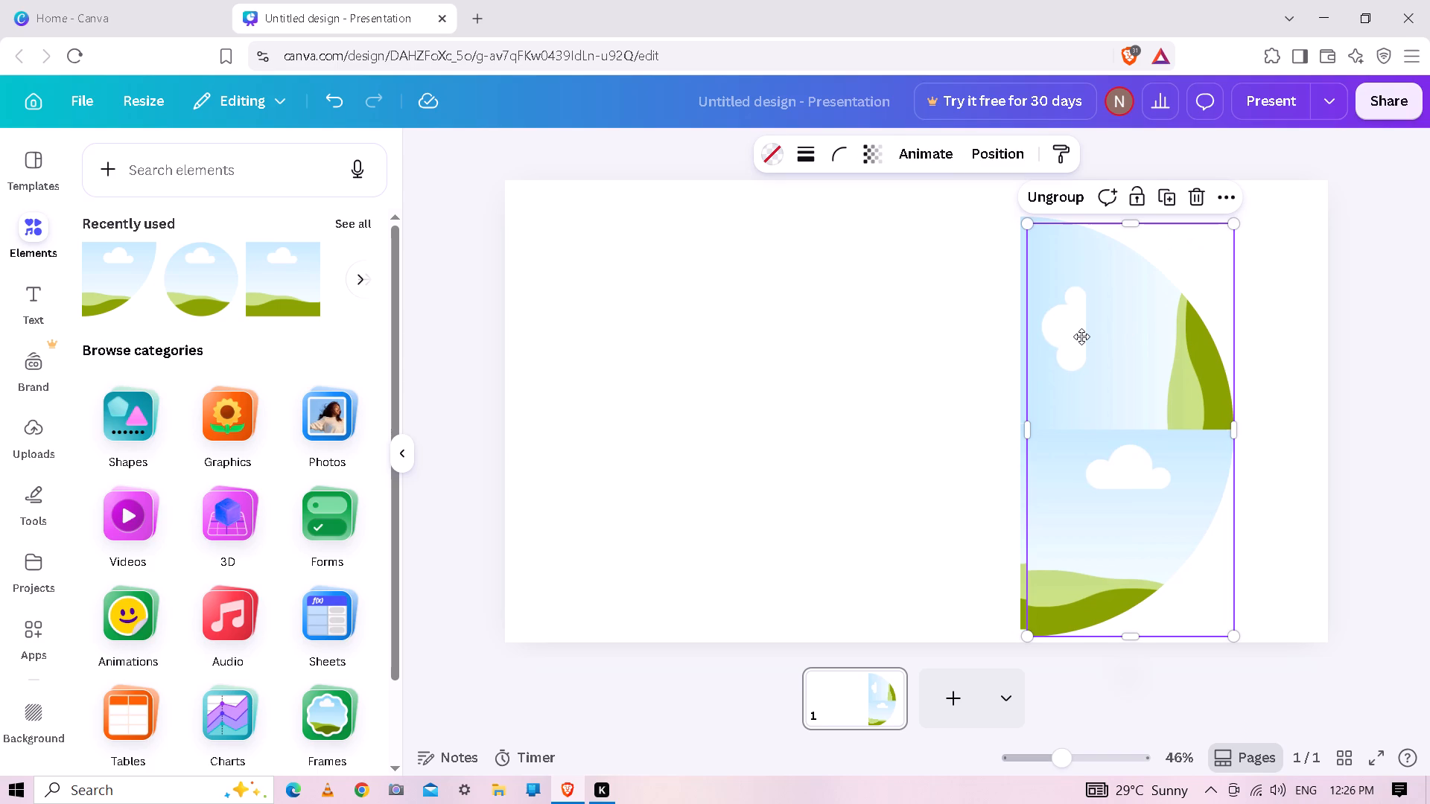
{"action": "left_click_drag", "start_coordinate": [1081, 336], "coordinate": [909, 313]}
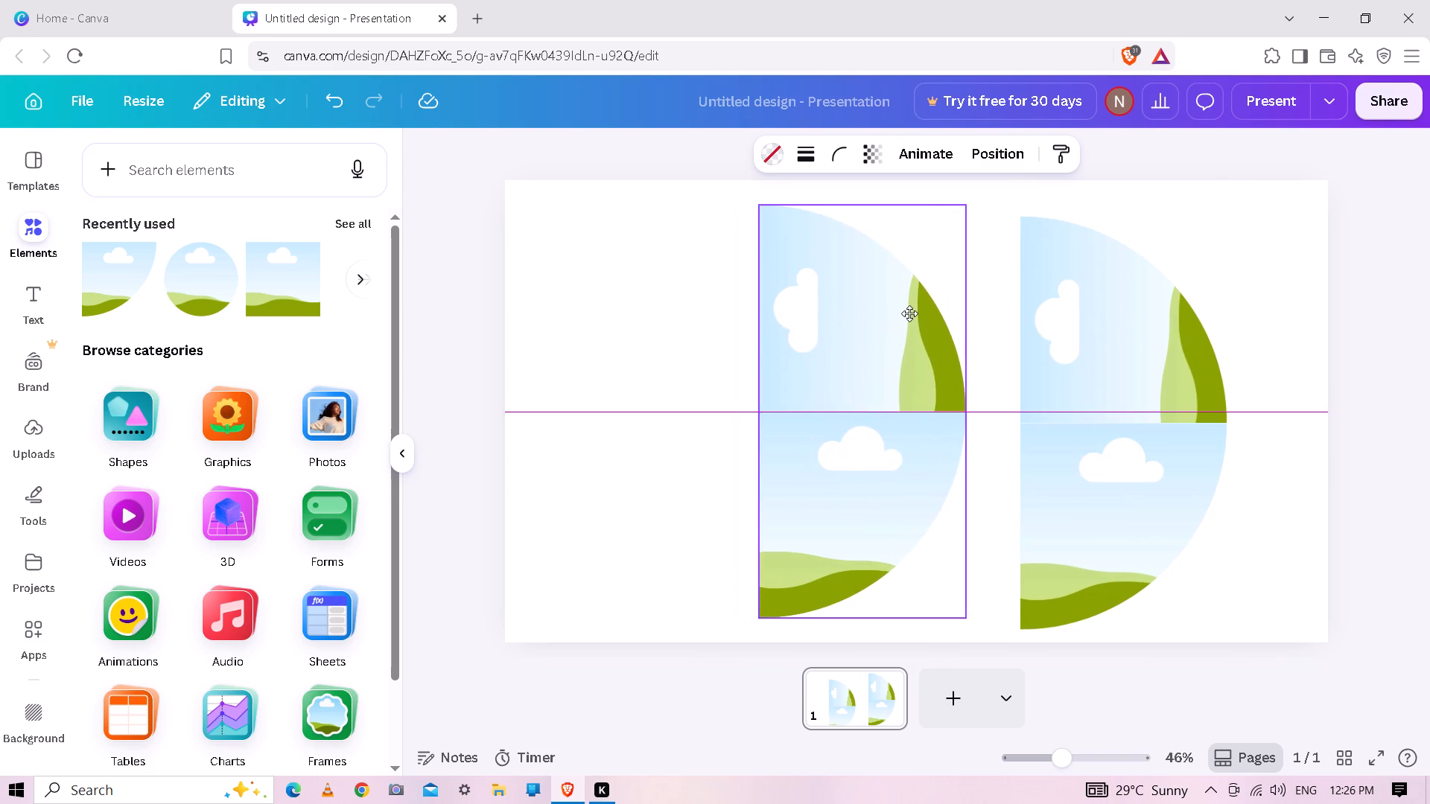
{"action": "left_click_drag", "start_coordinate": [909, 313], "coordinate": [947, 322]}
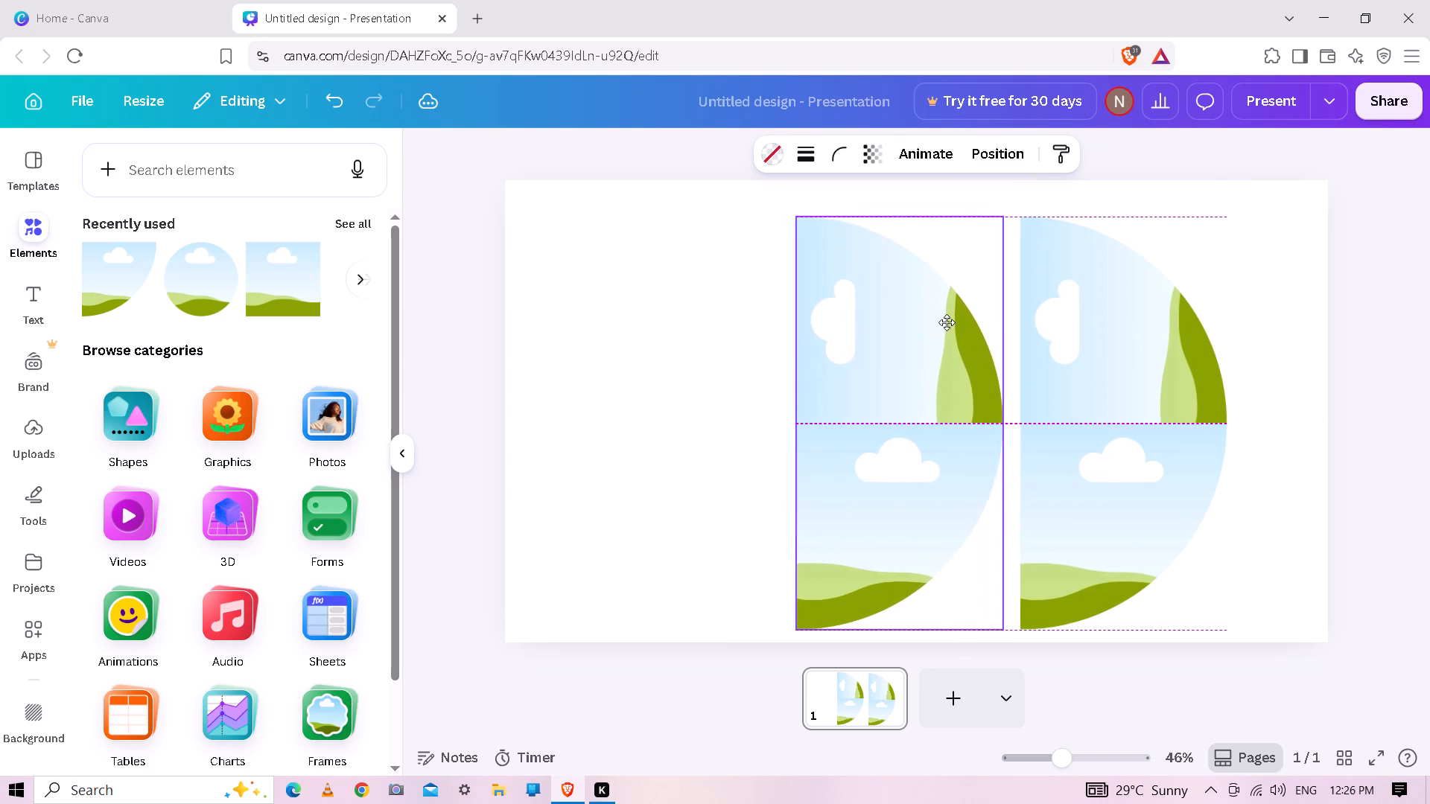
{"action": "left_click_drag", "start_coordinate": [947, 322], "coordinate": [957, 322]}
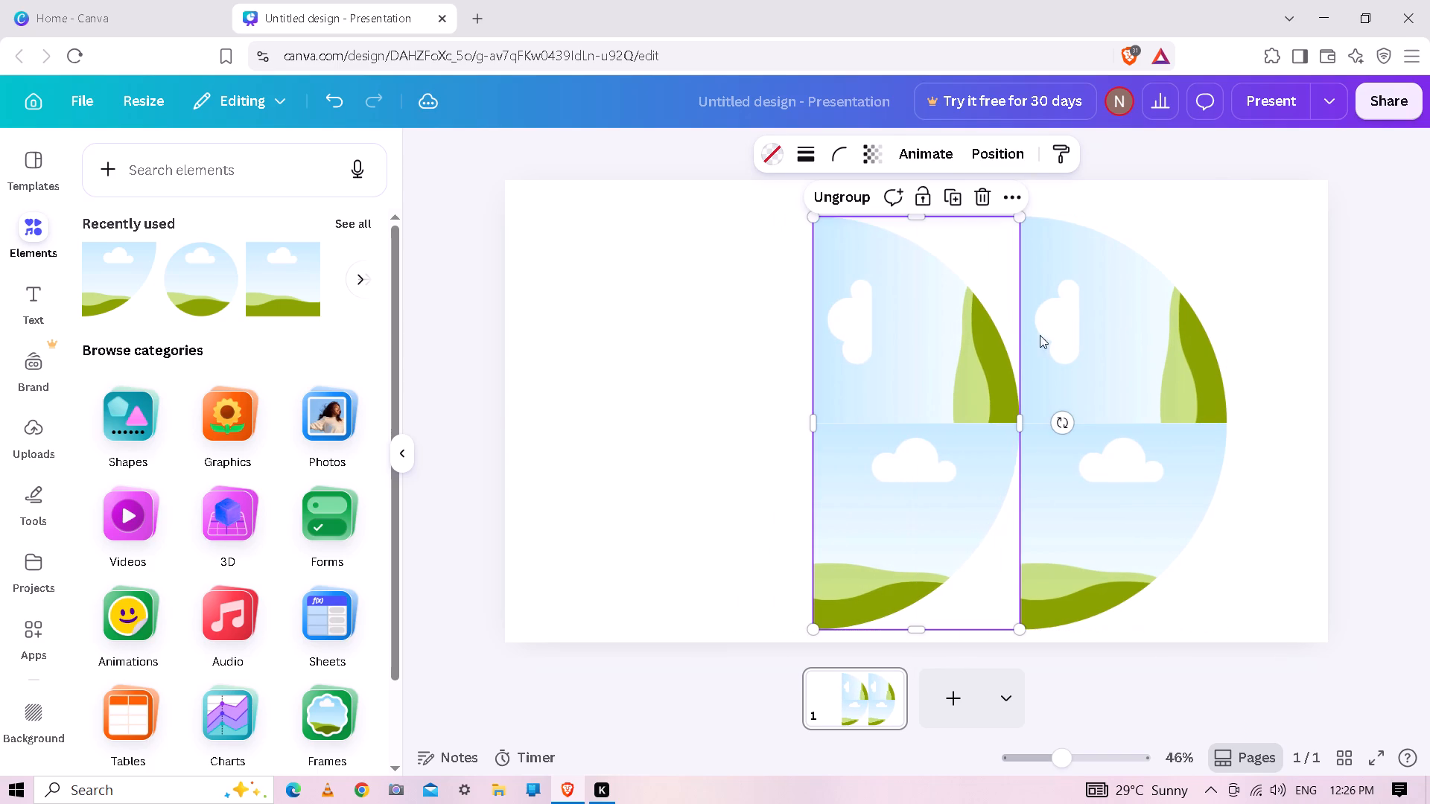
Rotate the duplicated half-circle group half a turn so the four quarter frames form a full circle.
{"action": "left_click_drag", "start_coordinate": [1060, 417], "coordinate": [858, 538]}
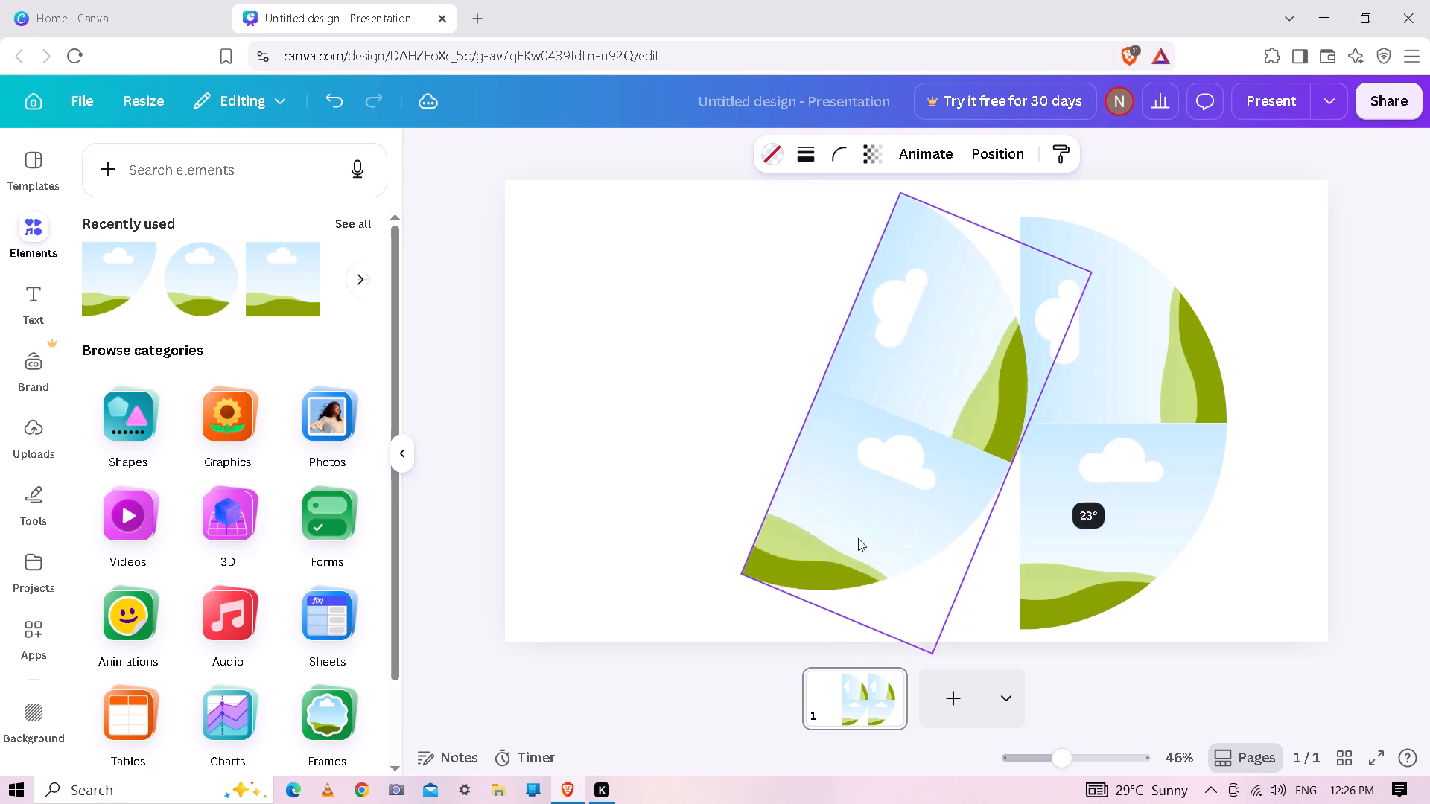
{"action": "left_click_drag", "start_coordinate": [858, 538], "coordinate": [691, 431]}
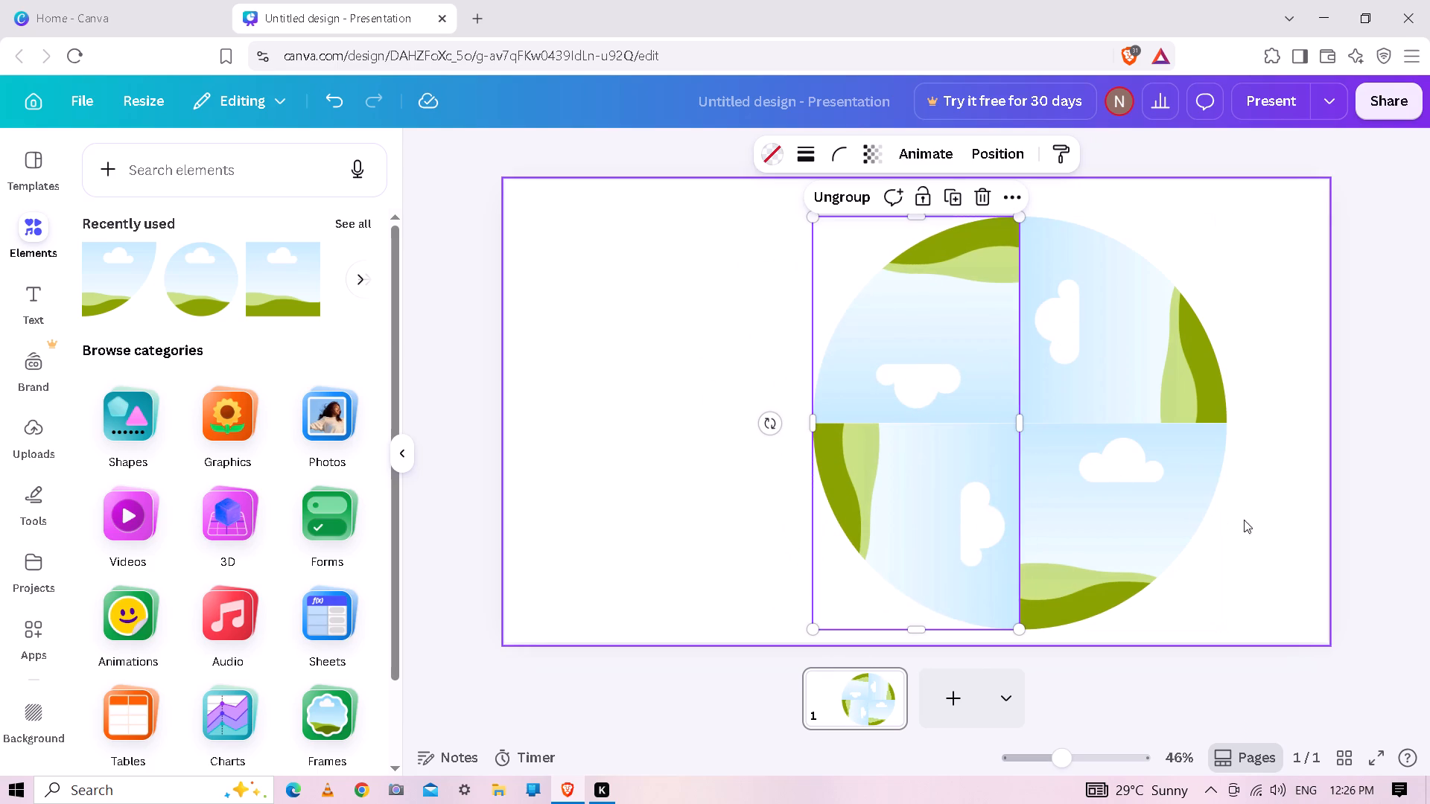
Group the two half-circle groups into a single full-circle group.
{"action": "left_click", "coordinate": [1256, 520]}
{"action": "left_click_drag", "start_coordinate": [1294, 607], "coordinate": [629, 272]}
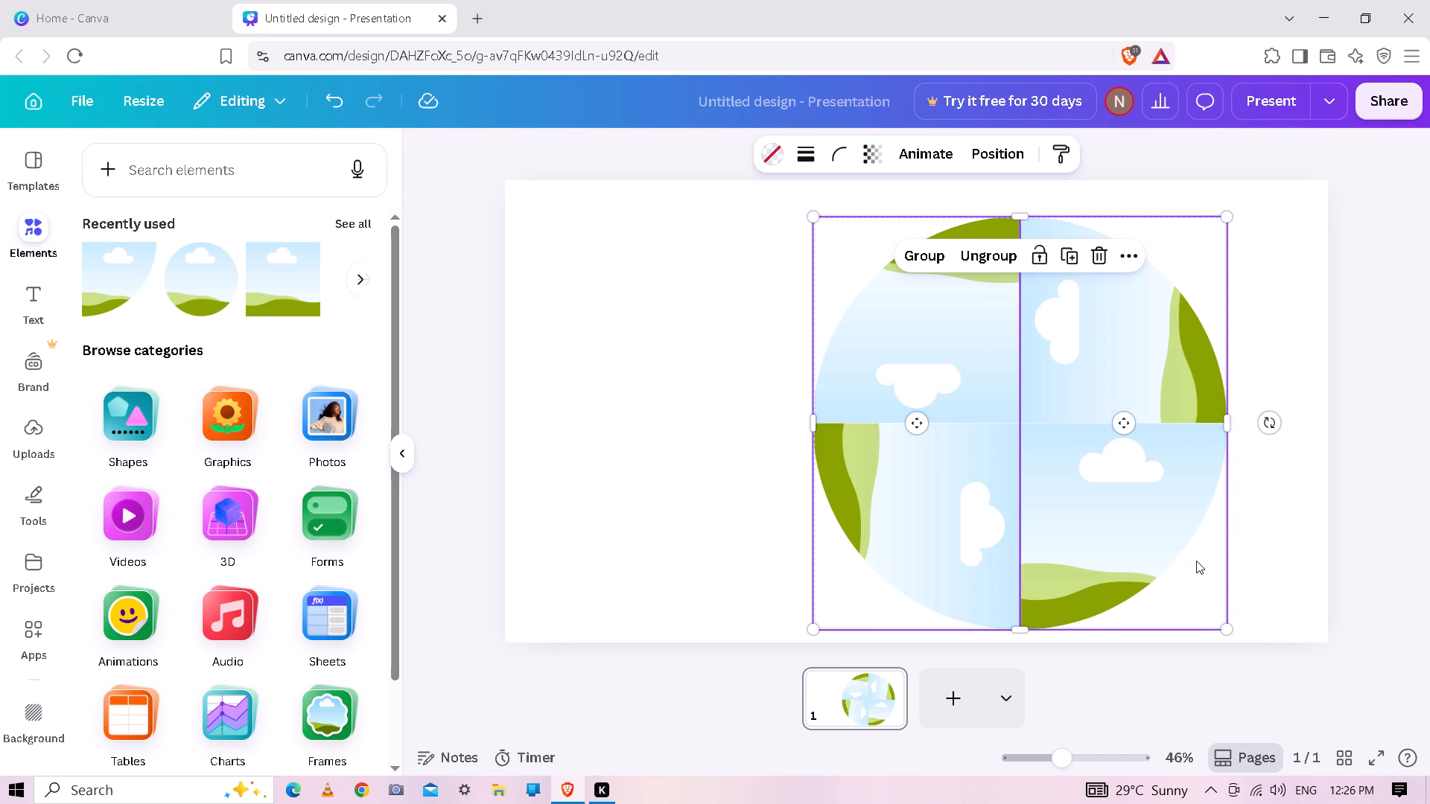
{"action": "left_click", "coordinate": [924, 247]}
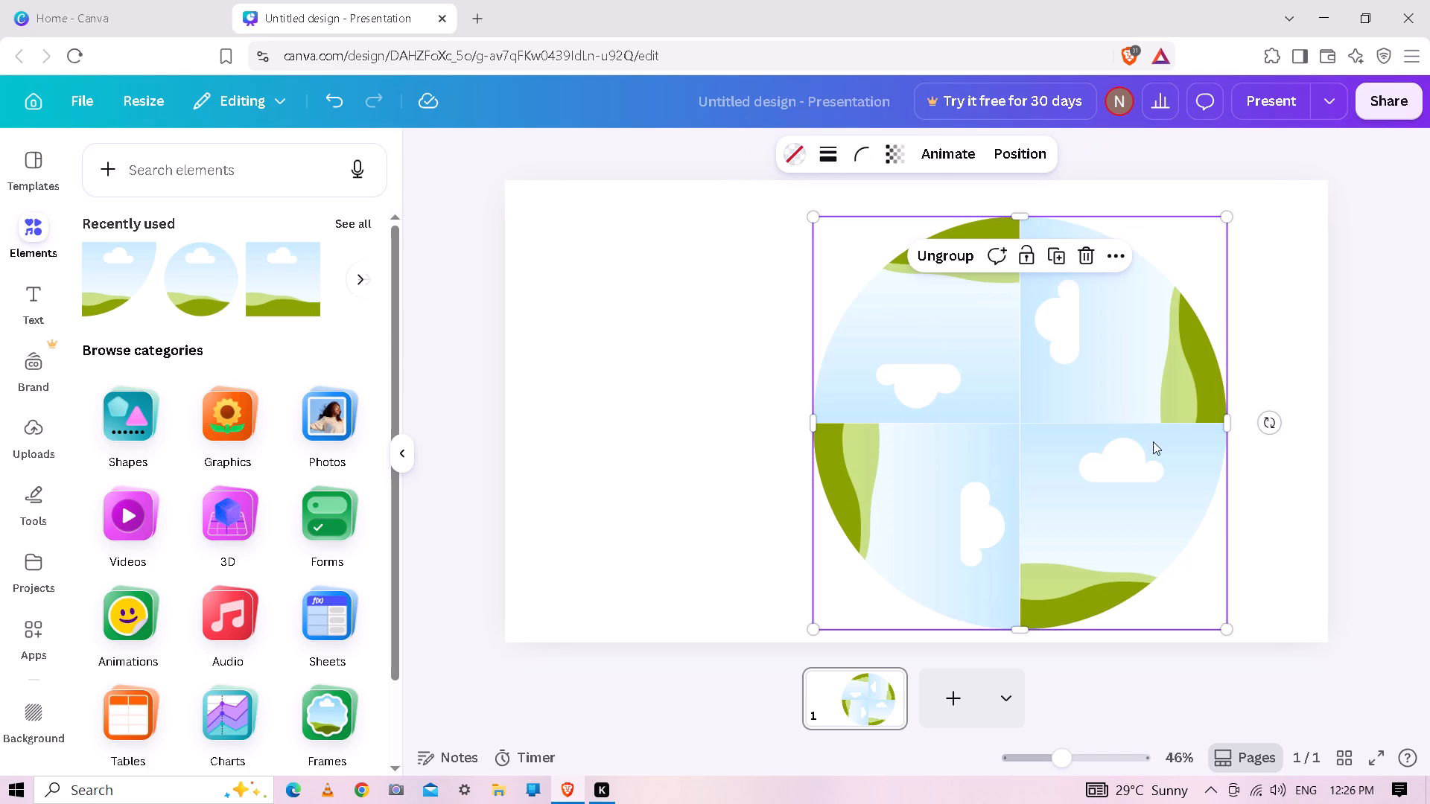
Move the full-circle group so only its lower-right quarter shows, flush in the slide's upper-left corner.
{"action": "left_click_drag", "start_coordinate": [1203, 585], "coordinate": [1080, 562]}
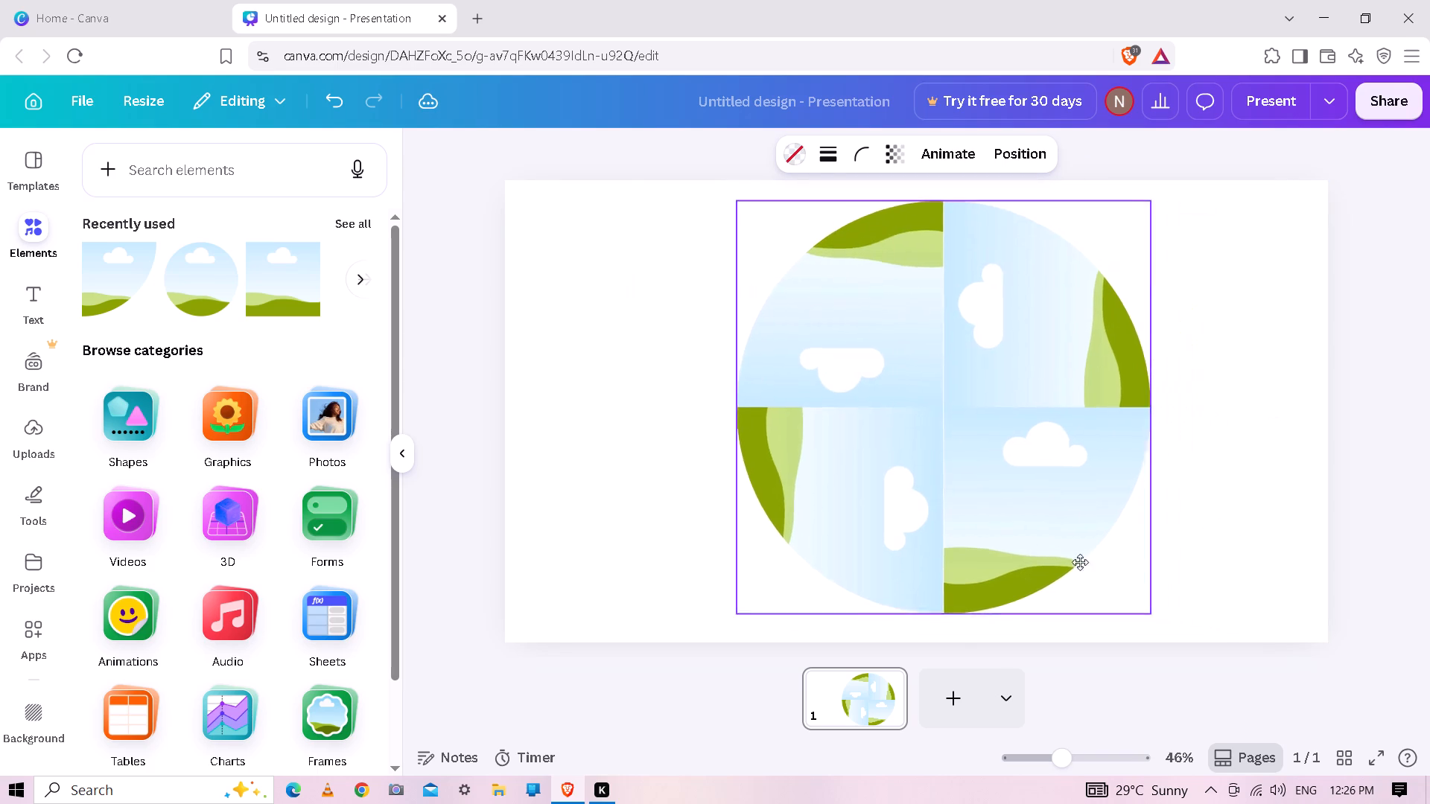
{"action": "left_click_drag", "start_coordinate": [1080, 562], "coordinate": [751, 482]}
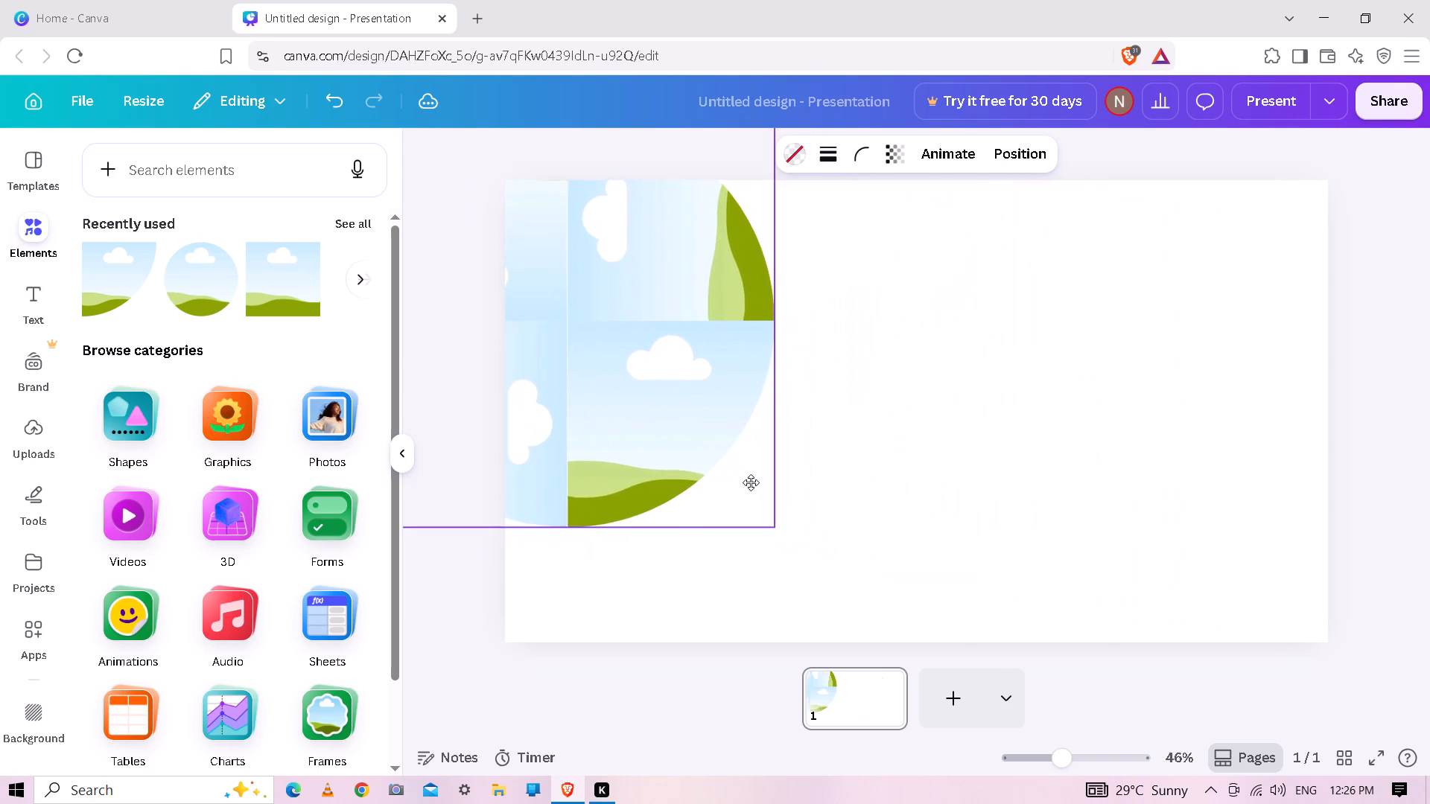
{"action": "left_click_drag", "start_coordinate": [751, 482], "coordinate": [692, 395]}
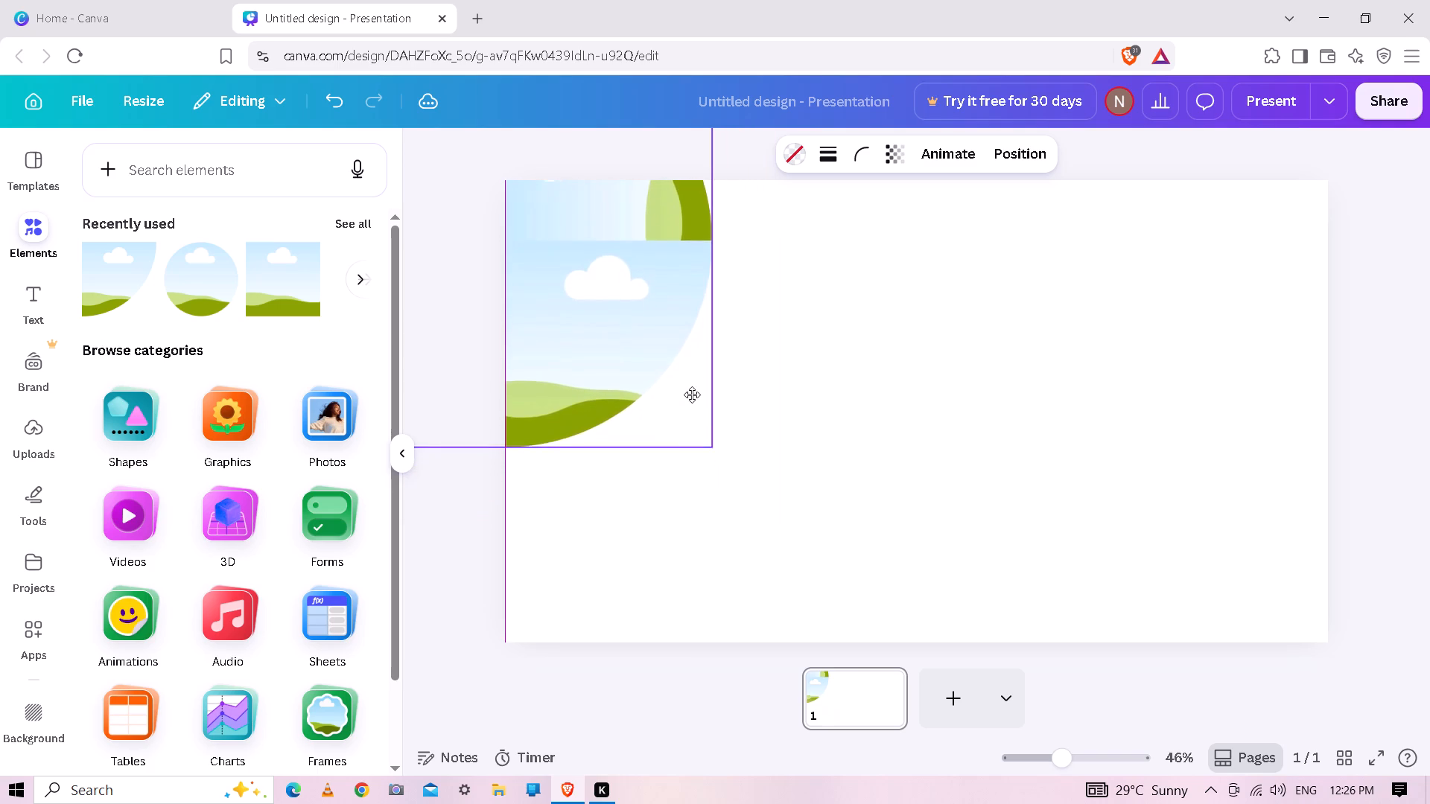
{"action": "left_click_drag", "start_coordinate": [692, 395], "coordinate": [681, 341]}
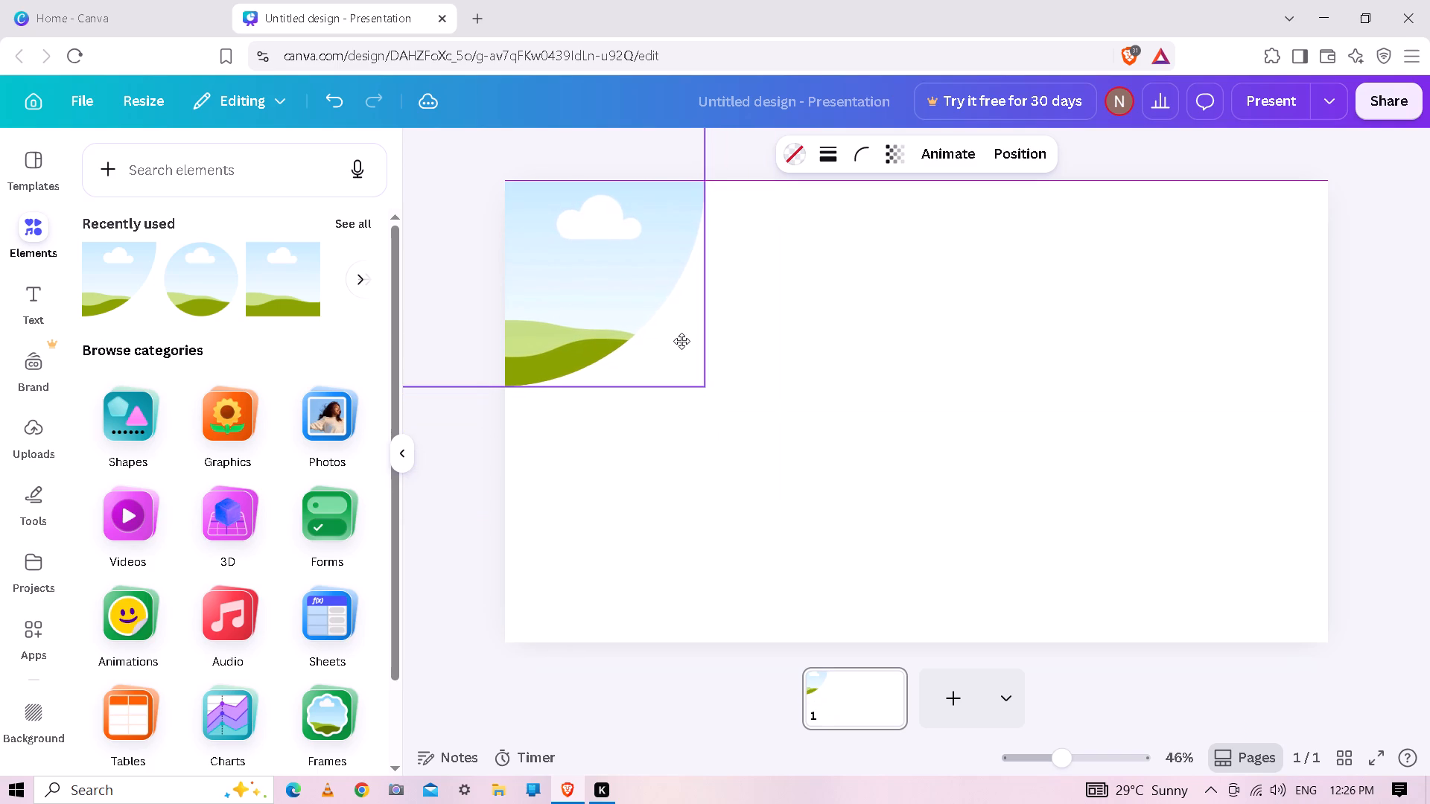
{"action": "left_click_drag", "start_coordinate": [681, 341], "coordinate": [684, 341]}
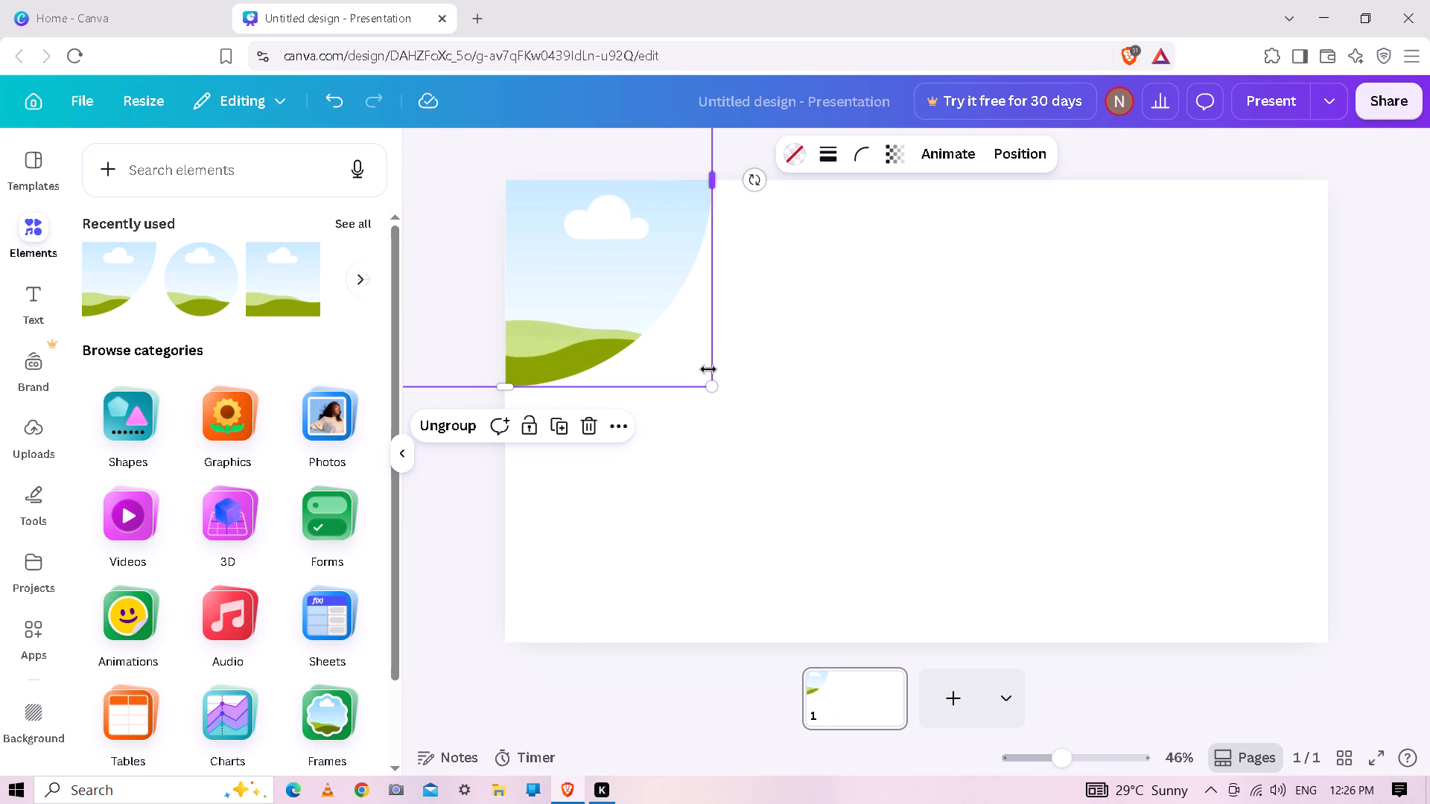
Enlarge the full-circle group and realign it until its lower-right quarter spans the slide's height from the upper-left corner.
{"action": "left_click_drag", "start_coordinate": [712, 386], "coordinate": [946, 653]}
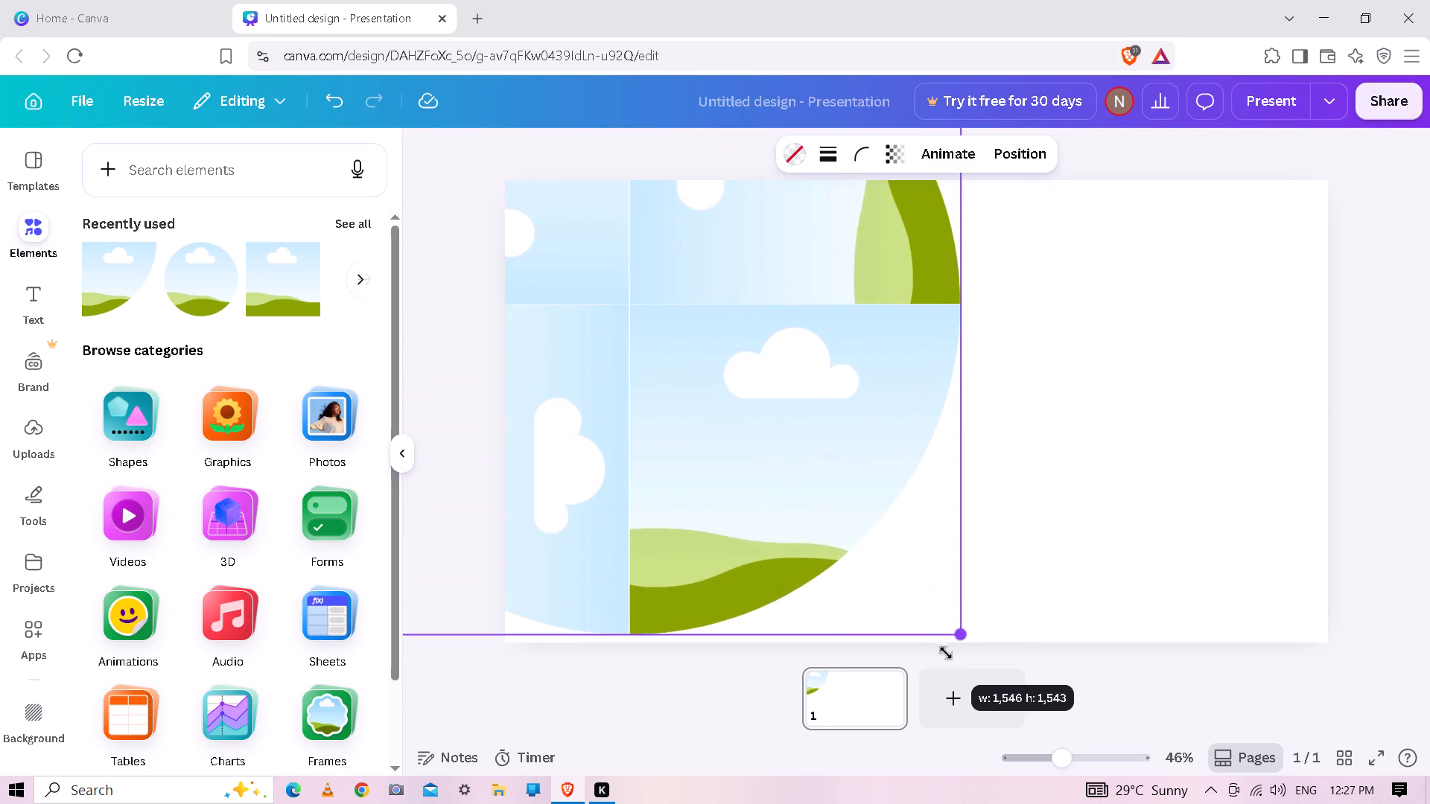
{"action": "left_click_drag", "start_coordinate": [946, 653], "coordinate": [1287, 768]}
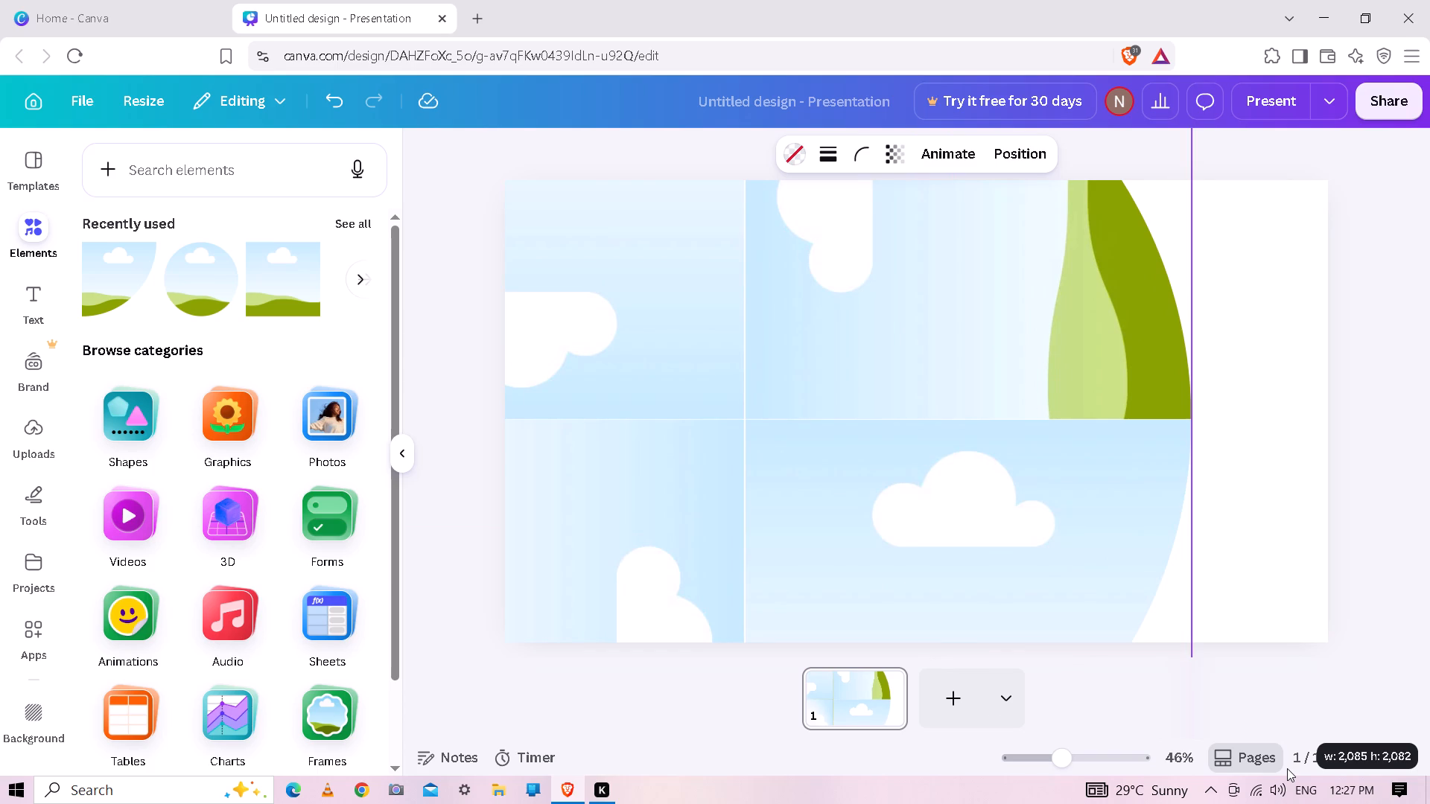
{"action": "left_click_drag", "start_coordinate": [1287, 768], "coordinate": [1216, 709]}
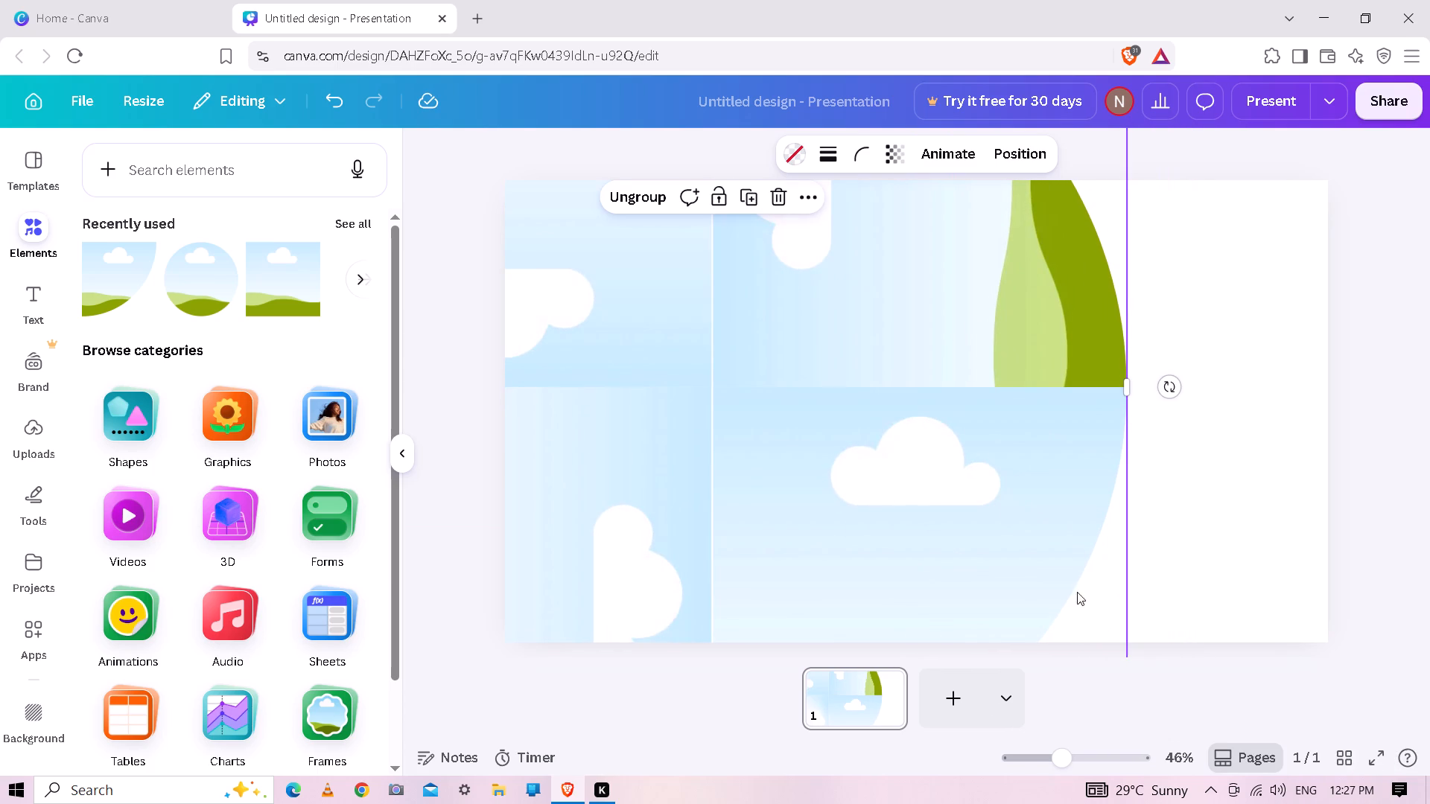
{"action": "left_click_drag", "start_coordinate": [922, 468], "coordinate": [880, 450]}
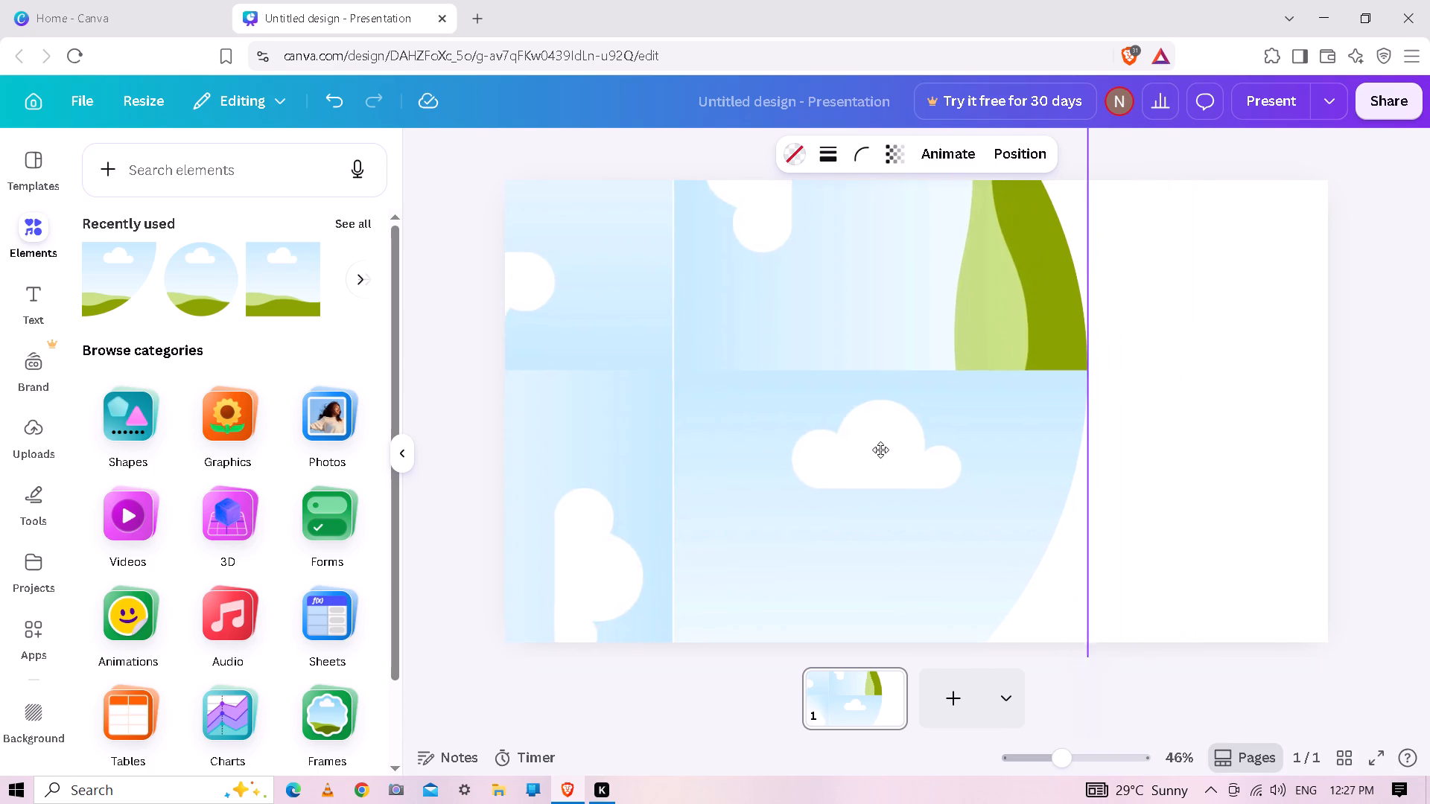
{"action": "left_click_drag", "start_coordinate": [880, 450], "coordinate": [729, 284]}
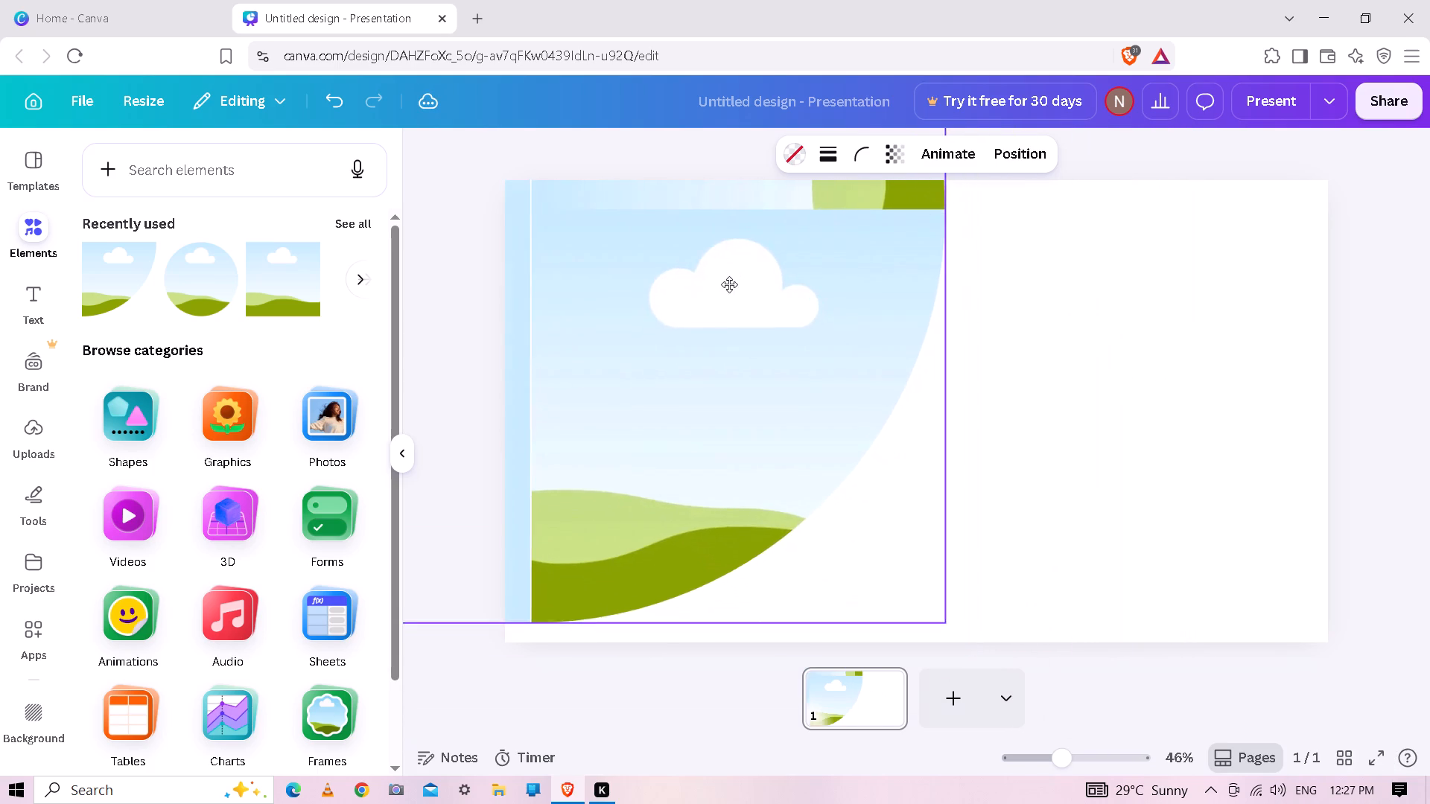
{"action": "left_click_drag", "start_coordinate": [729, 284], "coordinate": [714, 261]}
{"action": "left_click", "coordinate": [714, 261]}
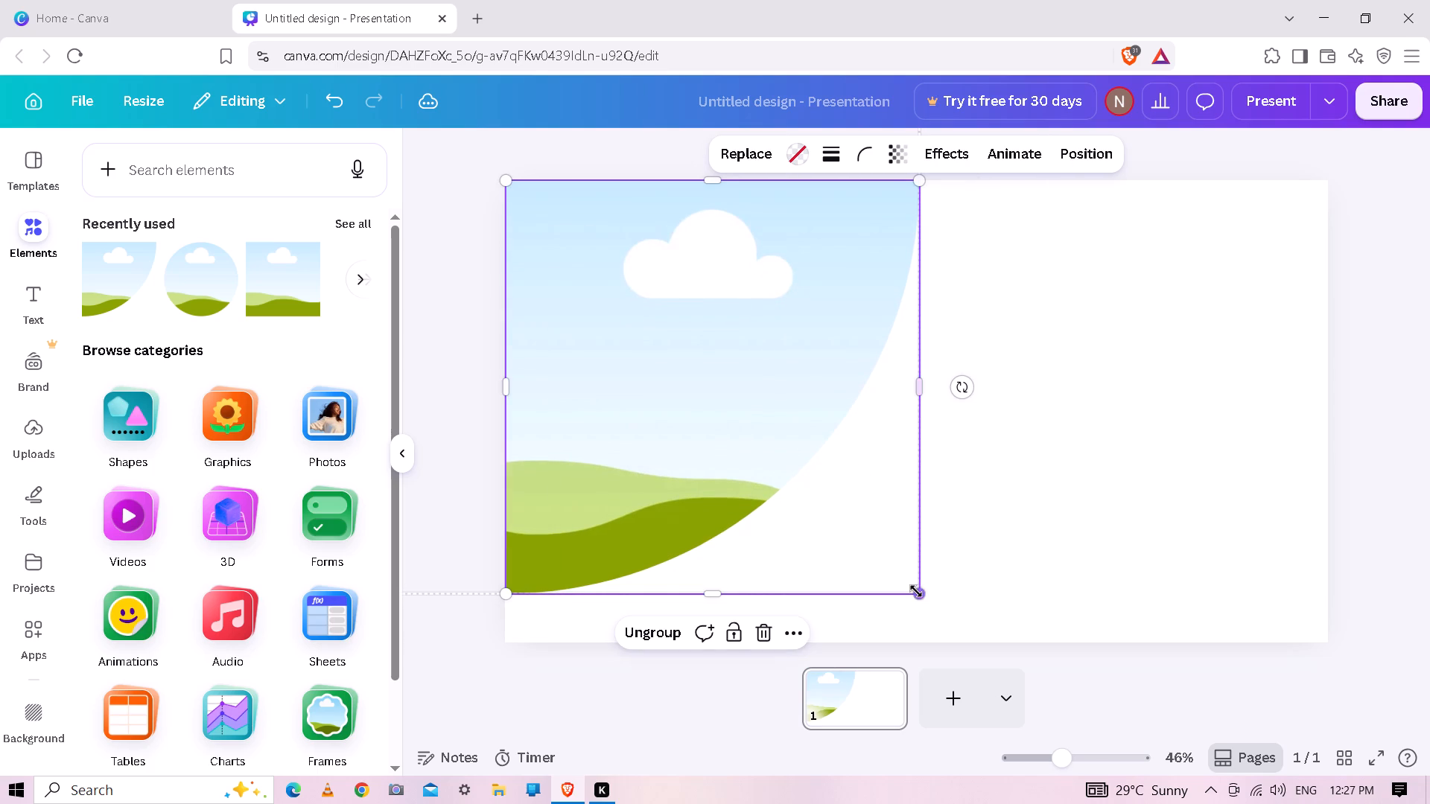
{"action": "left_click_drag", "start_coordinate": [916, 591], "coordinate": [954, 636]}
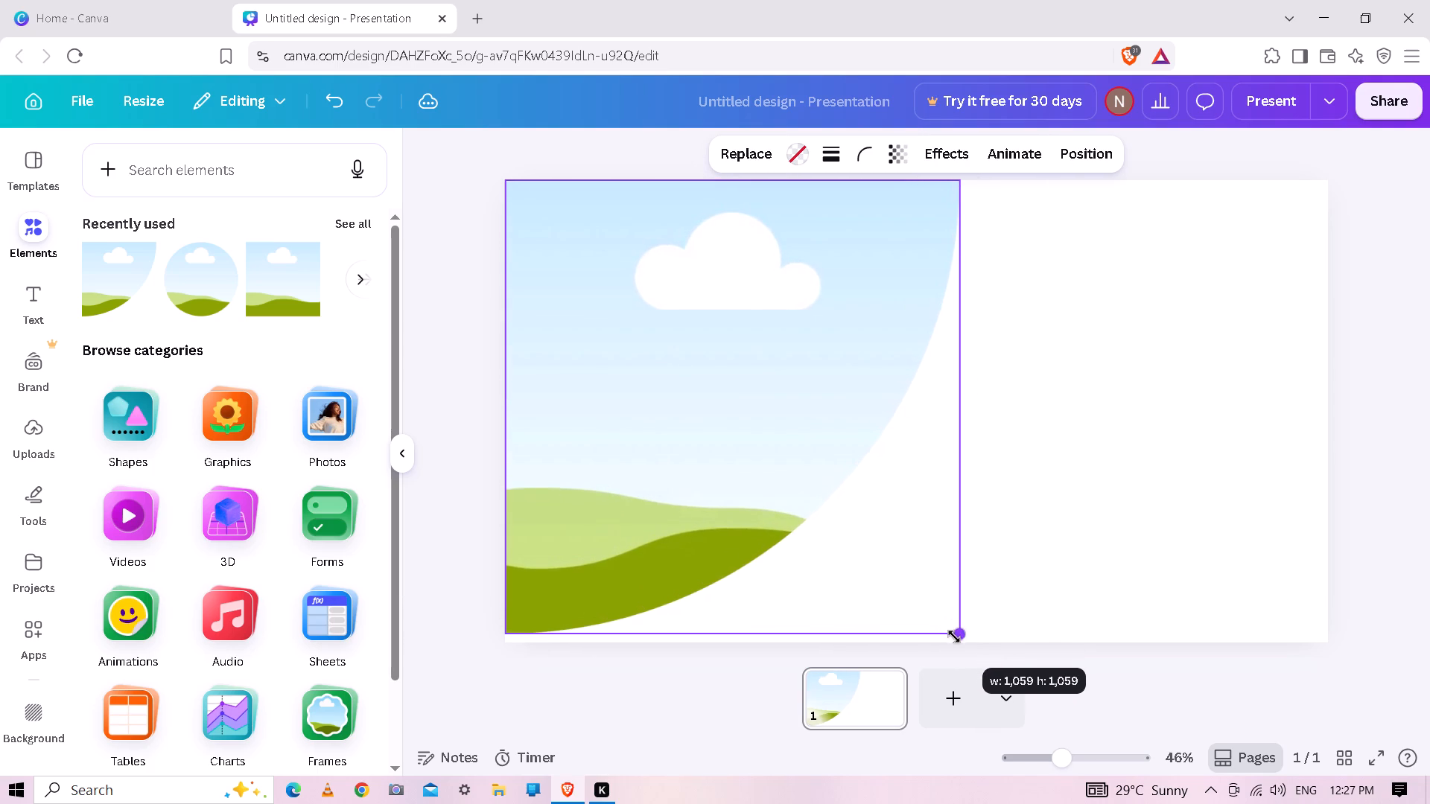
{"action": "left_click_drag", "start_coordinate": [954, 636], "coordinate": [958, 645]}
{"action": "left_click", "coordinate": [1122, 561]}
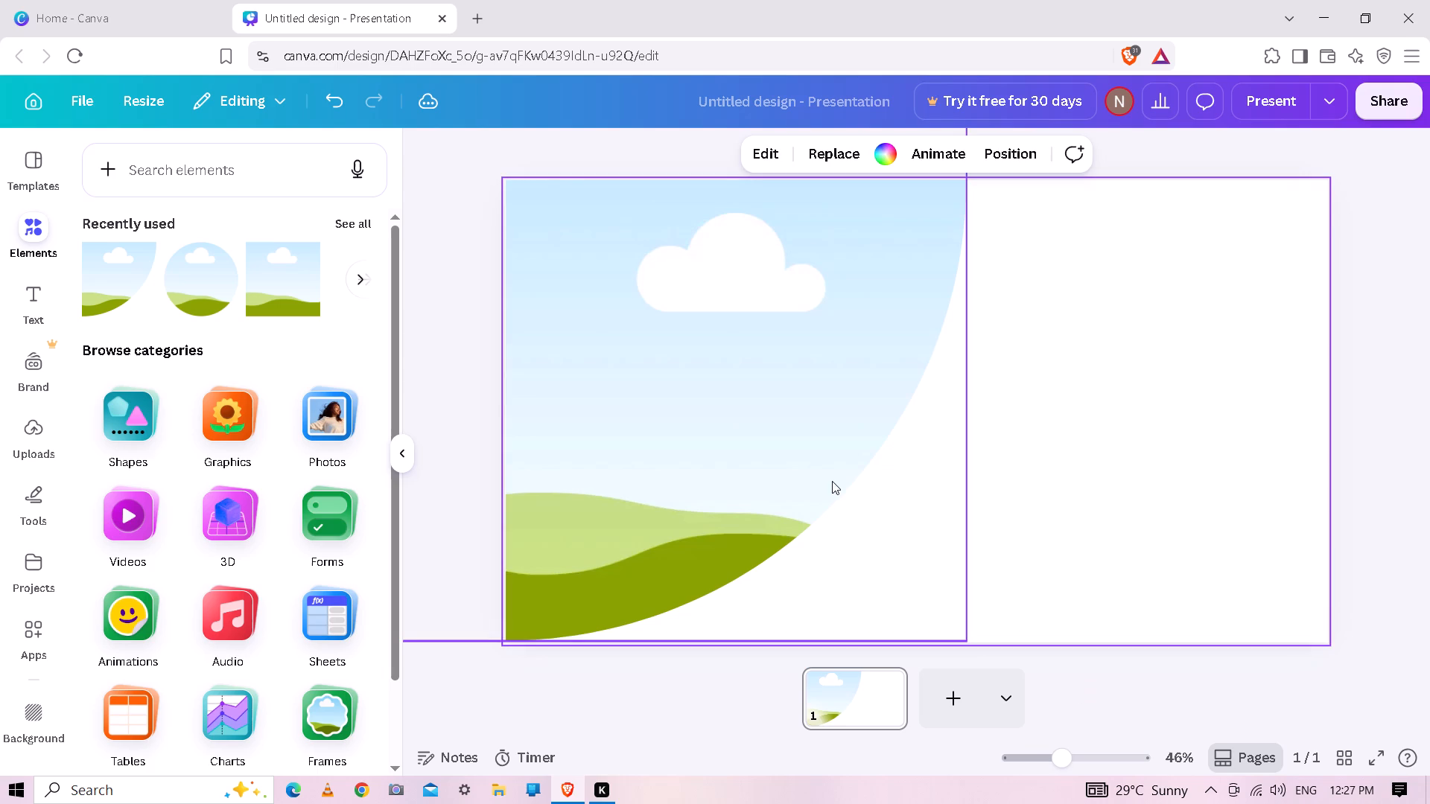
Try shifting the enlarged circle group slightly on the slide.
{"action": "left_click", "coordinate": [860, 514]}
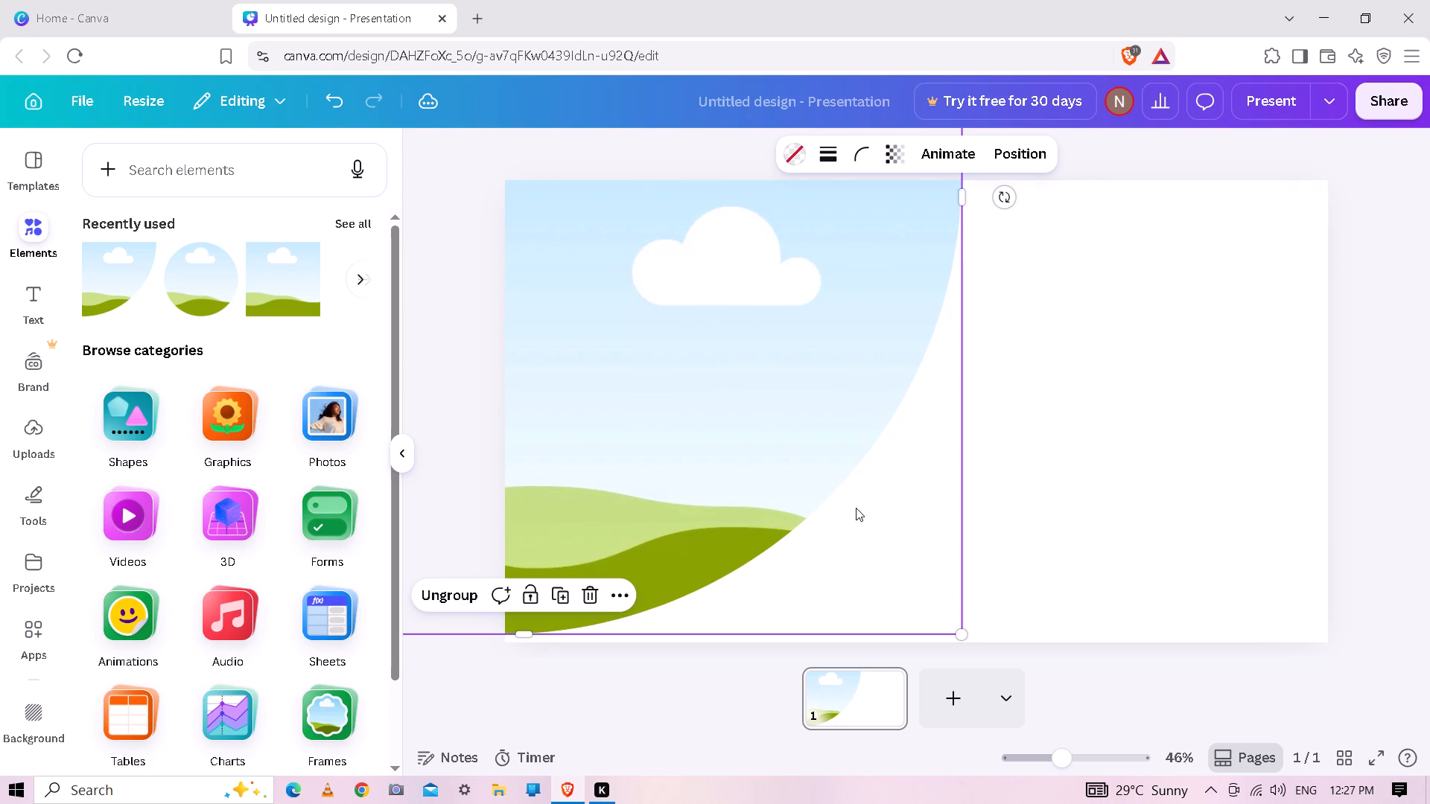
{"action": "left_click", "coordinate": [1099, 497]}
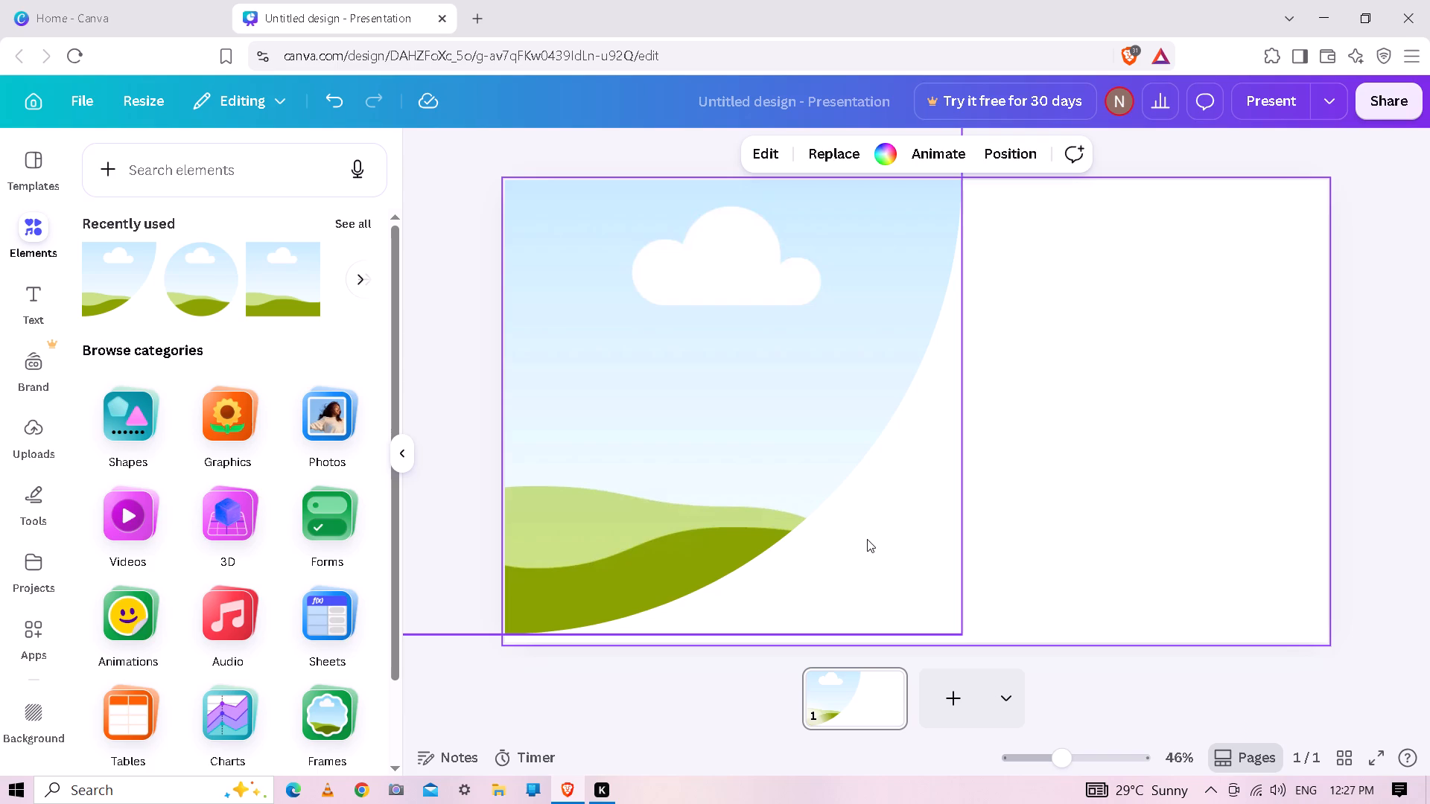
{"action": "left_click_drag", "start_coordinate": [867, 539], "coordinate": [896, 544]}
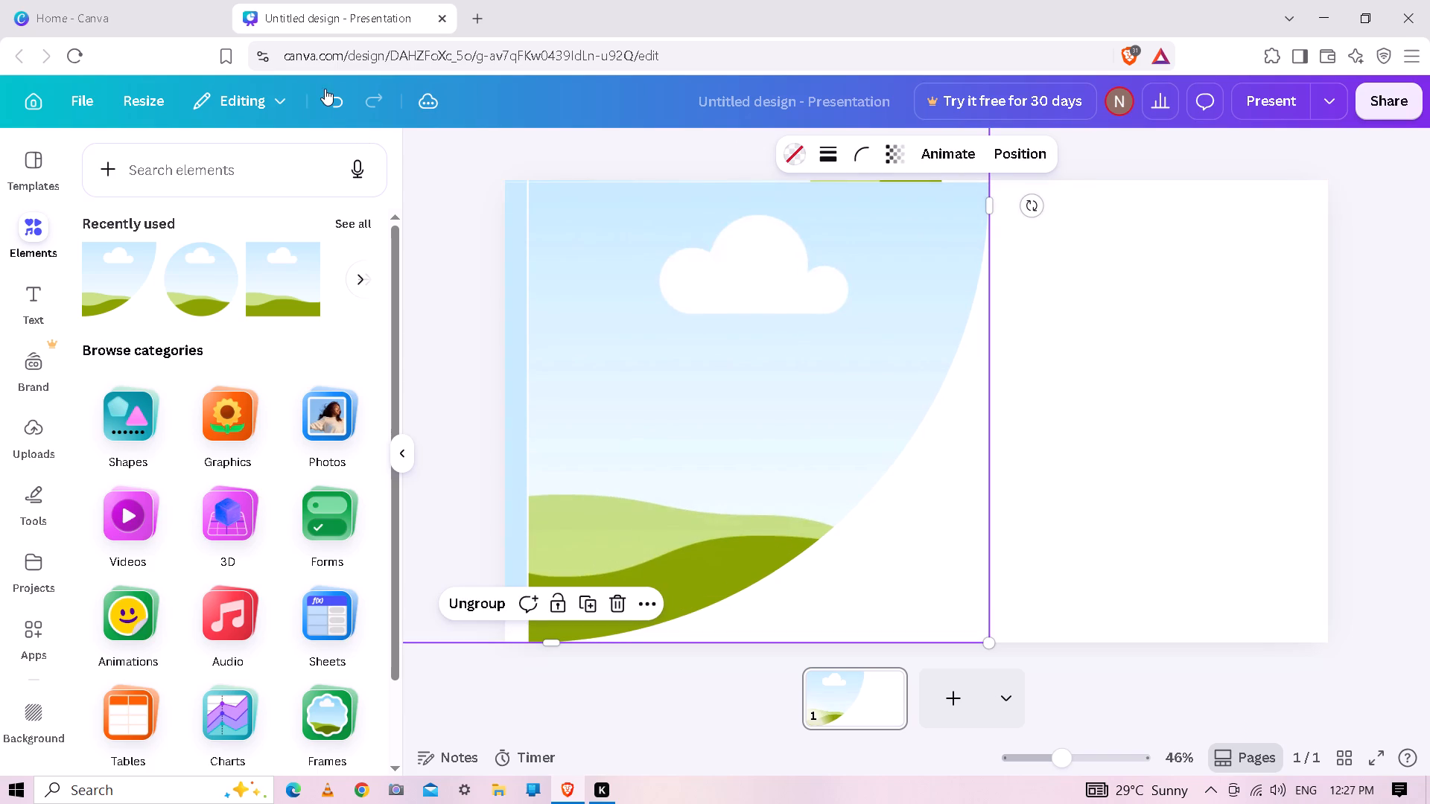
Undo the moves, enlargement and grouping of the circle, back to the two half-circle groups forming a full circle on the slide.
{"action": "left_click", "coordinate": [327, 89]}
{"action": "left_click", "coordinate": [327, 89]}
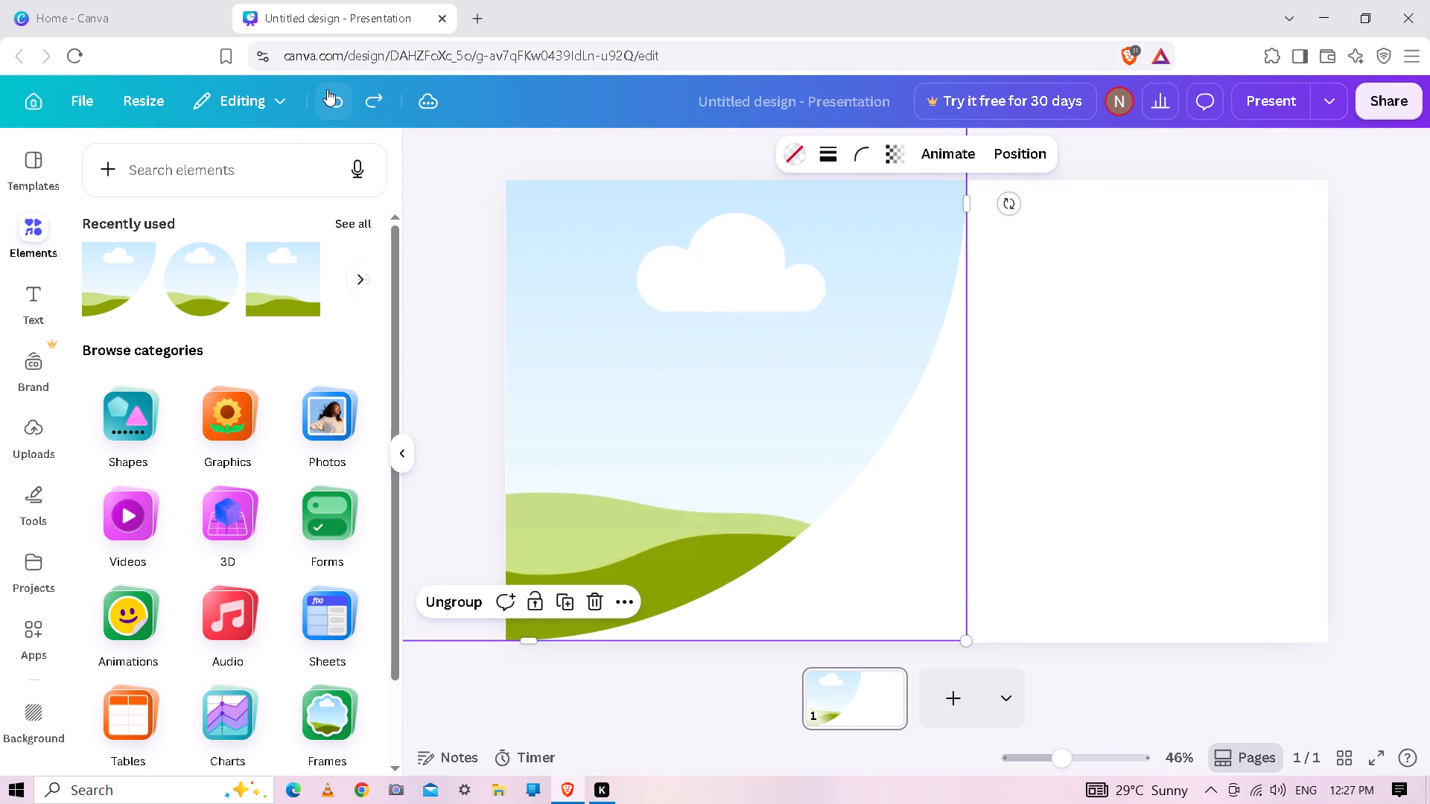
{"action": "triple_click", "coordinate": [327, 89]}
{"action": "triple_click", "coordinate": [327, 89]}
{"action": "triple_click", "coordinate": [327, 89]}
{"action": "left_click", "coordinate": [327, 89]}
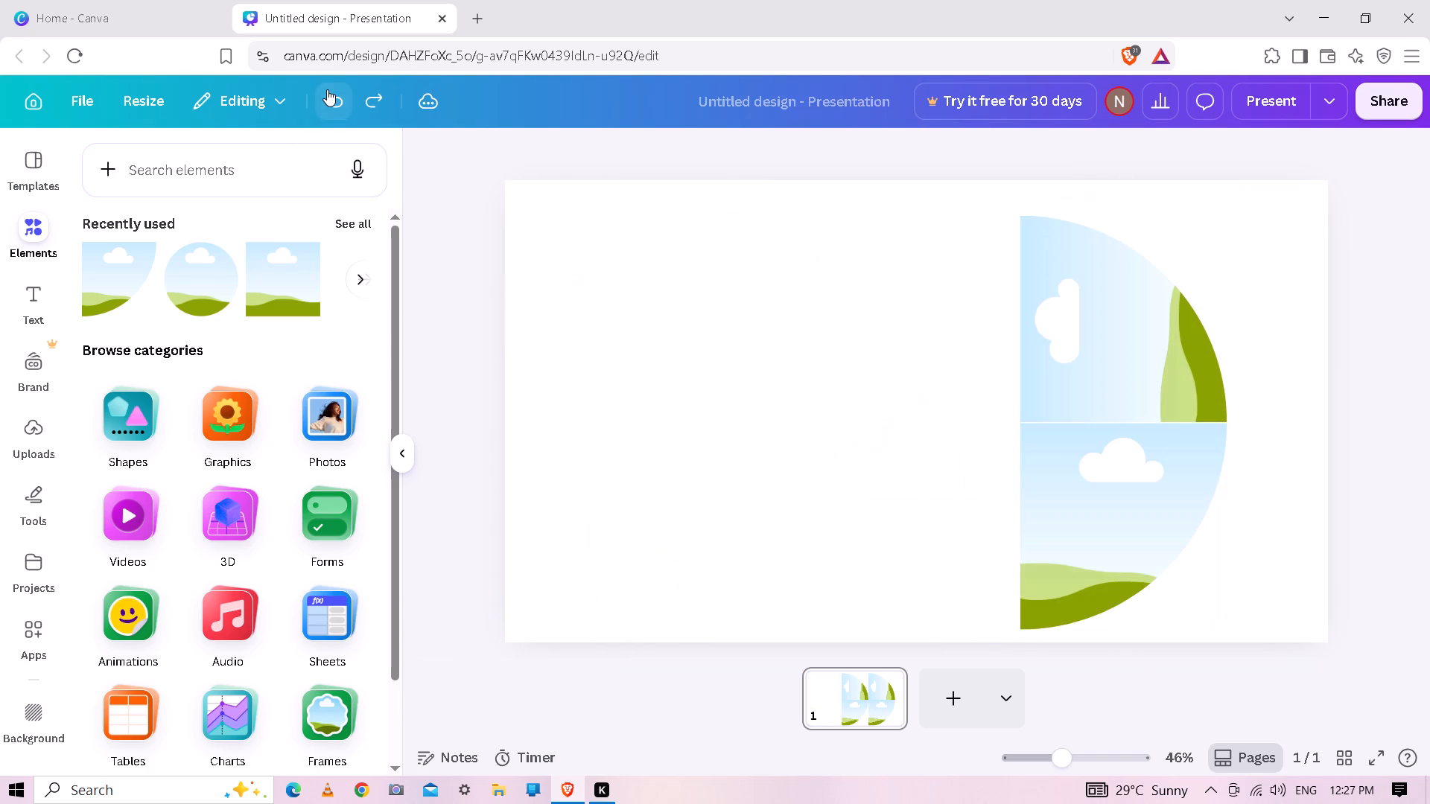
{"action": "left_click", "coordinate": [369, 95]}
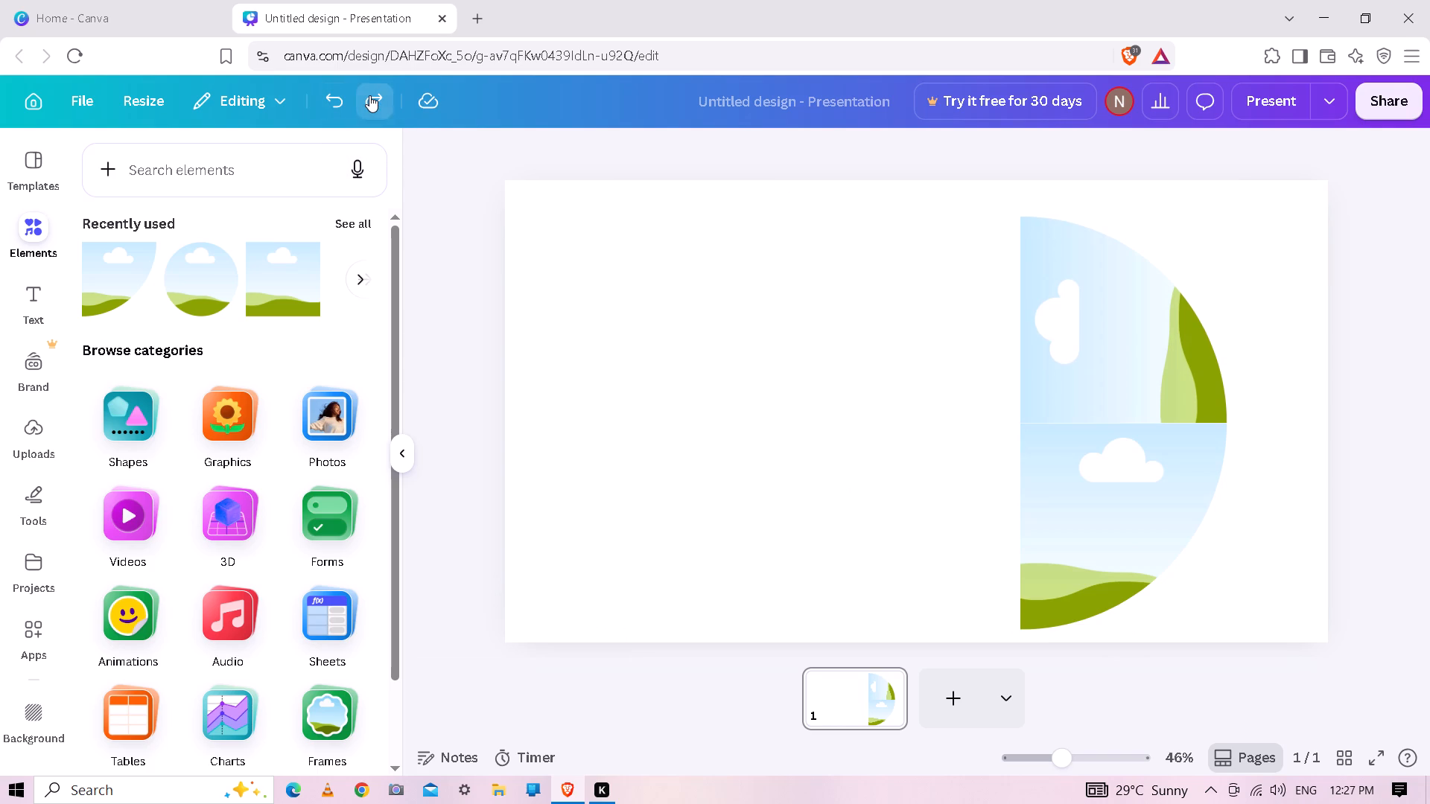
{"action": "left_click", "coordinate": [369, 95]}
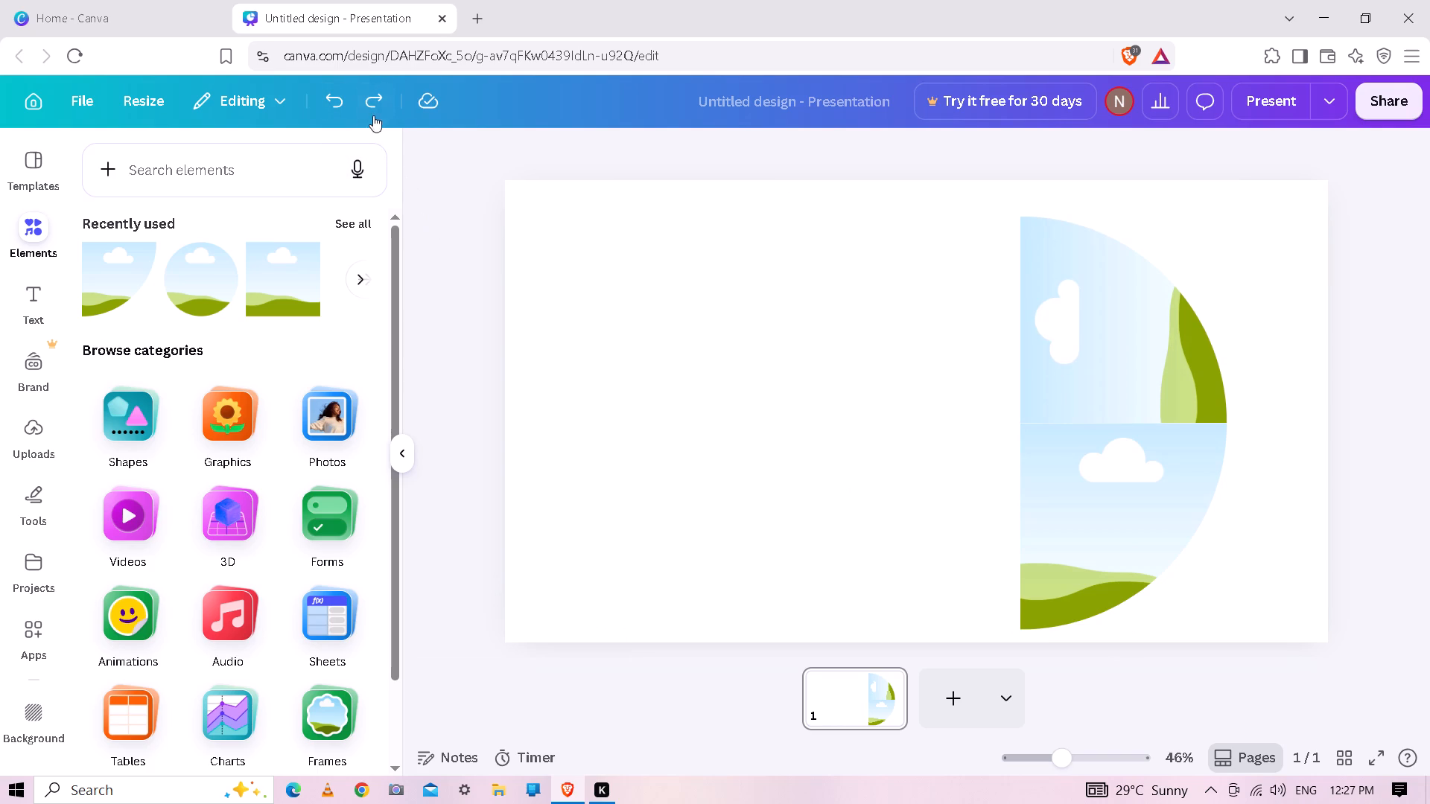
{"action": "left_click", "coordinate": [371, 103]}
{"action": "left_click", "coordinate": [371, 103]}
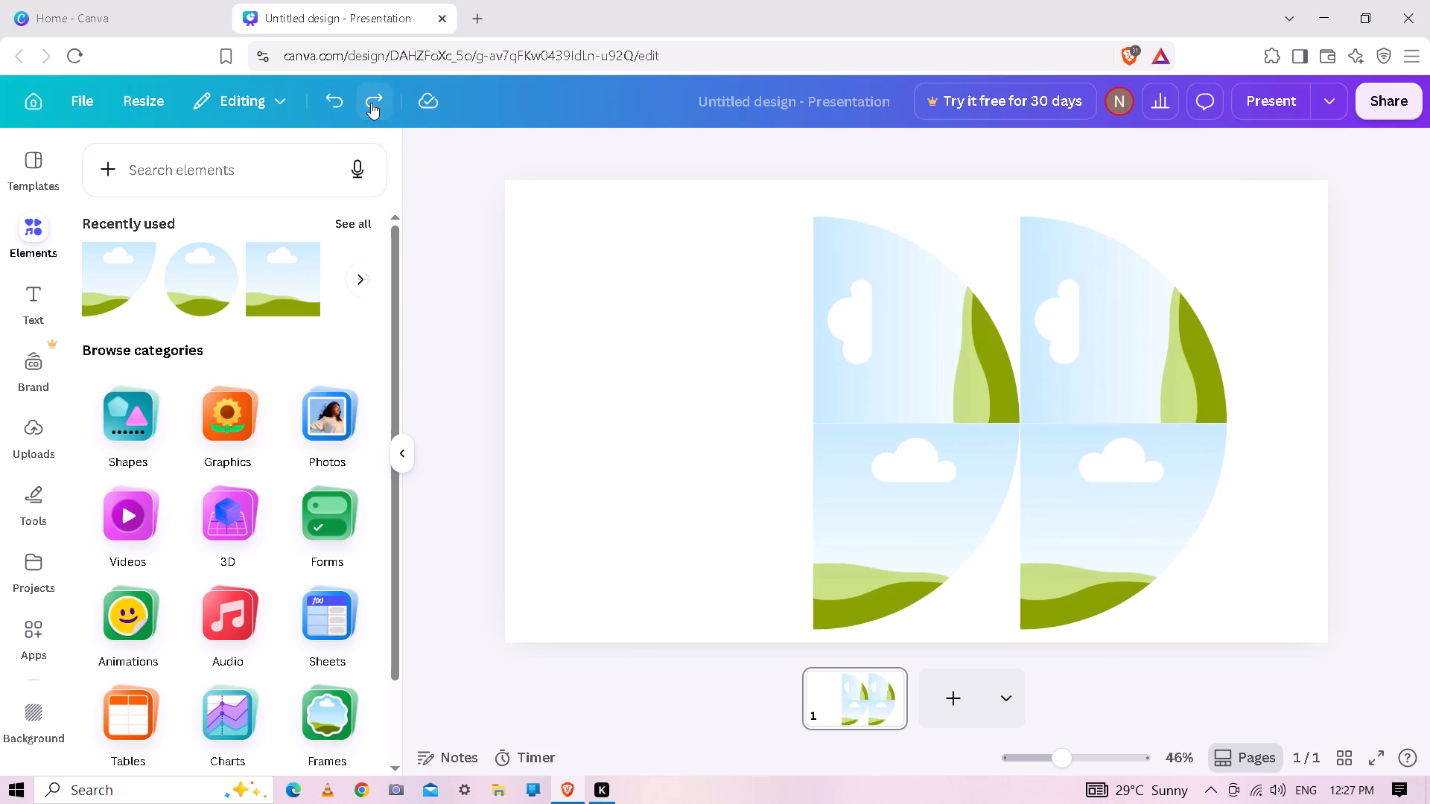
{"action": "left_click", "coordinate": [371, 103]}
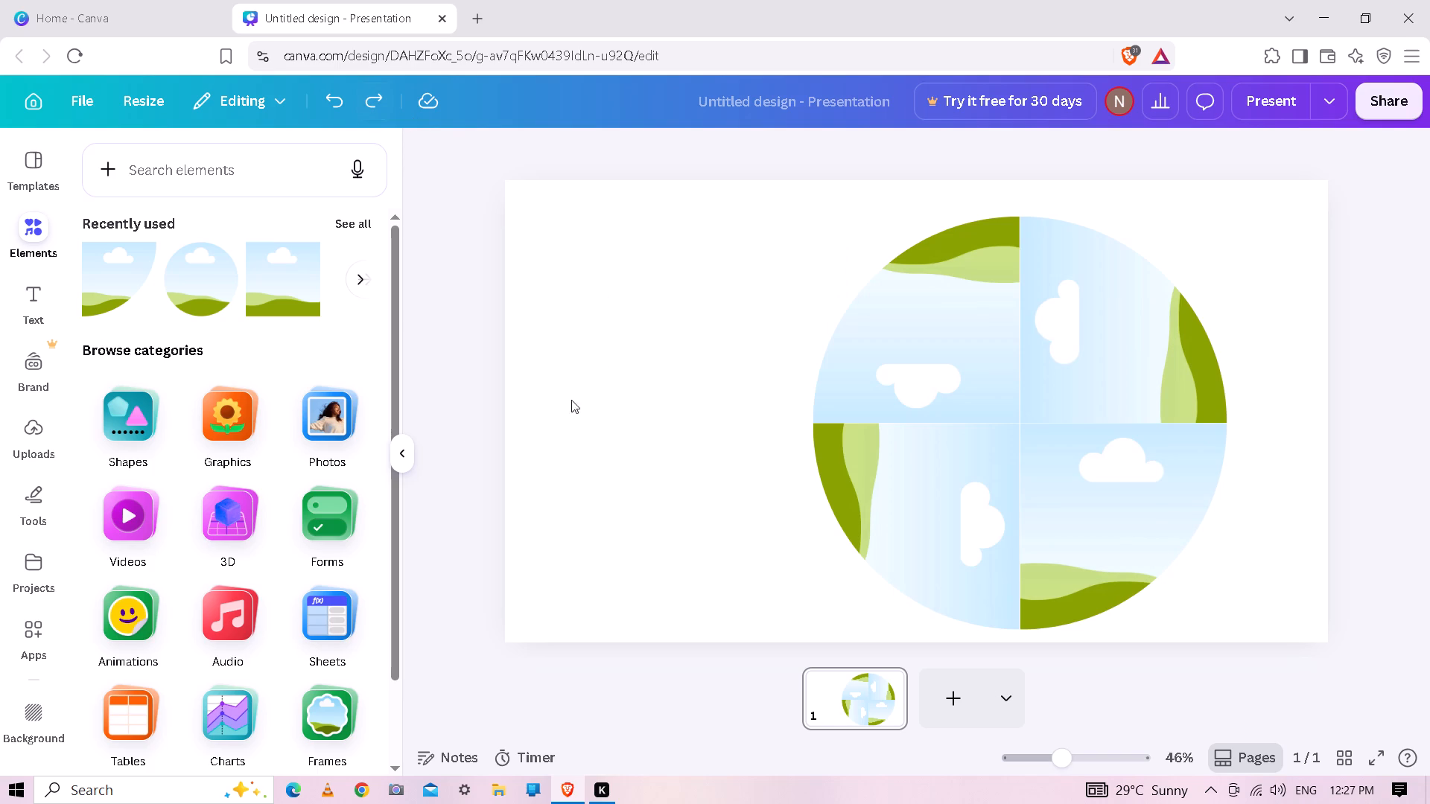
Fill the circle's lower-right quarter frame with the uploaded Taj Mahal photo.
{"action": "left_click", "coordinate": [41, 424]}
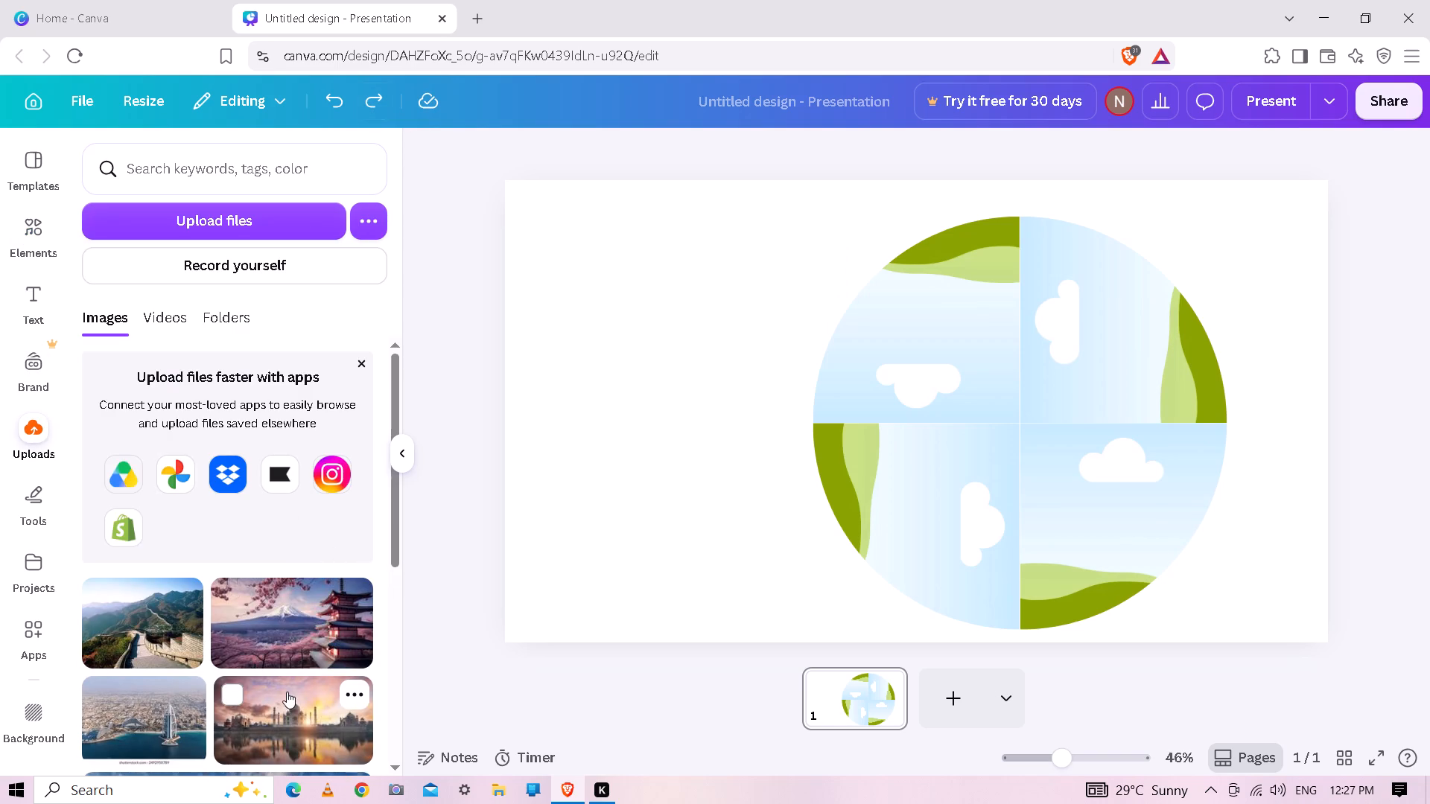
{"action": "left_click_drag", "start_coordinate": [285, 711], "coordinate": [1105, 453]}
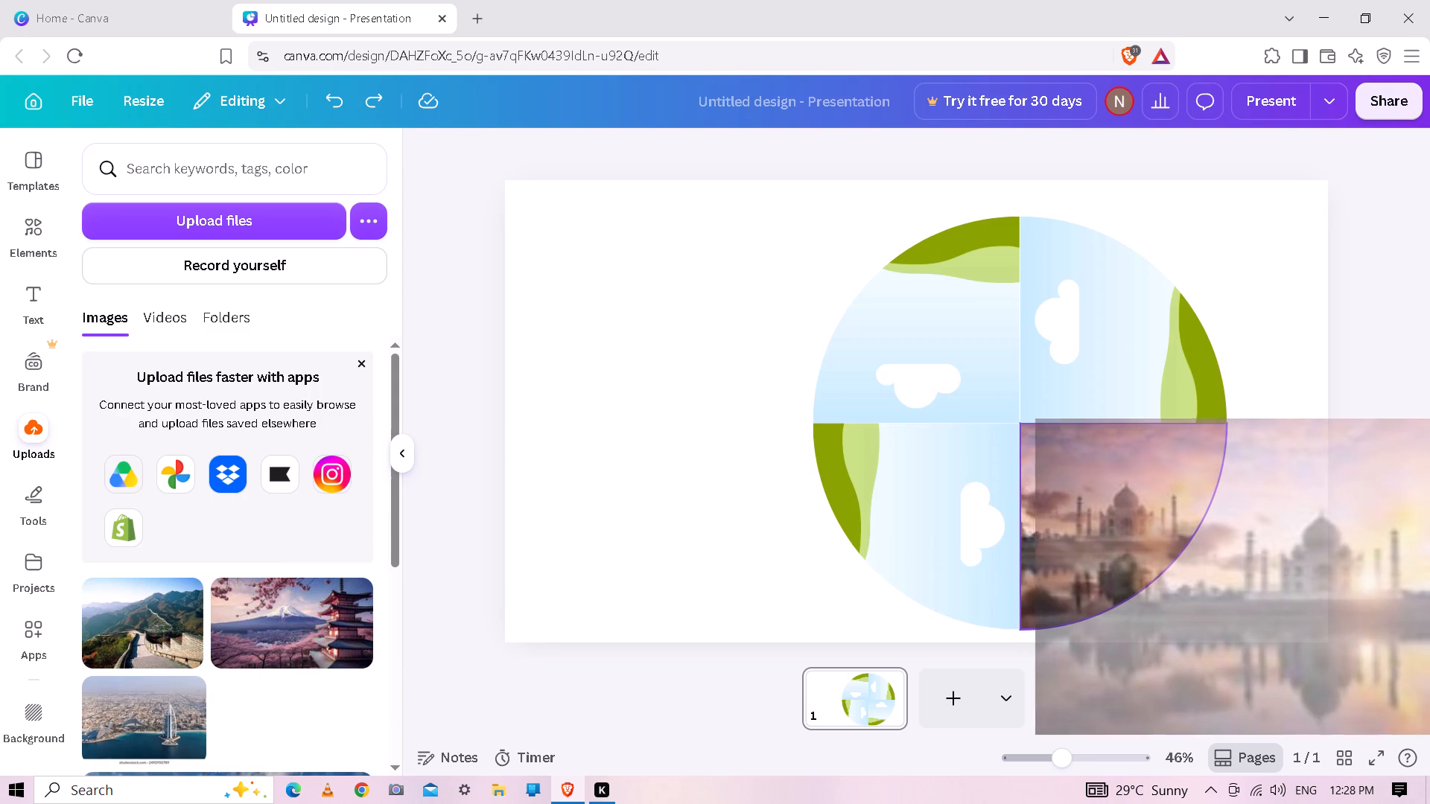
{"action": "left_click_drag", "start_coordinate": [1105, 453], "coordinate": [1103, 453]}
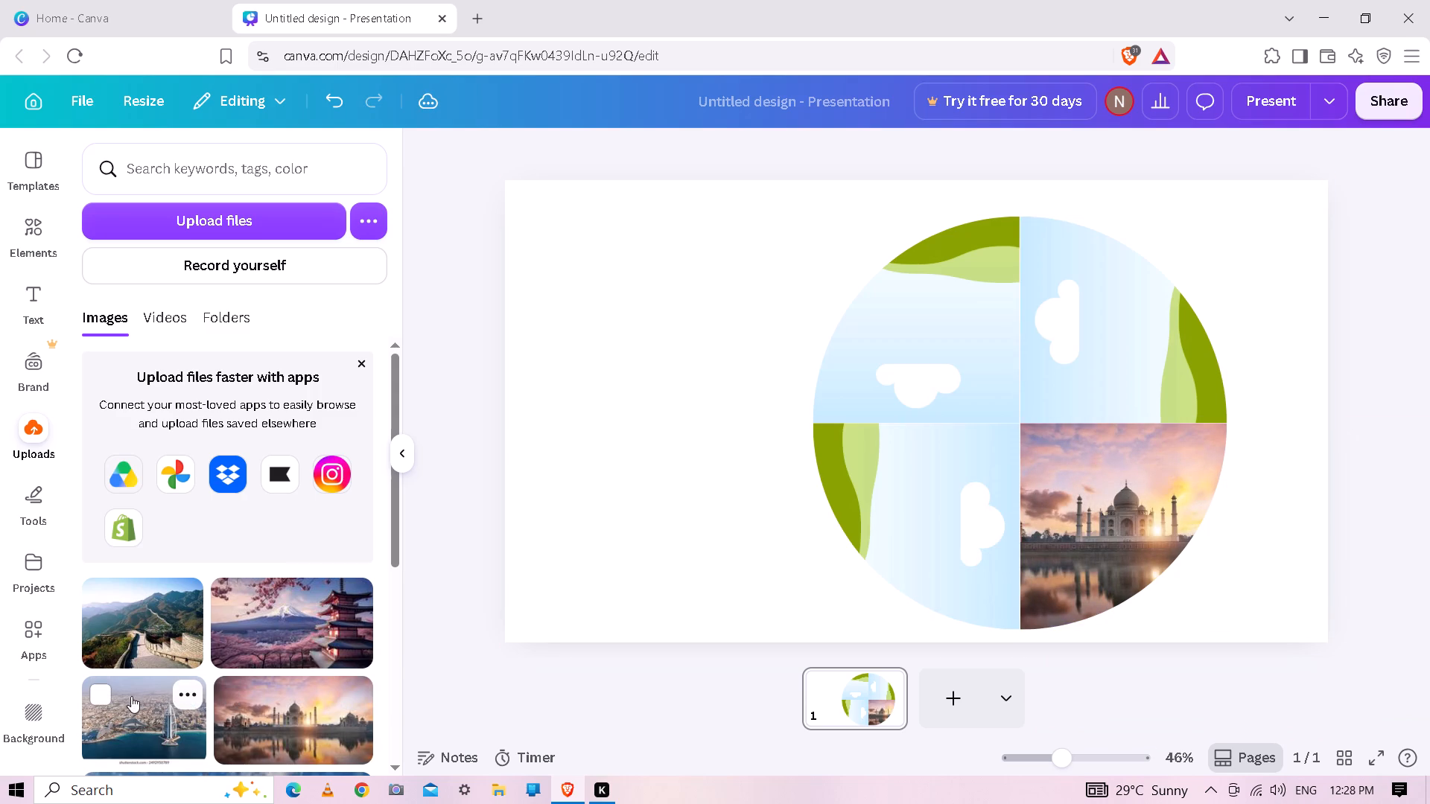
Fill the circle's upper-right quarter frame with the uploaded aerial photo of the coastal city with the sail-shaped tower.
{"action": "left_click_drag", "start_coordinate": [146, 706], "coordinate": [1007, 299]}
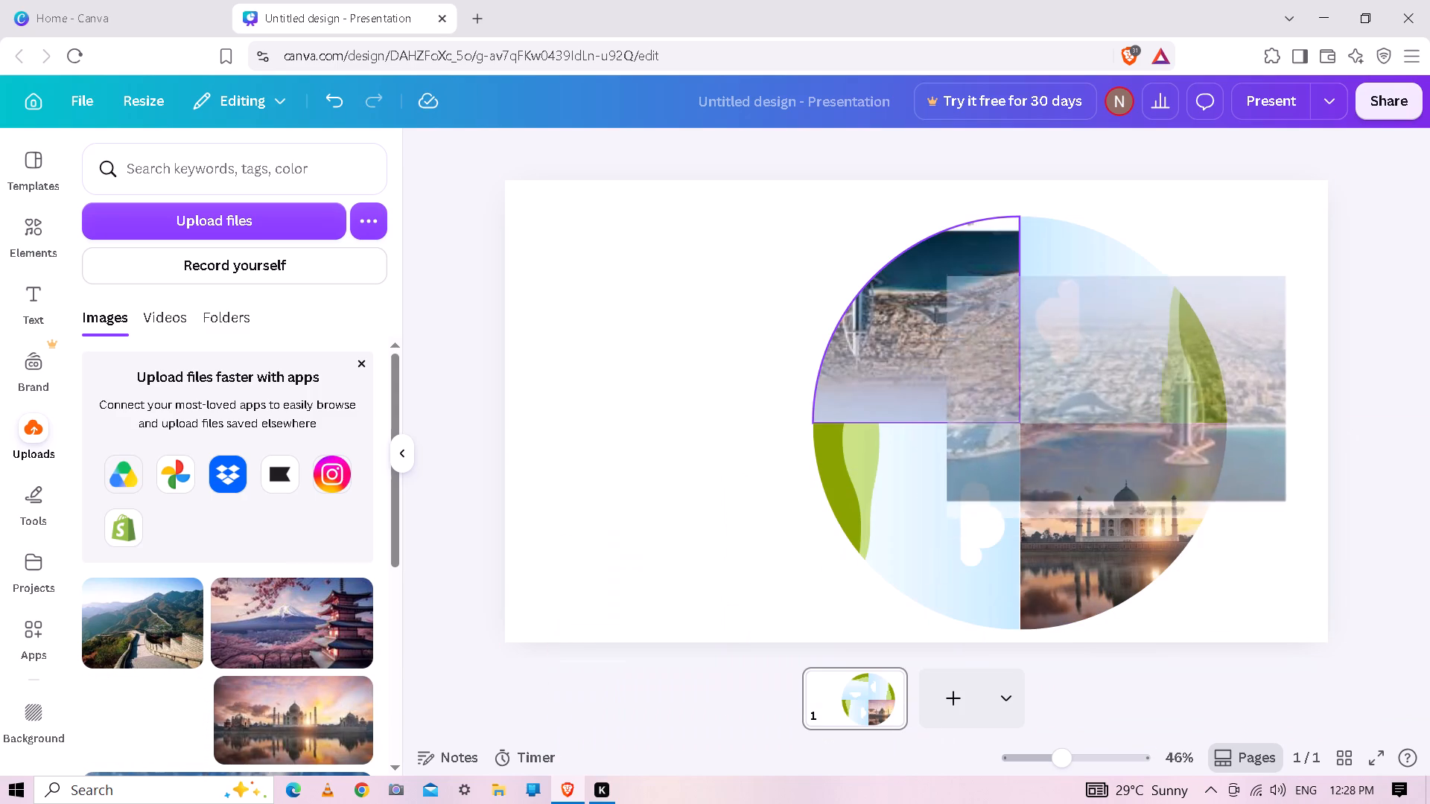
{"action": "left_click_drag", "start_coordinate": [1007, 299], "coordinate": [1041, 282]}
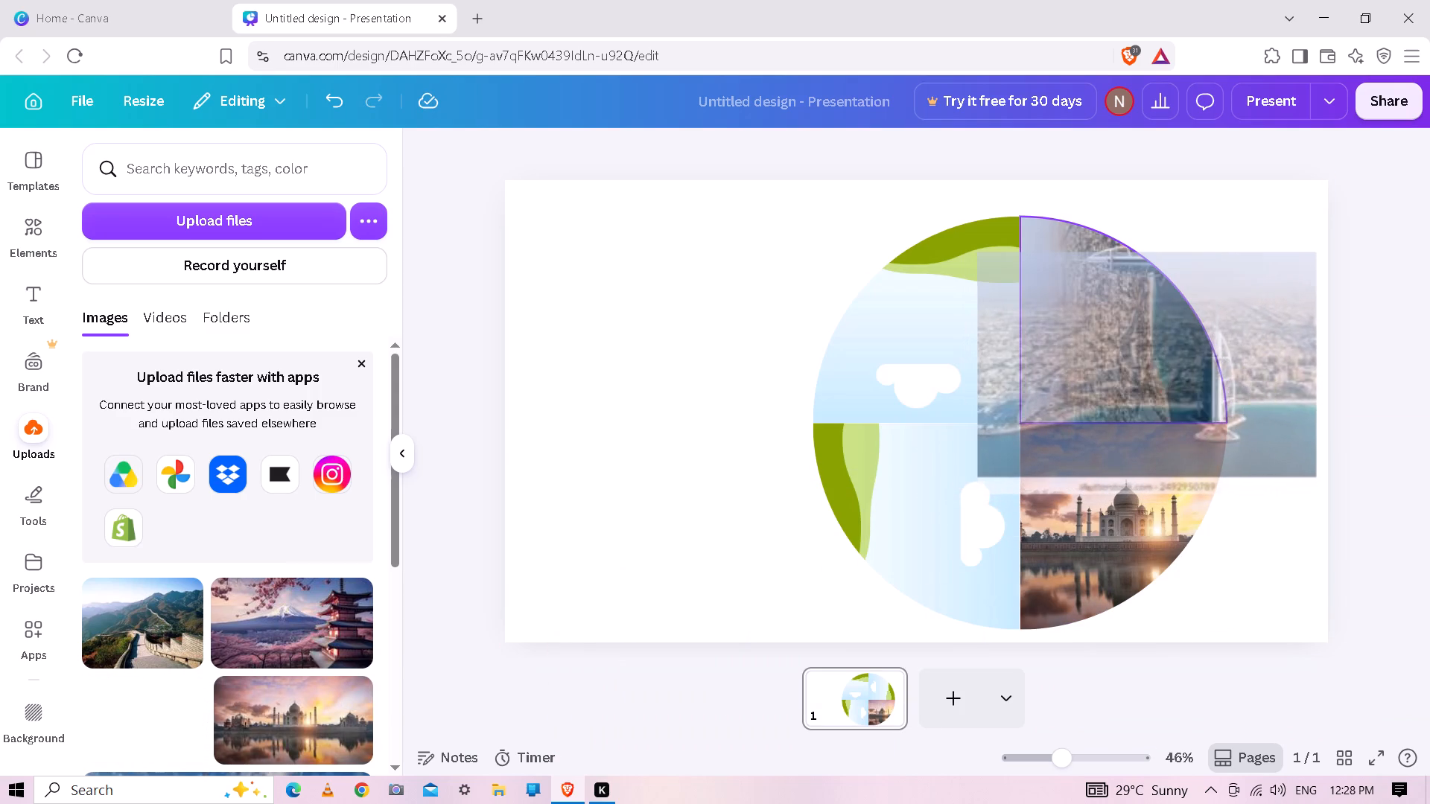
{"action": "left_click_drag", "start_coordinate": [1041, 282], "coordinate": [1043, 282]}
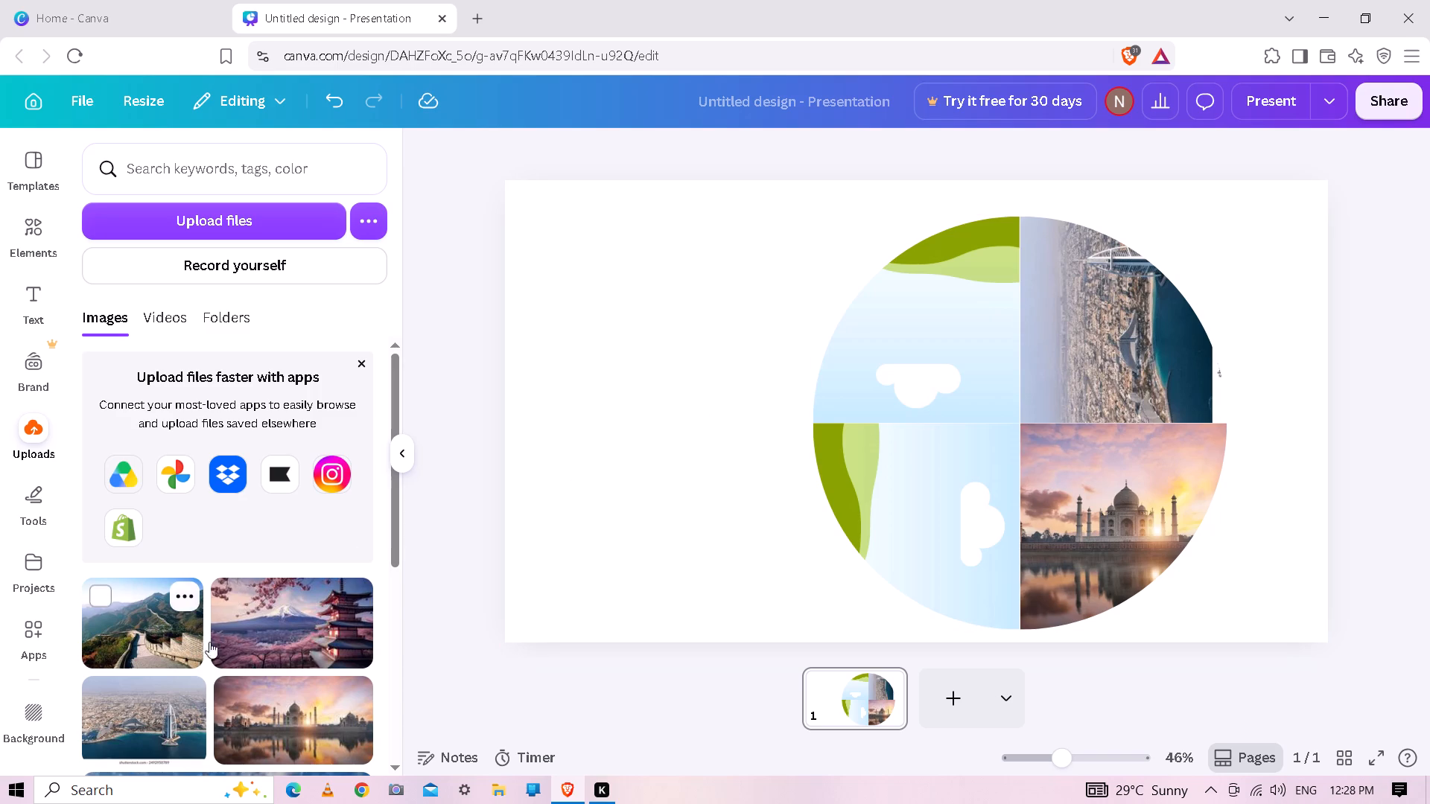
Fill the circle's upper-left quarter frame with the uploaded photo of the snow-capped mountain, pagoda and cherry blossoms.
{"action": "left_click_drag", "start_coordinate": [257, 635], "coordinate": [770, 270]}
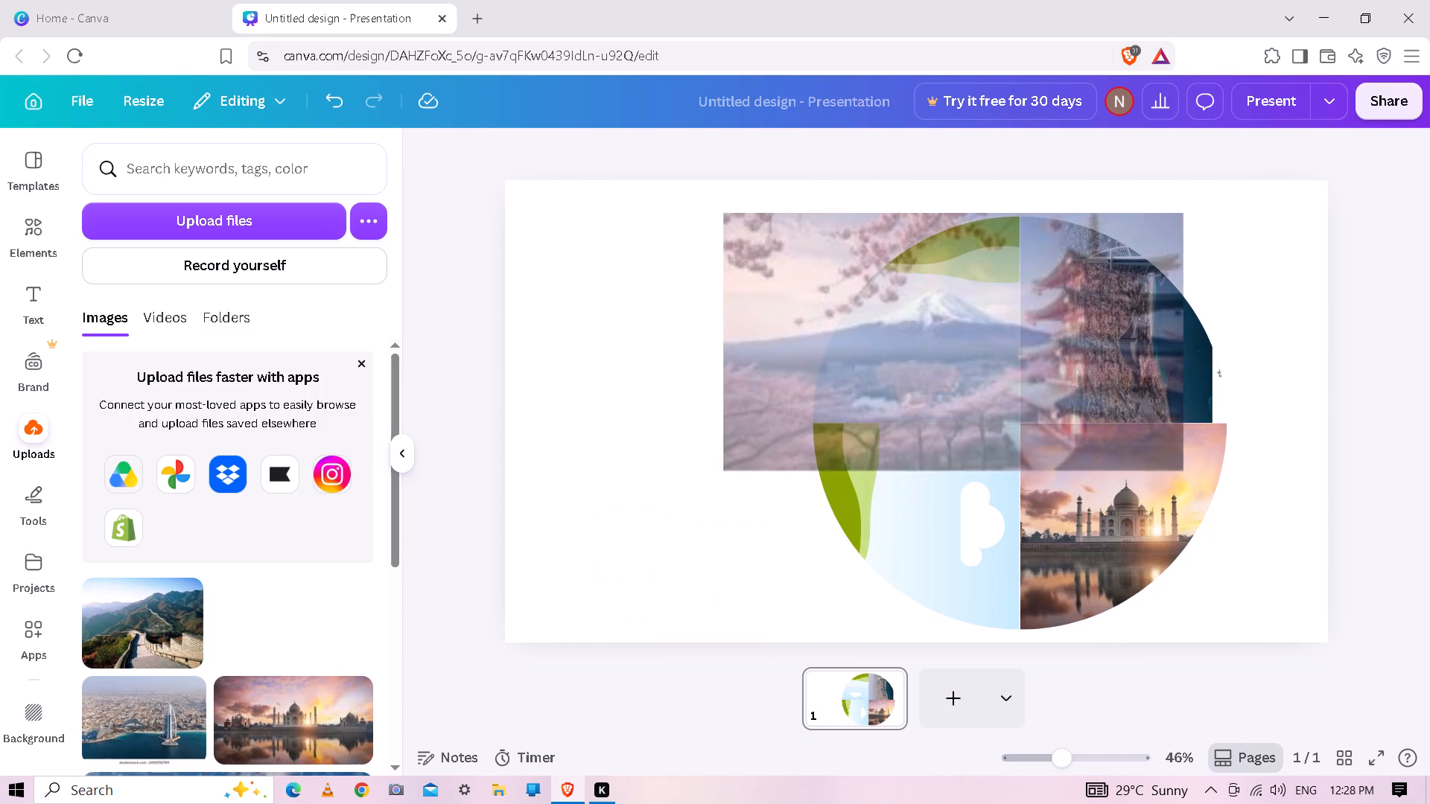
{"action": "left_click_drag", "start_coordinate": [770, 270], "coordinate": [889, 290]}
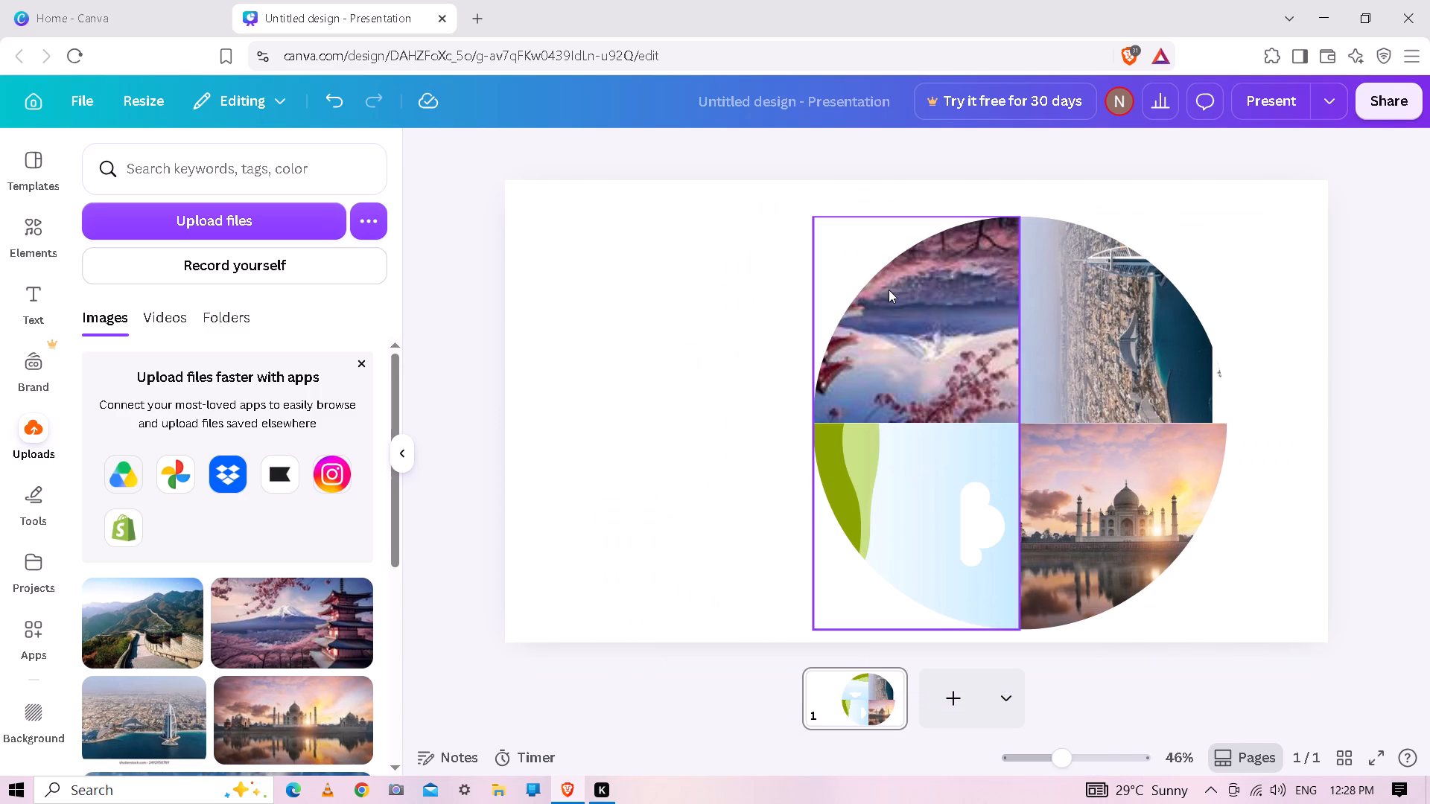
Fill the circle's lower-left quarter frame with the uploaded Great Wall photo.
{"action": "left_click_drag", "start_coordinate": [108, 639], "coordinate": [691, 581]}
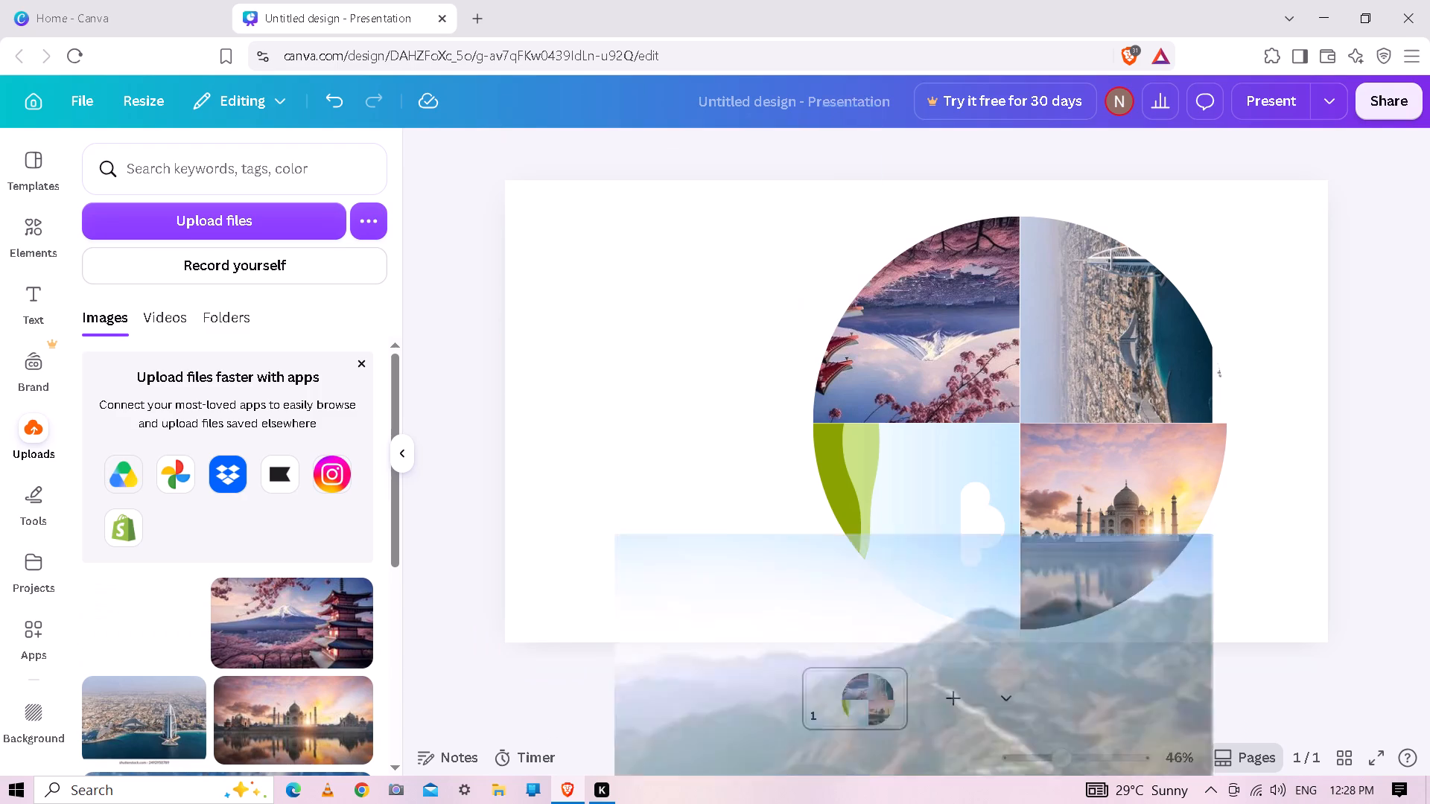
{"action": "left_click_drag", "start_coordinate": [691, 581], "coordinate": [845, 485]}
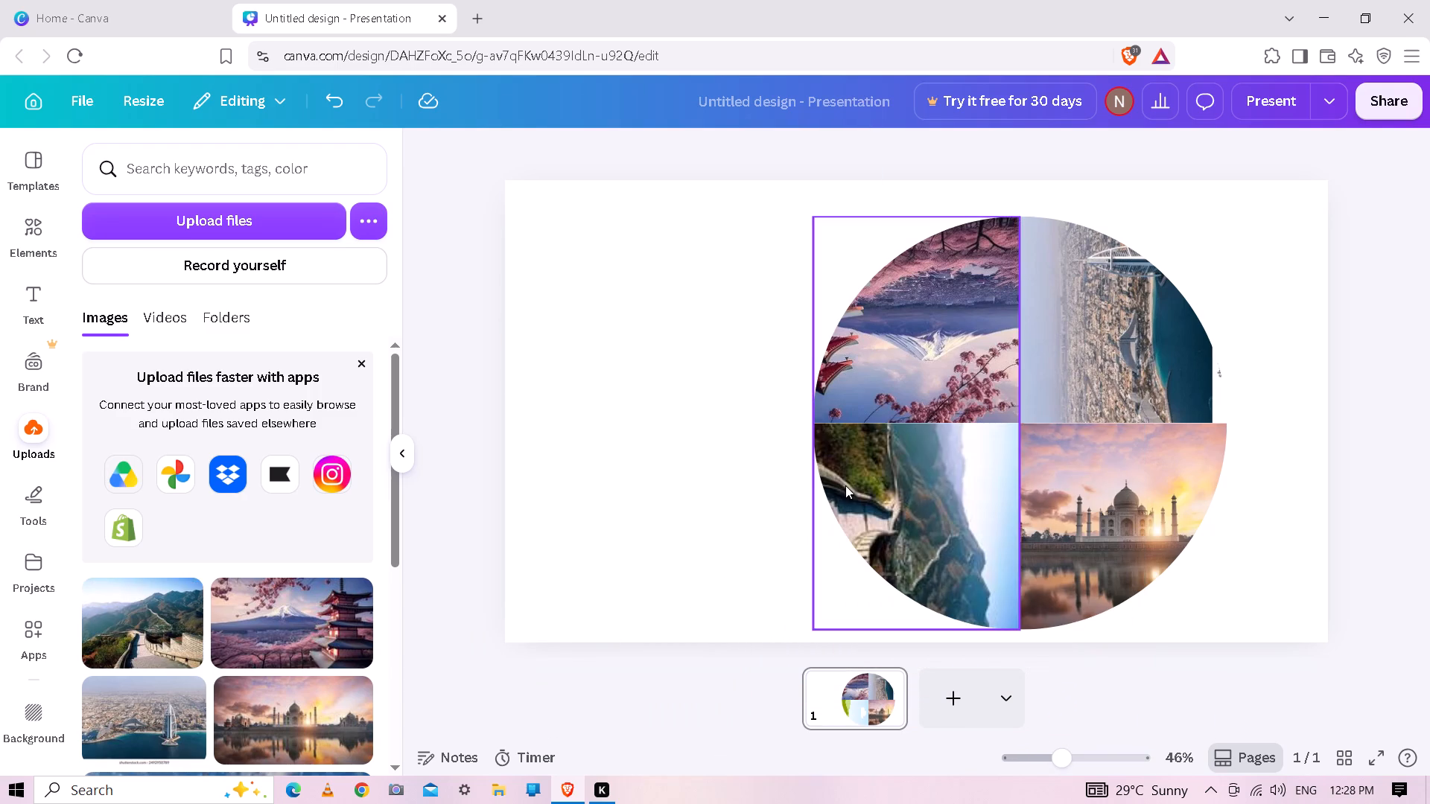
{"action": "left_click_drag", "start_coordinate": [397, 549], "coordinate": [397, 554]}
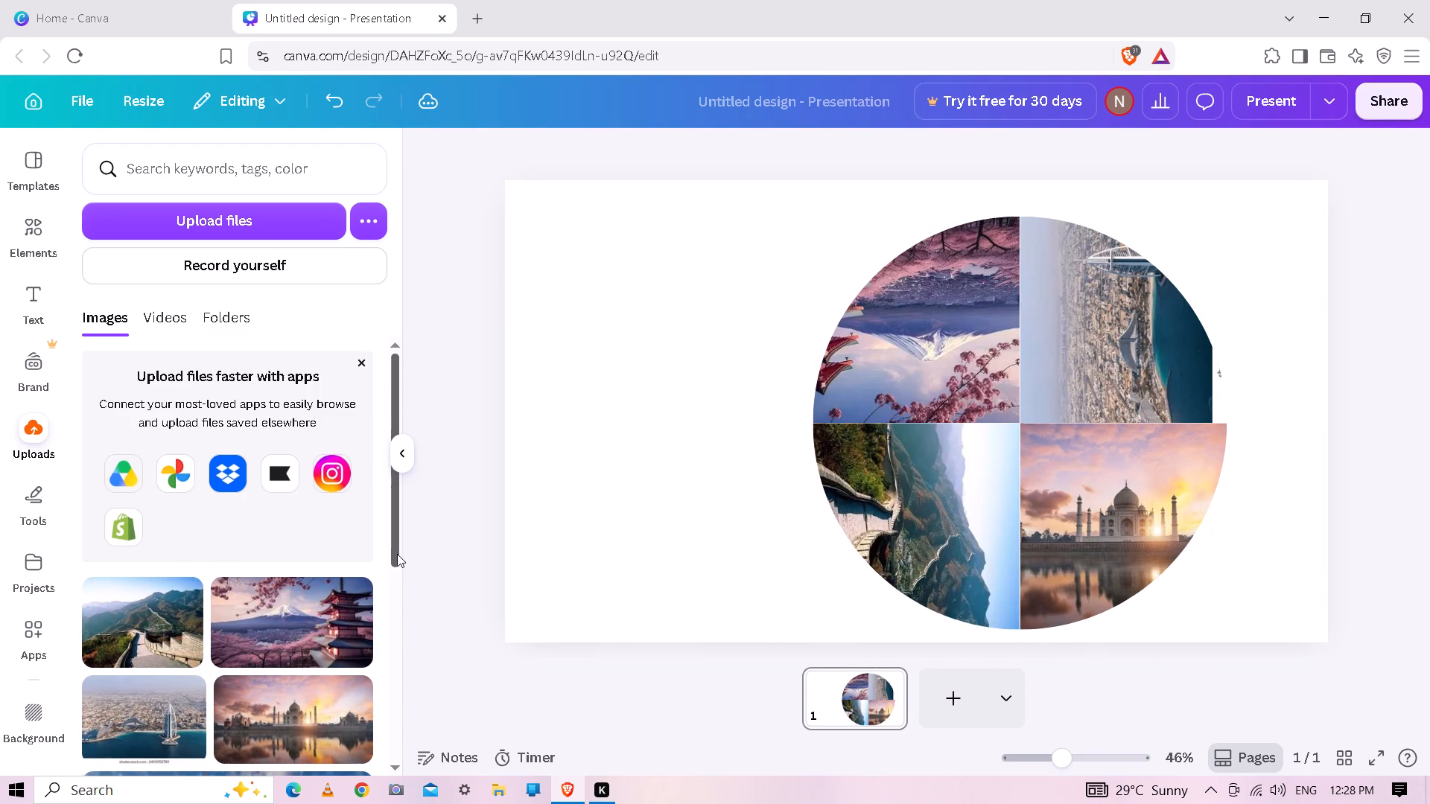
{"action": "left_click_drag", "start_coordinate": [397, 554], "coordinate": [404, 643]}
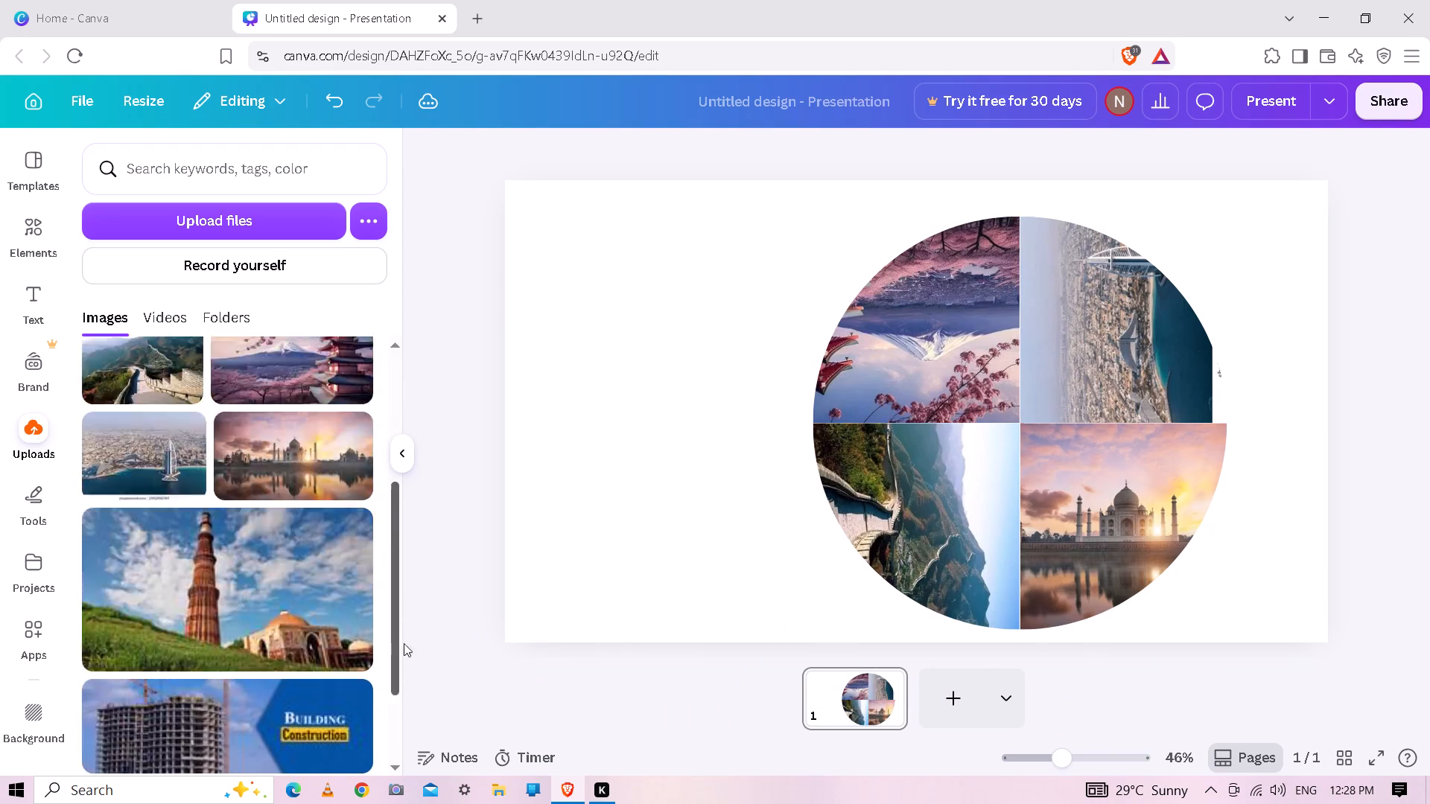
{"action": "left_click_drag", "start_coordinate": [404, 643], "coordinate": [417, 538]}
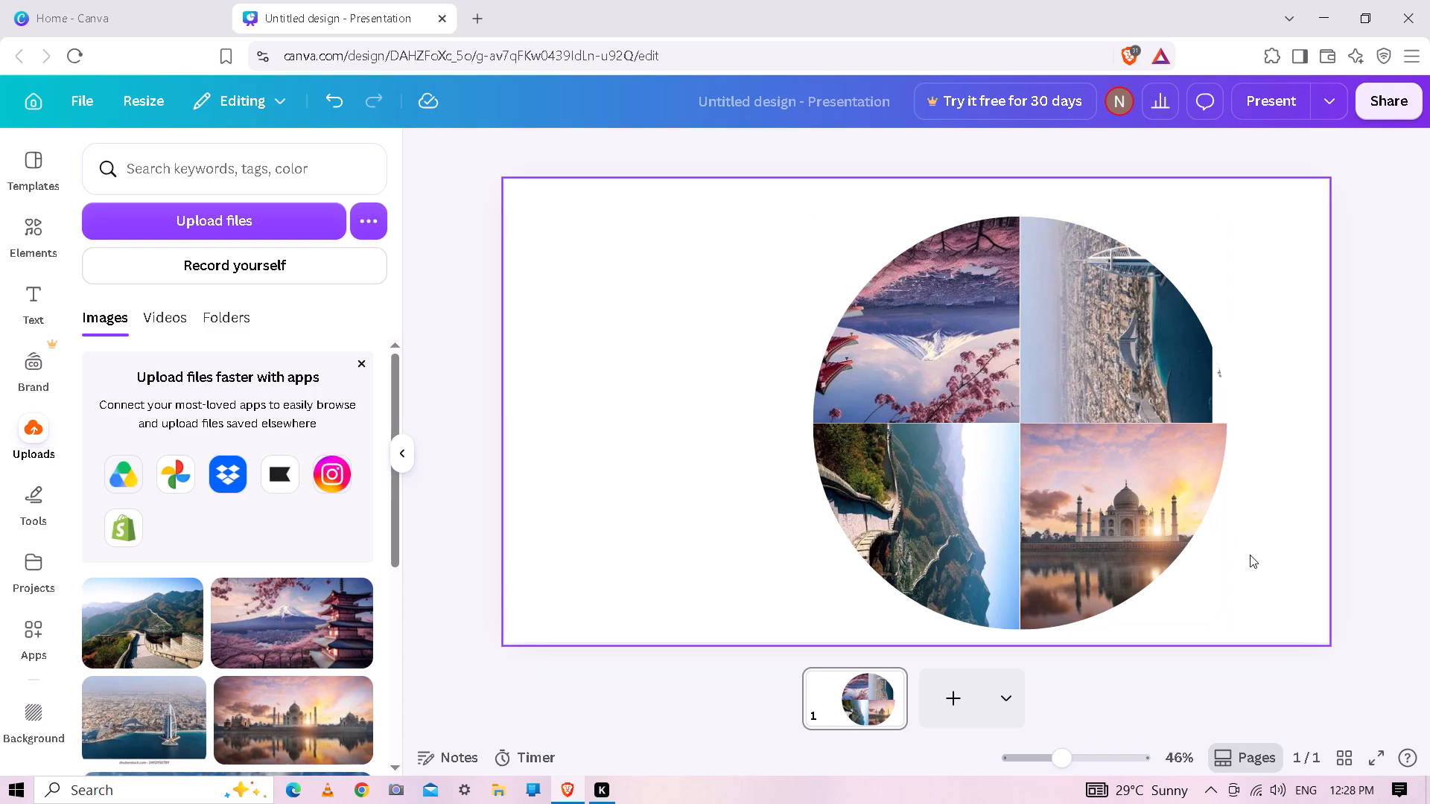
Select both halves of the four-photo circle together and move them to the slide's upper-left corner, partly off the page.
{"action": "left_click_drag", "start_coordinate": [1250, 556], "coordinate": [728, 306]}
{"action": "left_click", "coordinate": [728, 306]}
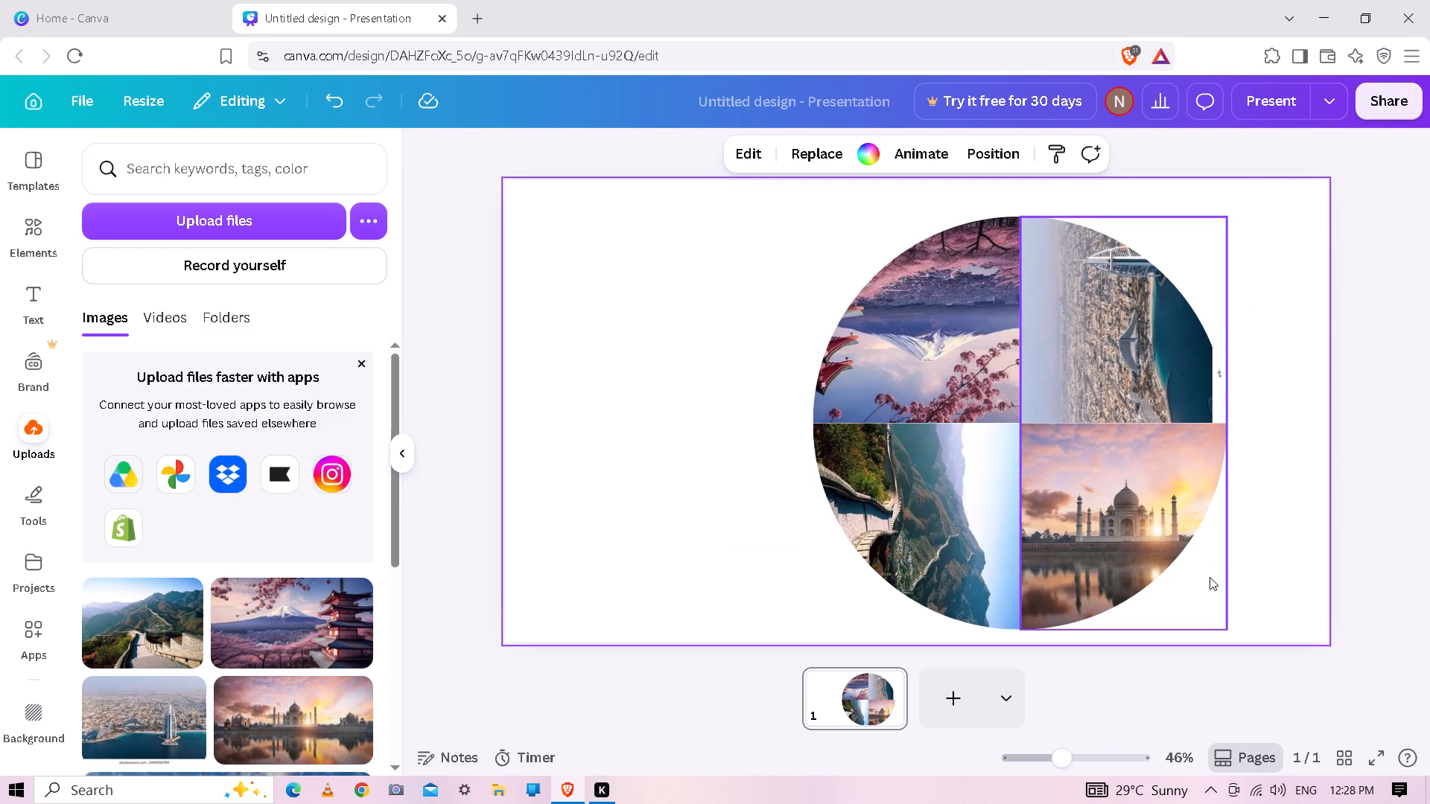
{"action": "left_click", "coordinate": [1284, 612]}
{"action": "left_click_drag", "start_coordinate": [1284, 612], "coordinate": [1259, 605]}
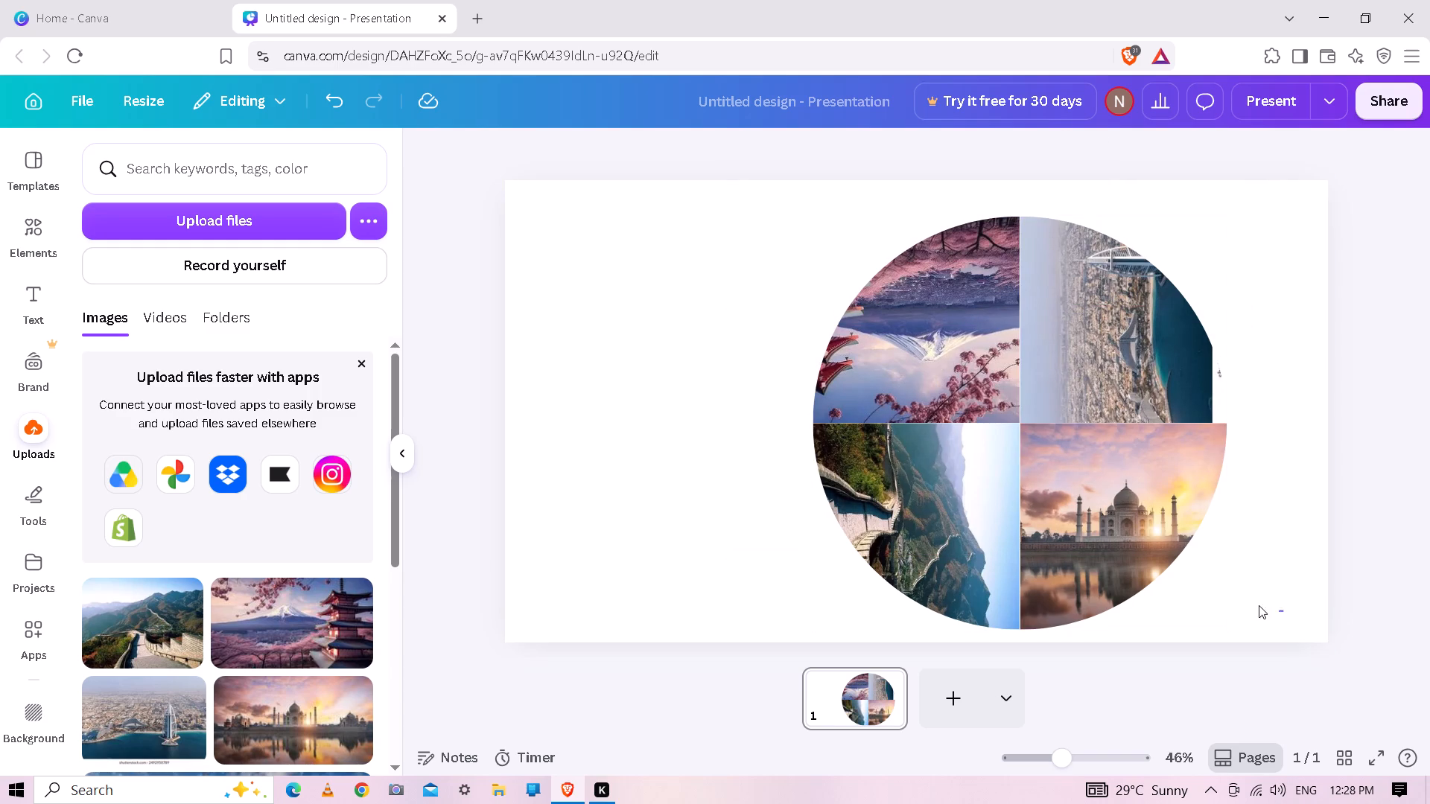
{"action": "left_click_drag", "start_coordinate": [1259, 605], "coordinate": [745, 341]}
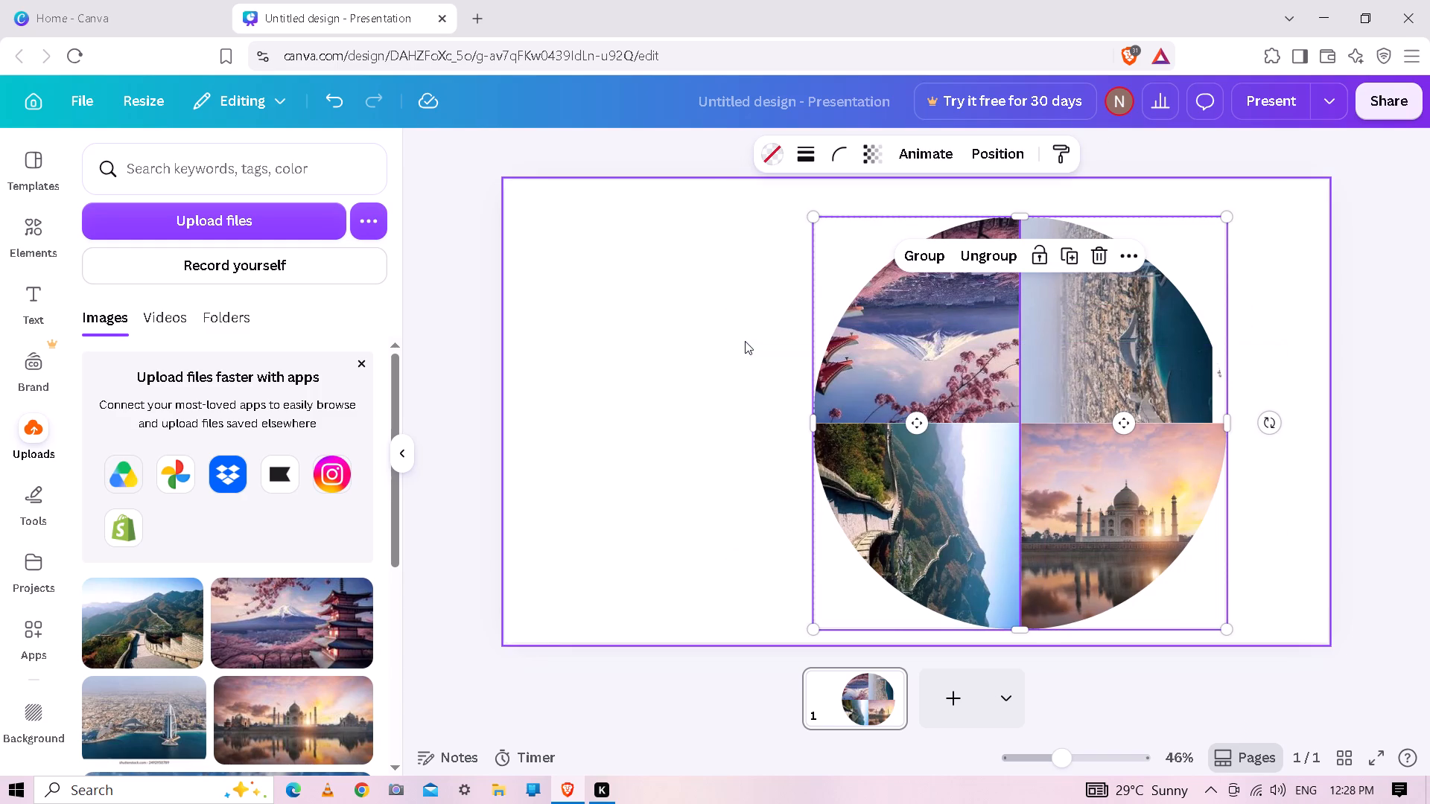
{"action": "left_click_drag", "start_coordinate": [1181, 596], "coordinate": [852, 499]}
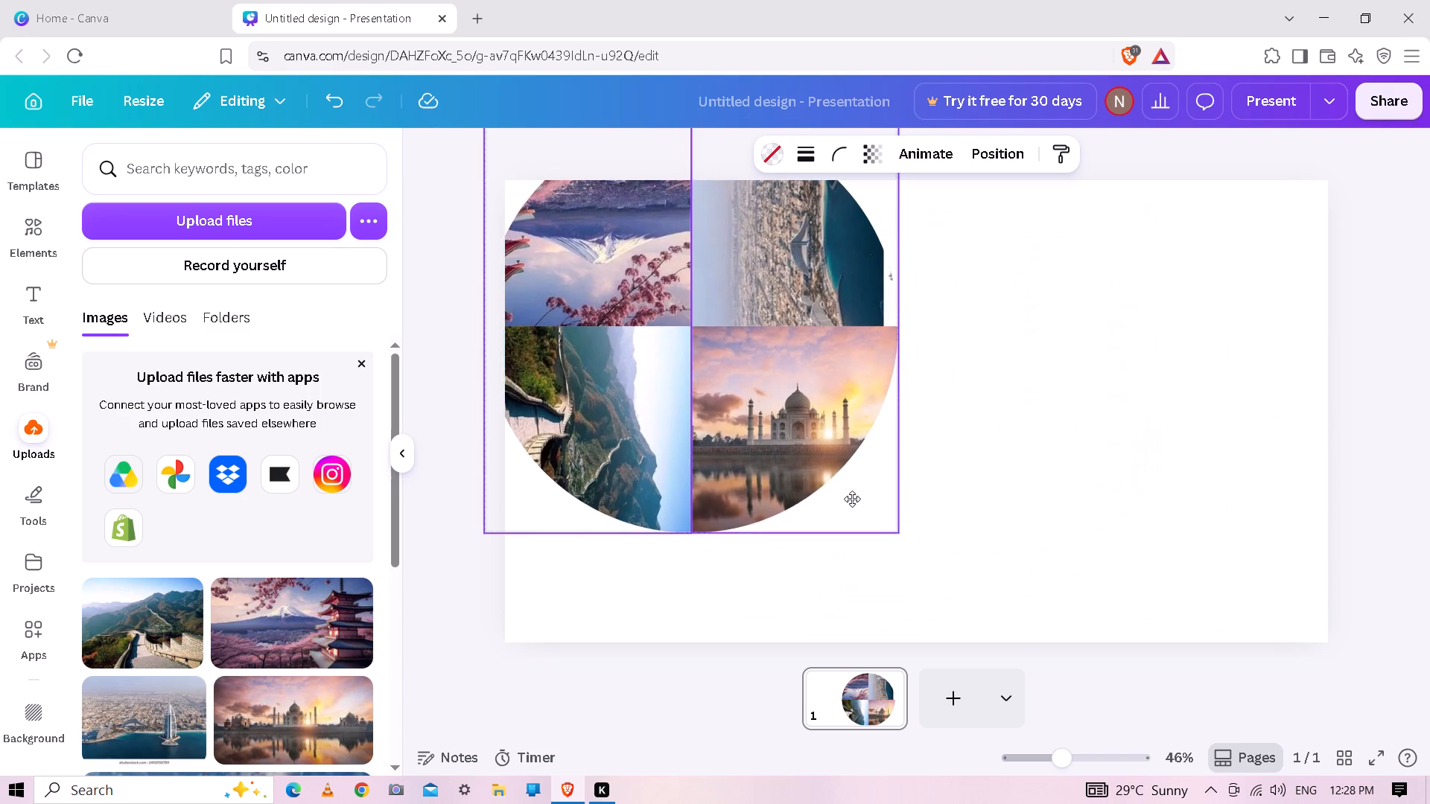
{"action": "left_click_drag", "start_coordinate": [852, 499], "coordinate": [680, 383]}
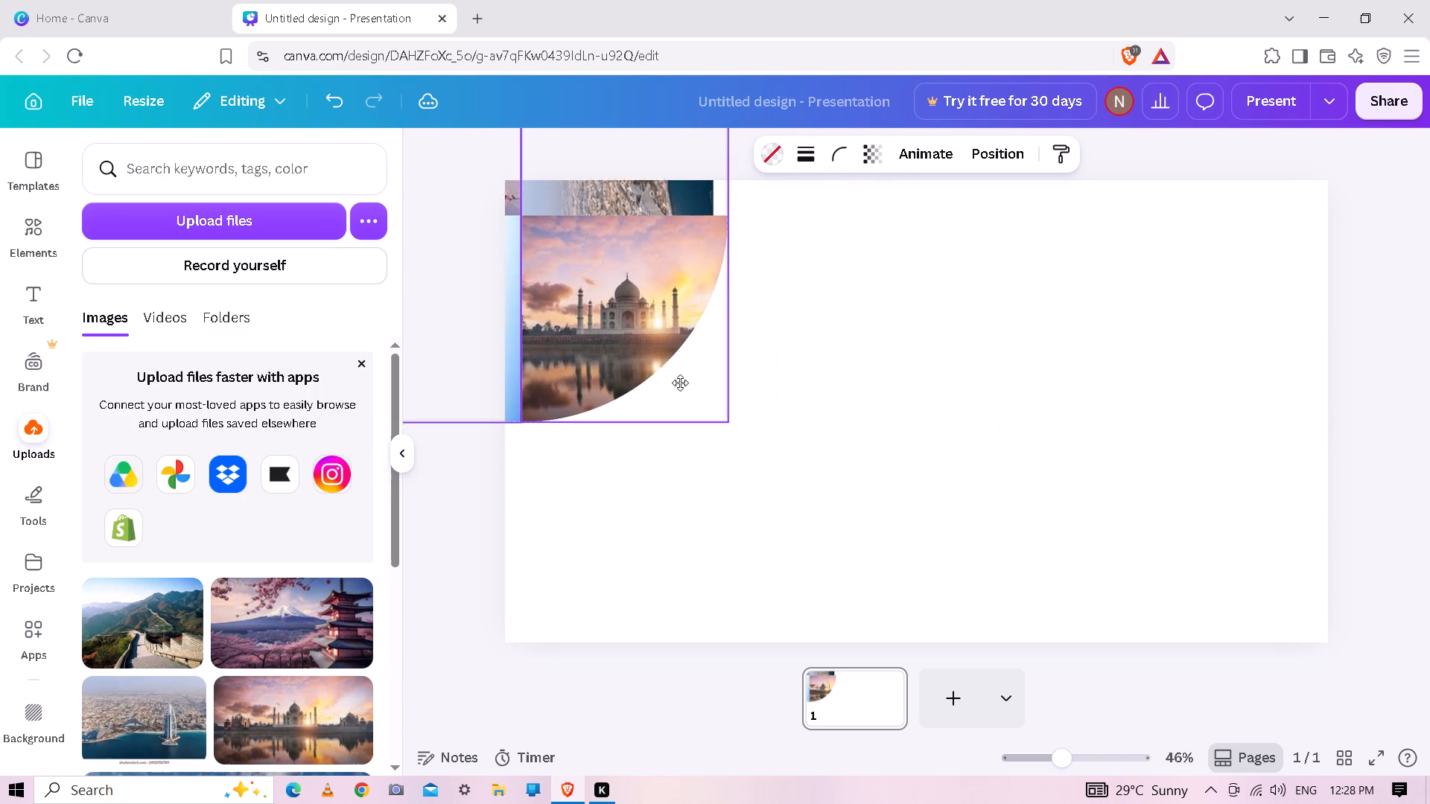
{"action": "left_click_drag", "start_coordinate": [680, 383], "coordinate": [666, 350]}
Enlarge the selected four-photo circle proportionally to about 2,000 px wide and high.
{"action": "left_click_drag", "start_coordinate": [713, 384], "coordinate": [1092, 573]}
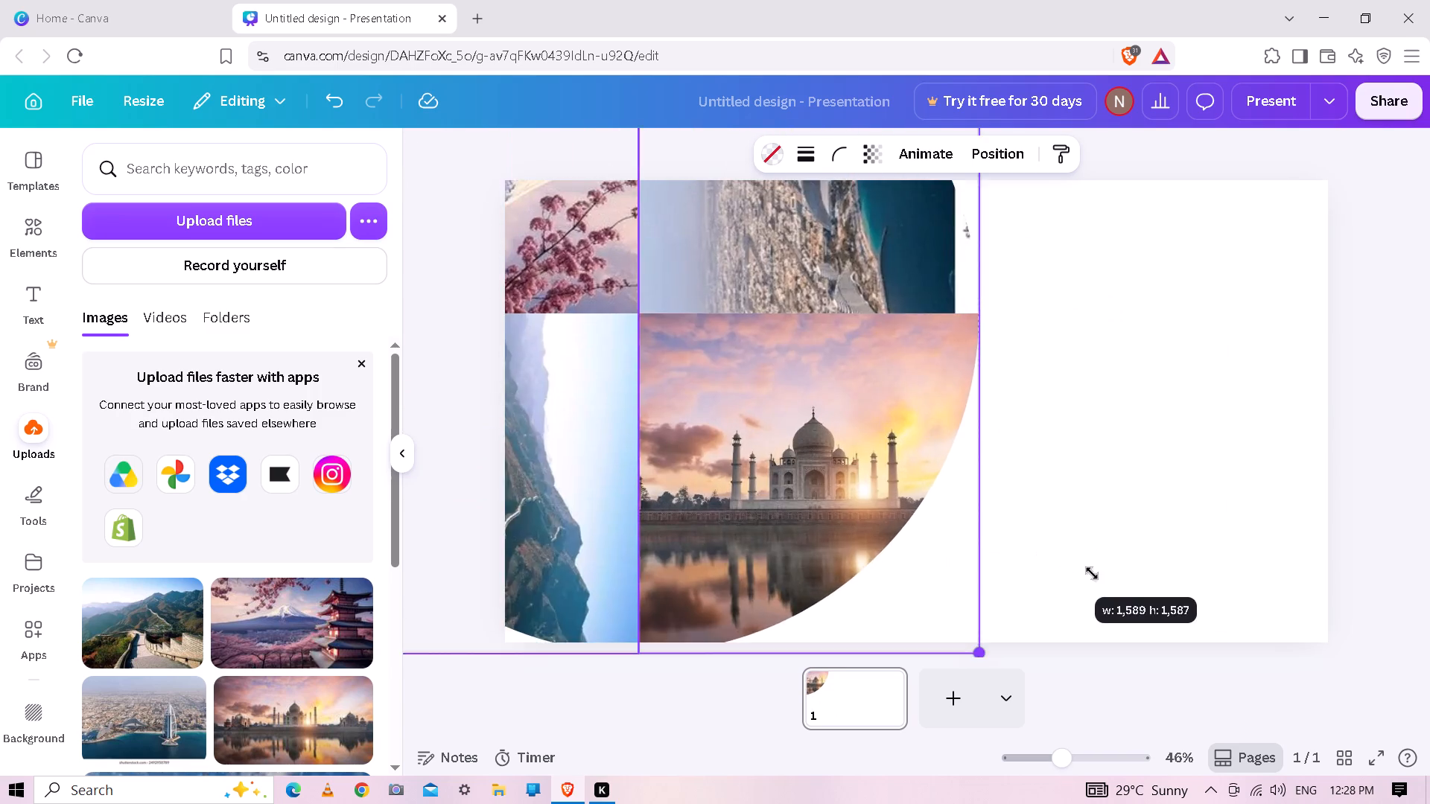
{"action": "left_click_drag", "start_coordinate": [1092, 573], "coordinate": [1315, 682]}
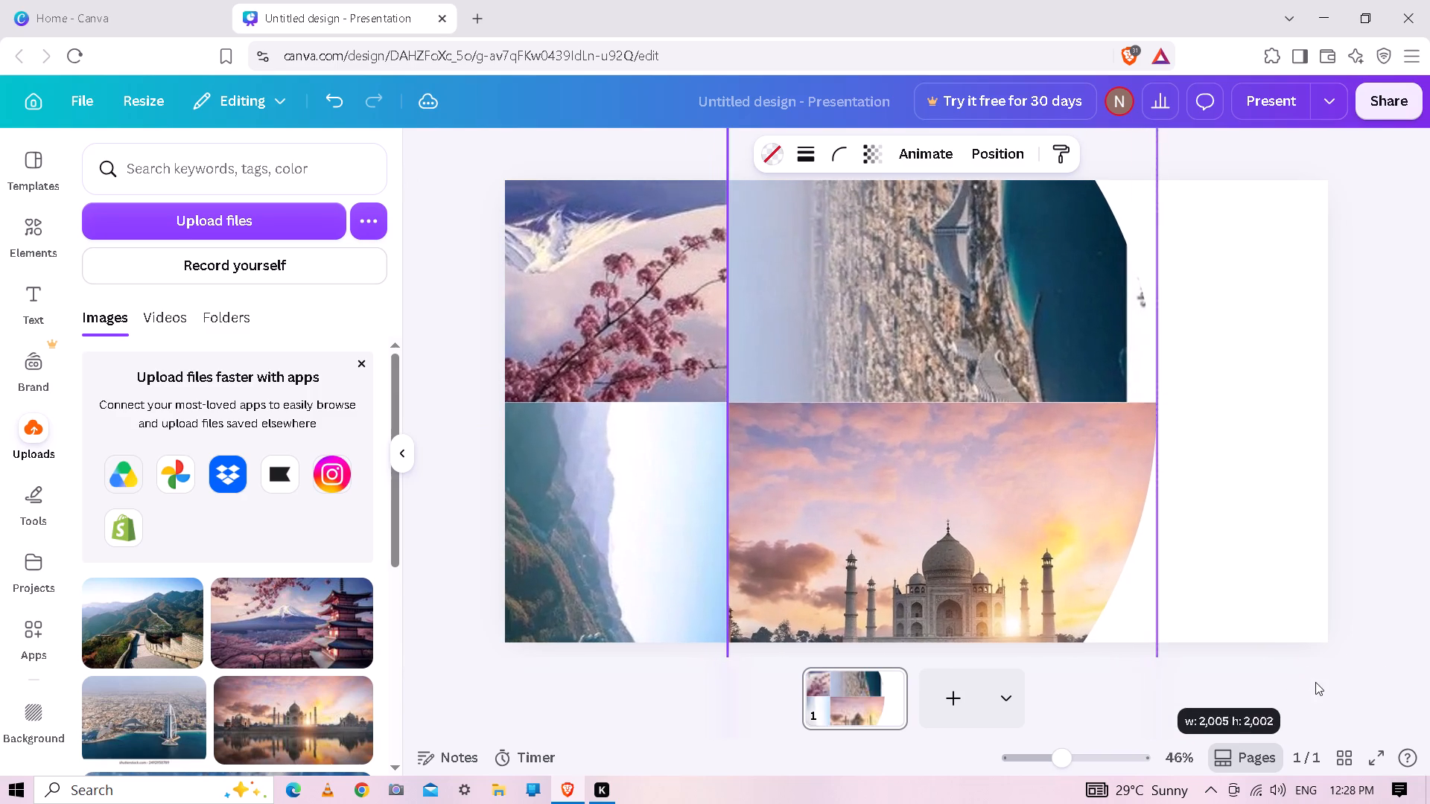
{"action": "left_click_drag", "start_coordinate": [1315, 682], "coordinate": [1317, 684]}
Reposition the enlarged circle so only its Taj Mahal quarter shows, with that quarter's square corner at the slide's upper-left corner.
{"action": "left_click_drag", "start_coordinate": [959, 553], "coordinate": [862, 485]}
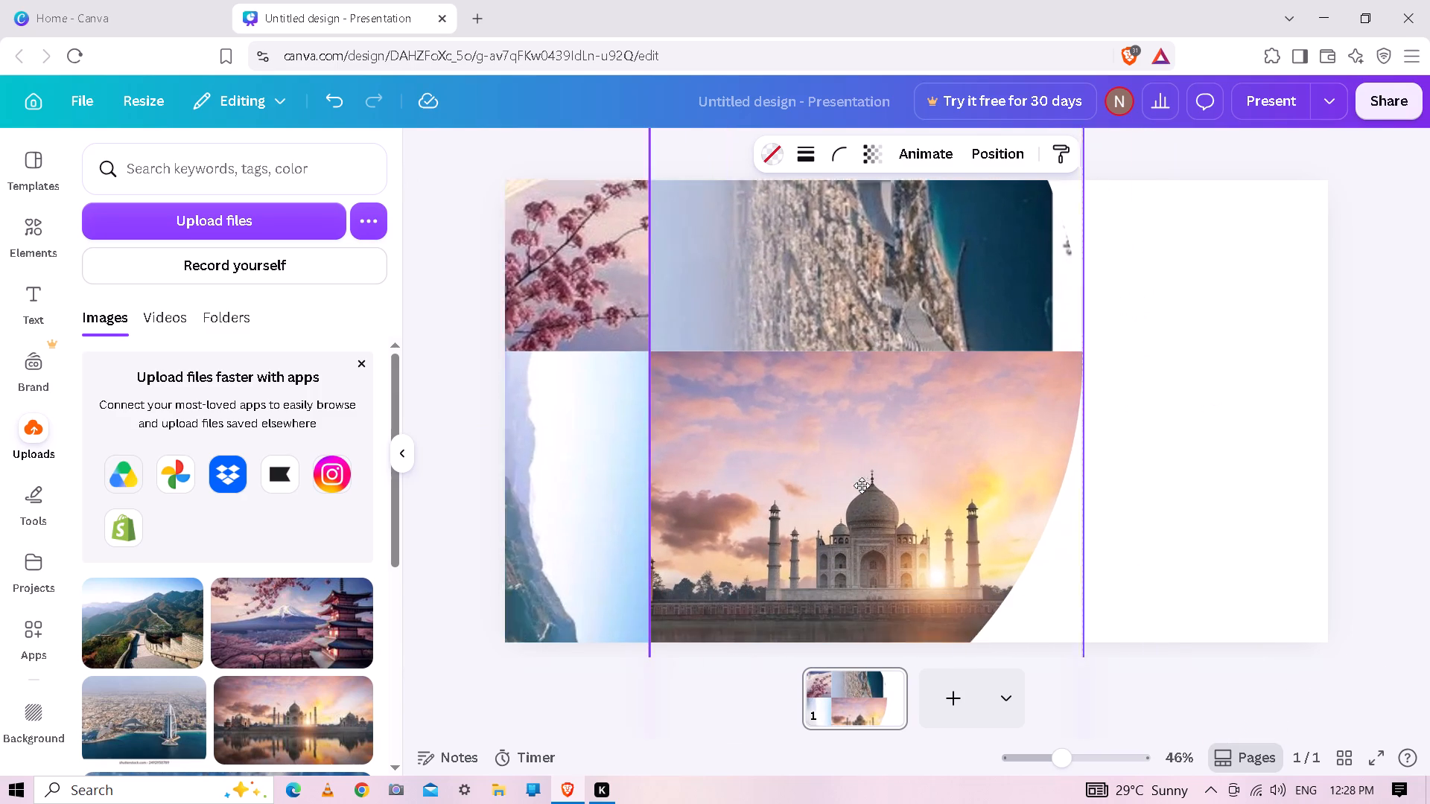
{"action": "left_click_drag", "start_coordinate": [862, 485], "coordinate": [921, 480]}
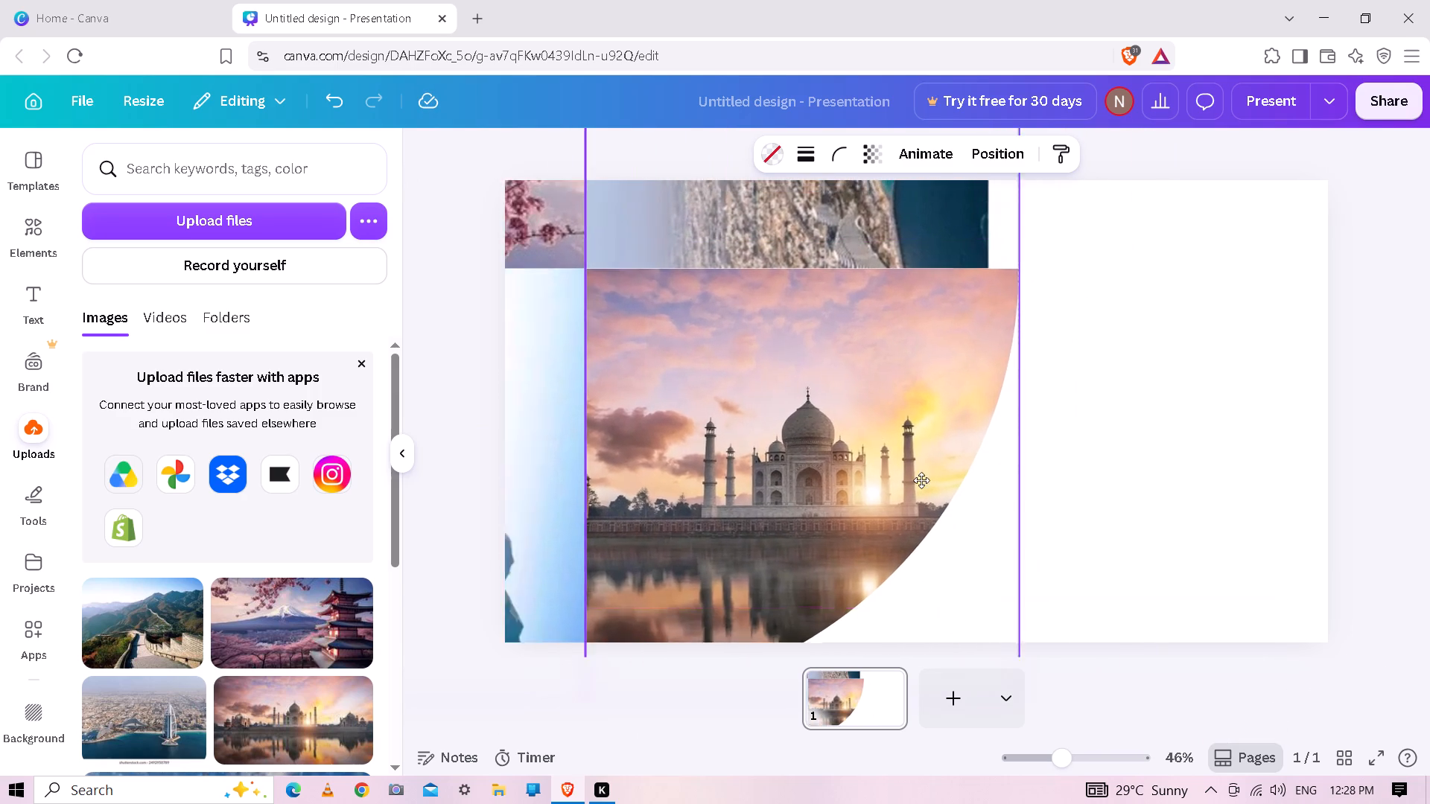
{"action": "left_click_drag", "start_coordinate": [921, 480], "coordinate": [889, 528]}
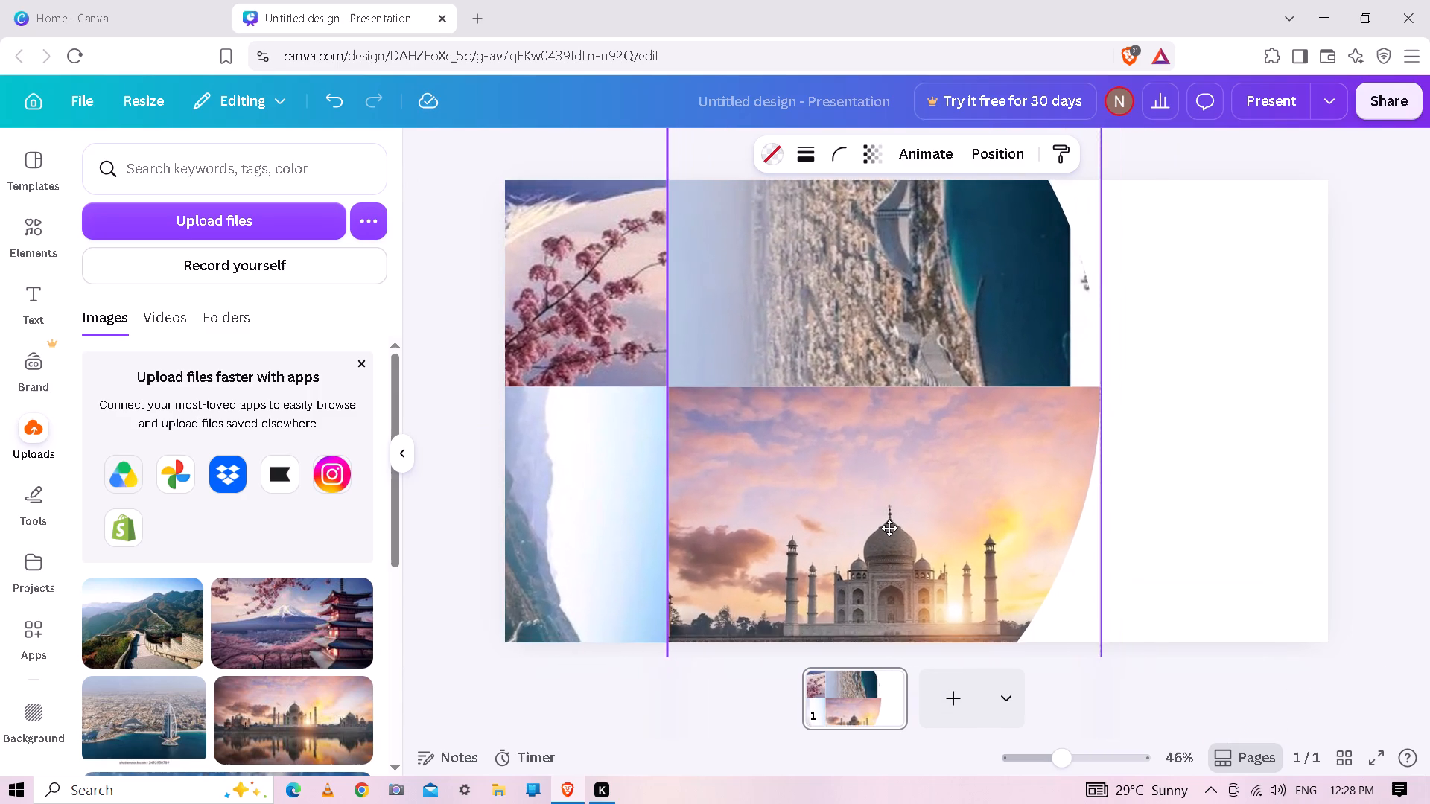
{"action": "left_click_drag", "start_coordinate": [889, 528], "coordinate": [762, 325]}
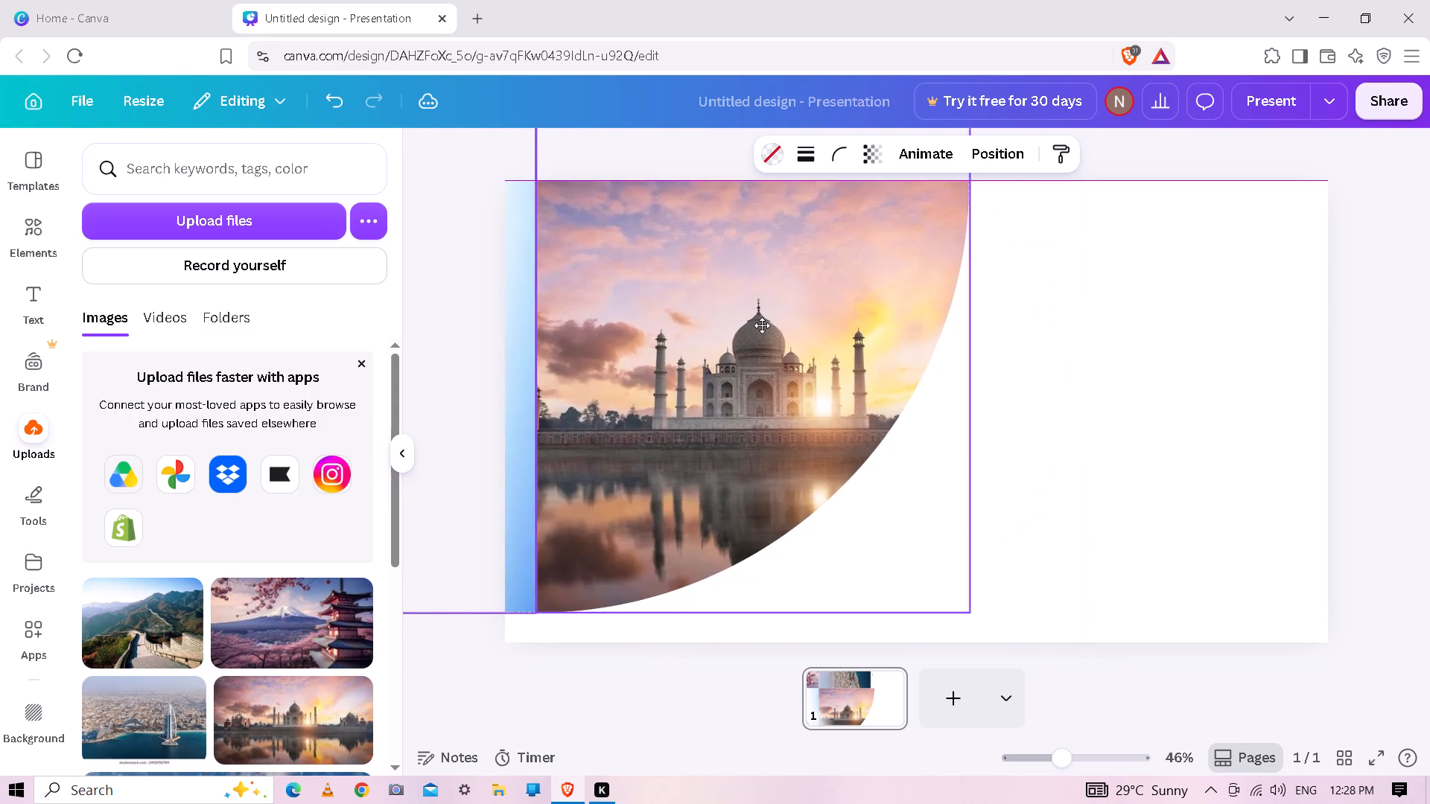
{"action": "left_click_drag", "start_coordinate": [762, 325], "coordinate": [735, 330]}
{"action": "left_click", "coordinate": [1128, 419]}
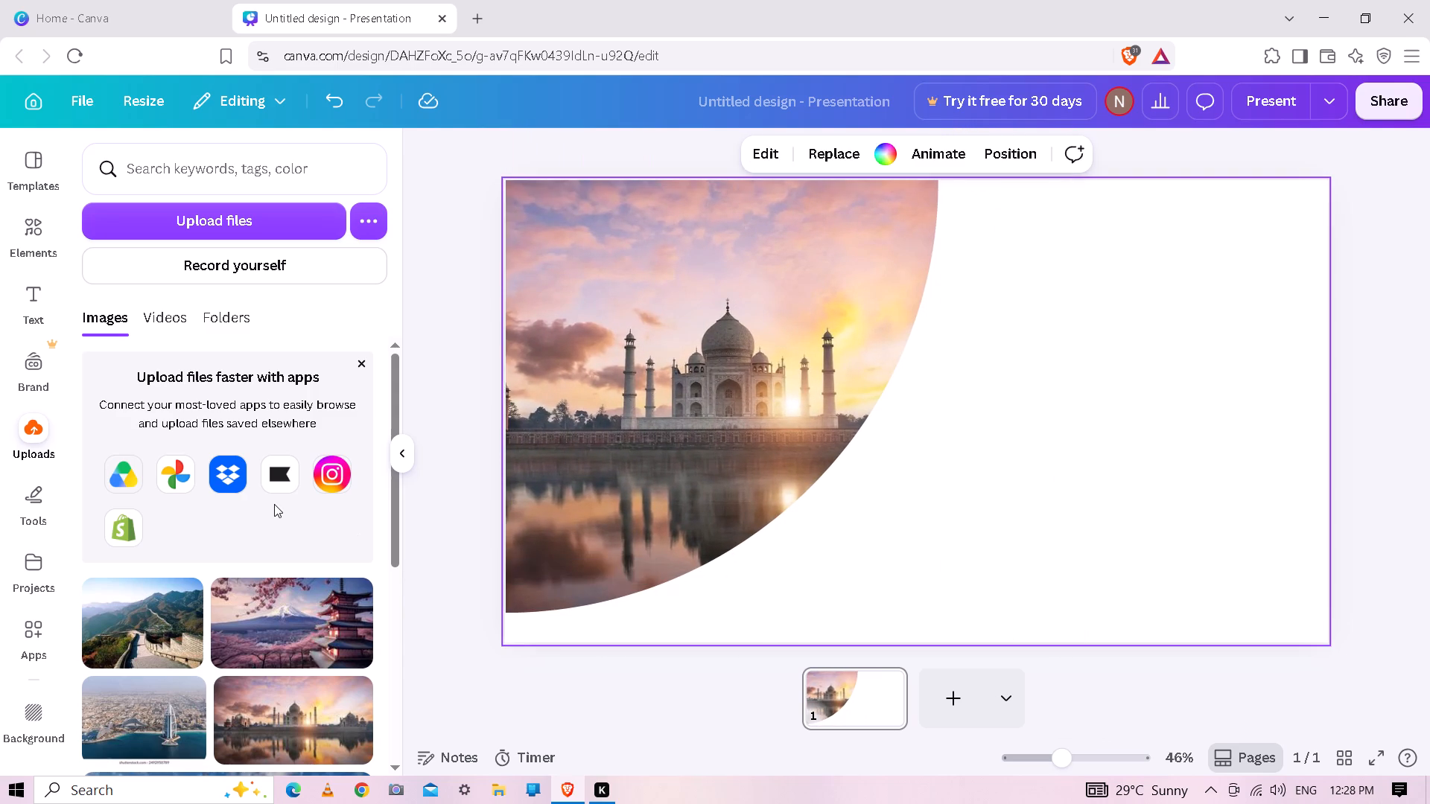
Add a heading text box to the slide and replace its placeholder text with INDIA.
{"action": "left_click", "coordinate": [43, 186]}
{"action": "left_click", "coordinate": [38, 298]}
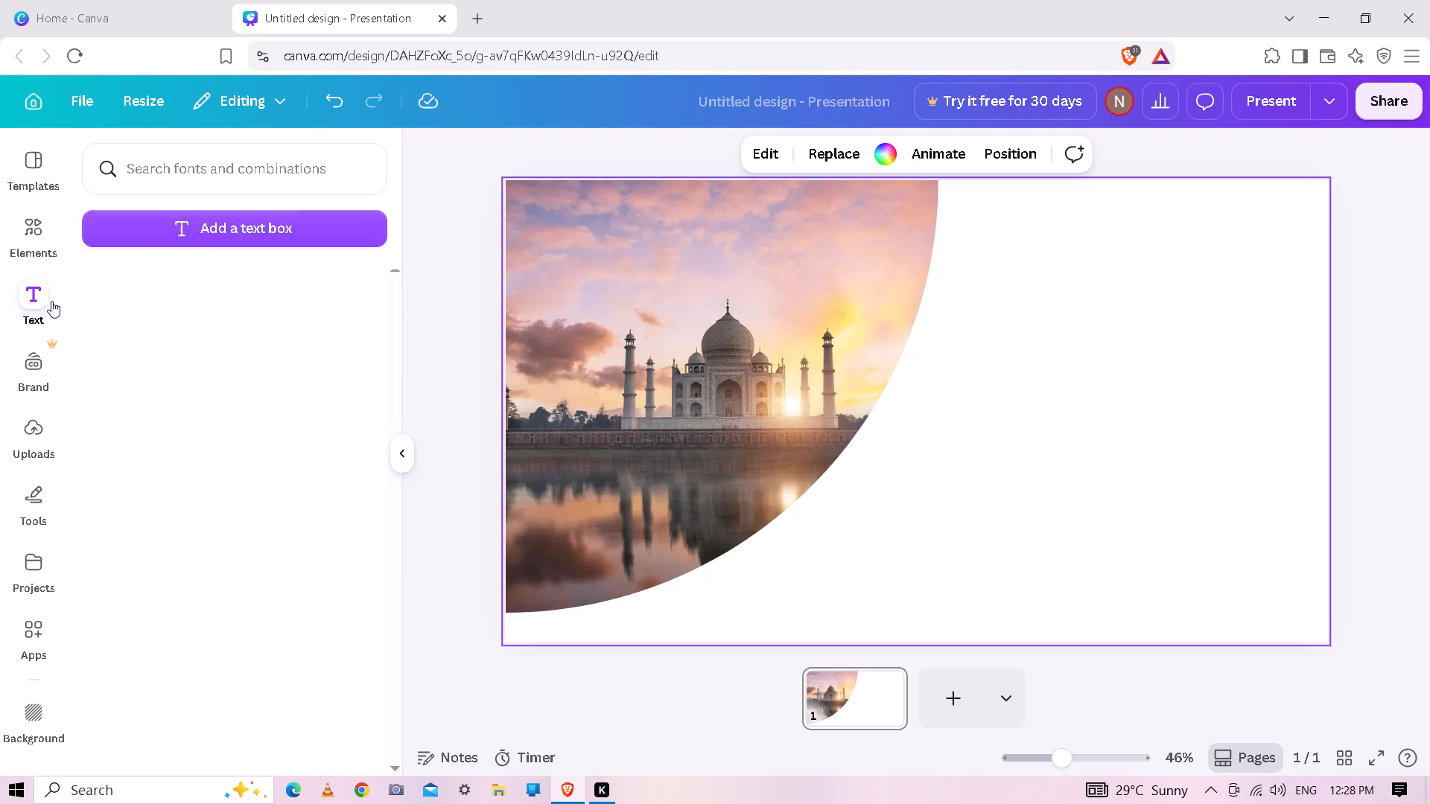
{"action": "left_click", "coordinate": [219, 447]}
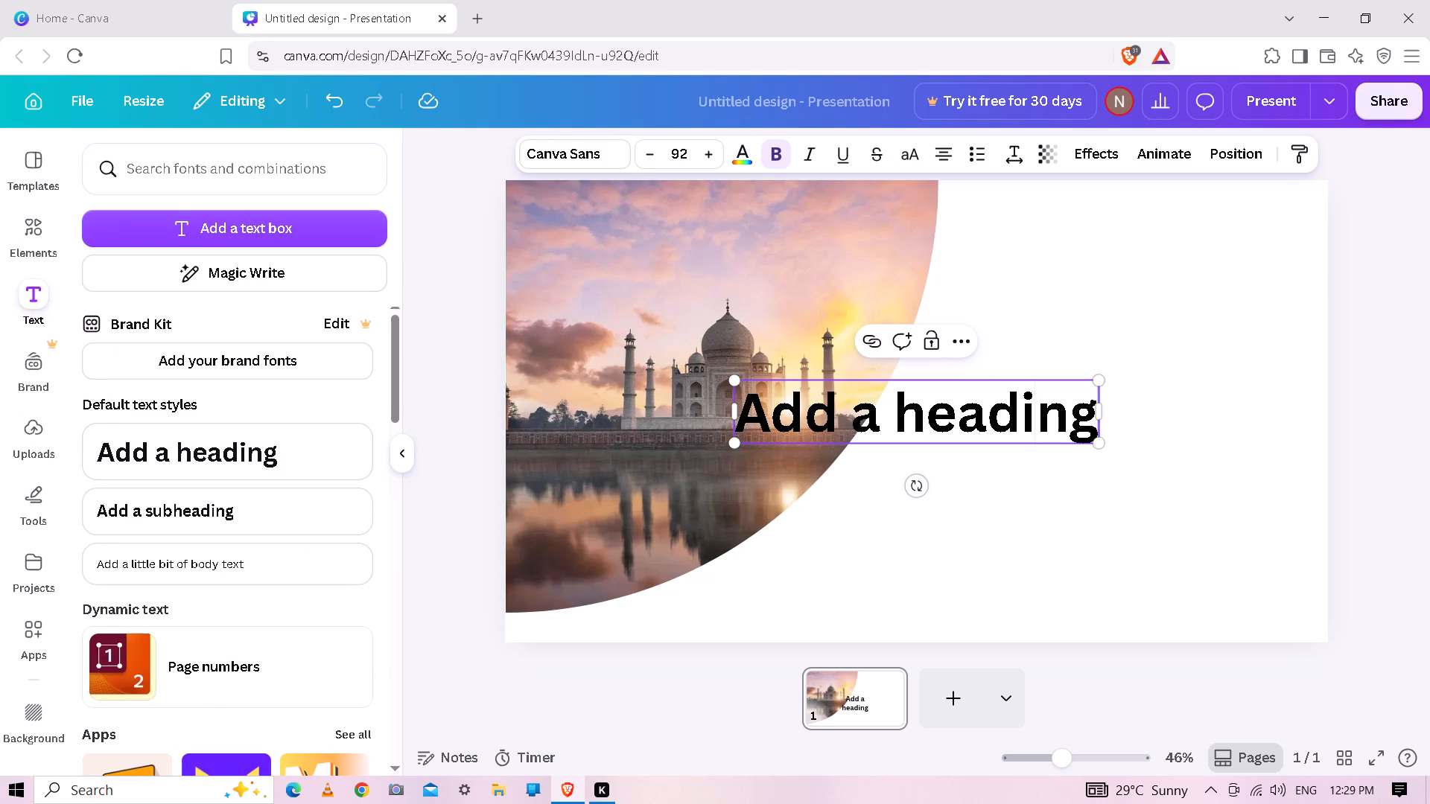
{"action": "key", "text": "BackSpace"}
{"action": "key", "text": "BackSpace"}
{"action": "key", "text": "BackSpace"}
{"action": "key", "text": "BackSpace"}
{"action": "key", "text": "BackSpace"}
{"action": "key", "text": "BackSpace"}
{"action": "key", "text": "BackSpace"}
{"action": "key", "text": "BackSpace"}
{"action": "key", "text": "BackSpace"}
{"action": "key", "text": "BackSpace"}
{"action": "key", "text": "BackSpace"}
{"action": "key", "text": "BackSpace"}
{"action": "key", "text": "BackSpace"}
{"action": "key", "text": "BackSpace"}
{"action": "key", "text": "BackSpace"}
{"action": "key", "text": "BackSpace"}
{"action": "key", "text": "BackSpace"}
{"action": "key", "text": "BackSpace"}
{"action": "key", "text": "BackSpace"}
{"action": "key", "text": "BackSpace"}
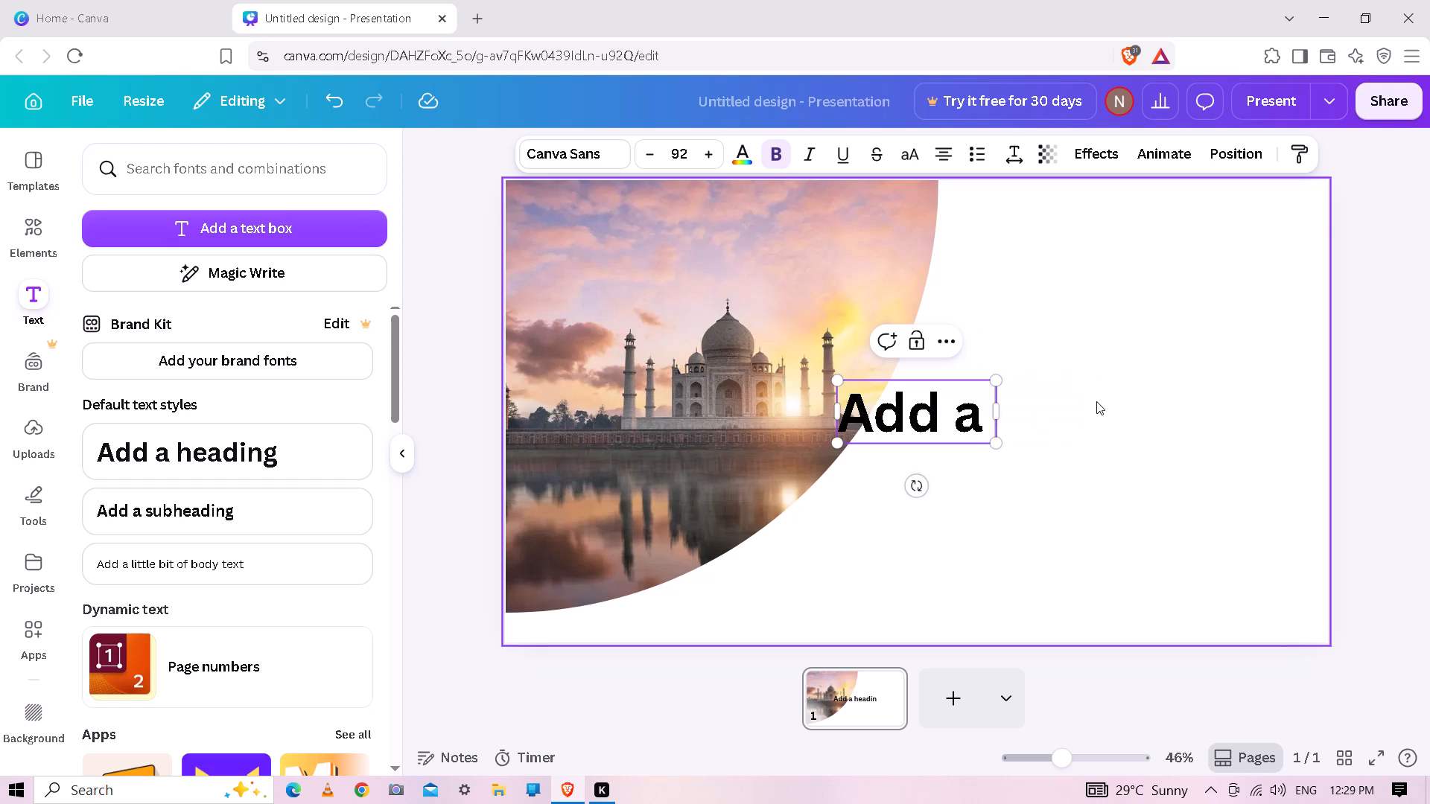
{"action": "type", "text": "INDIA"}
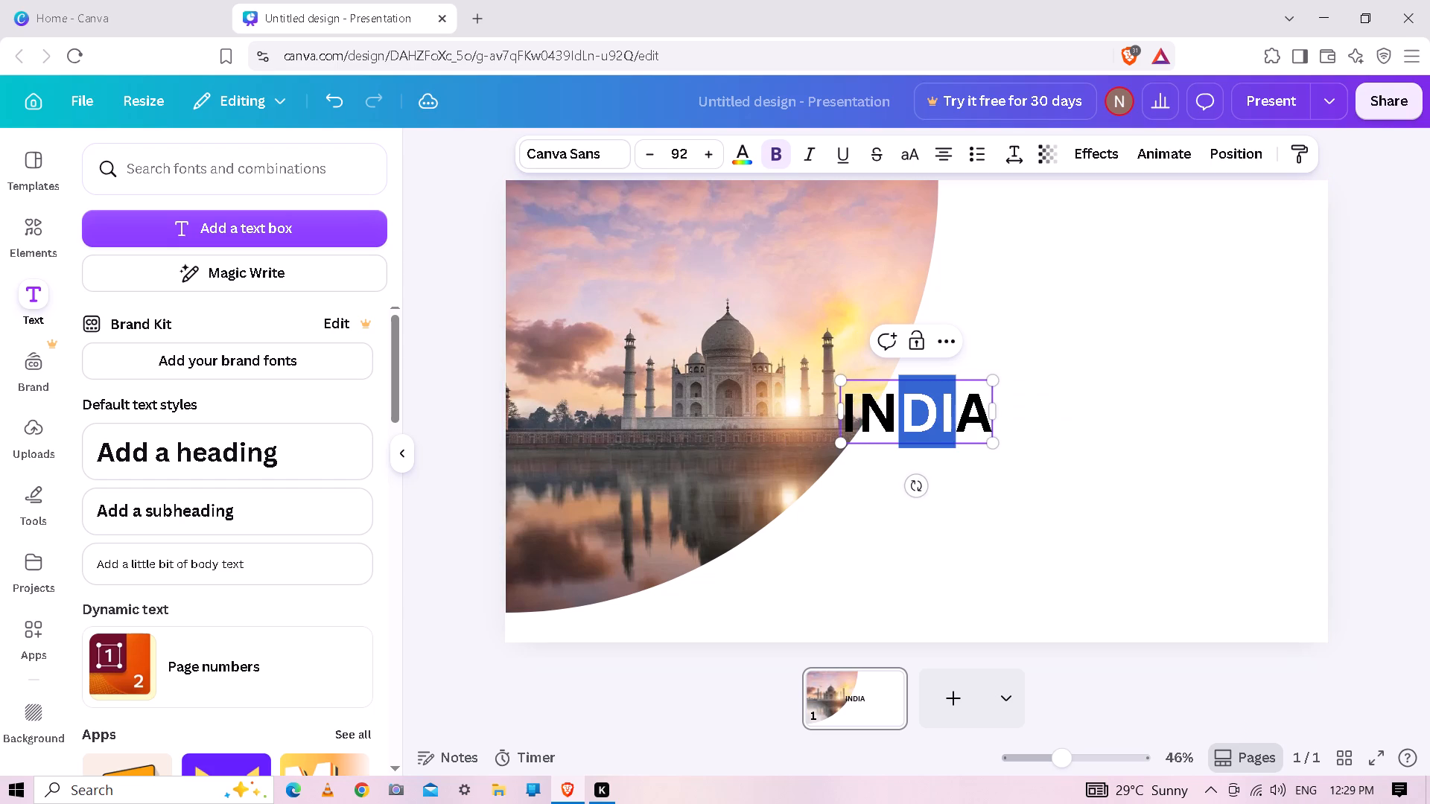
{"action": "left_click", "coordinate": [1035, 442]}
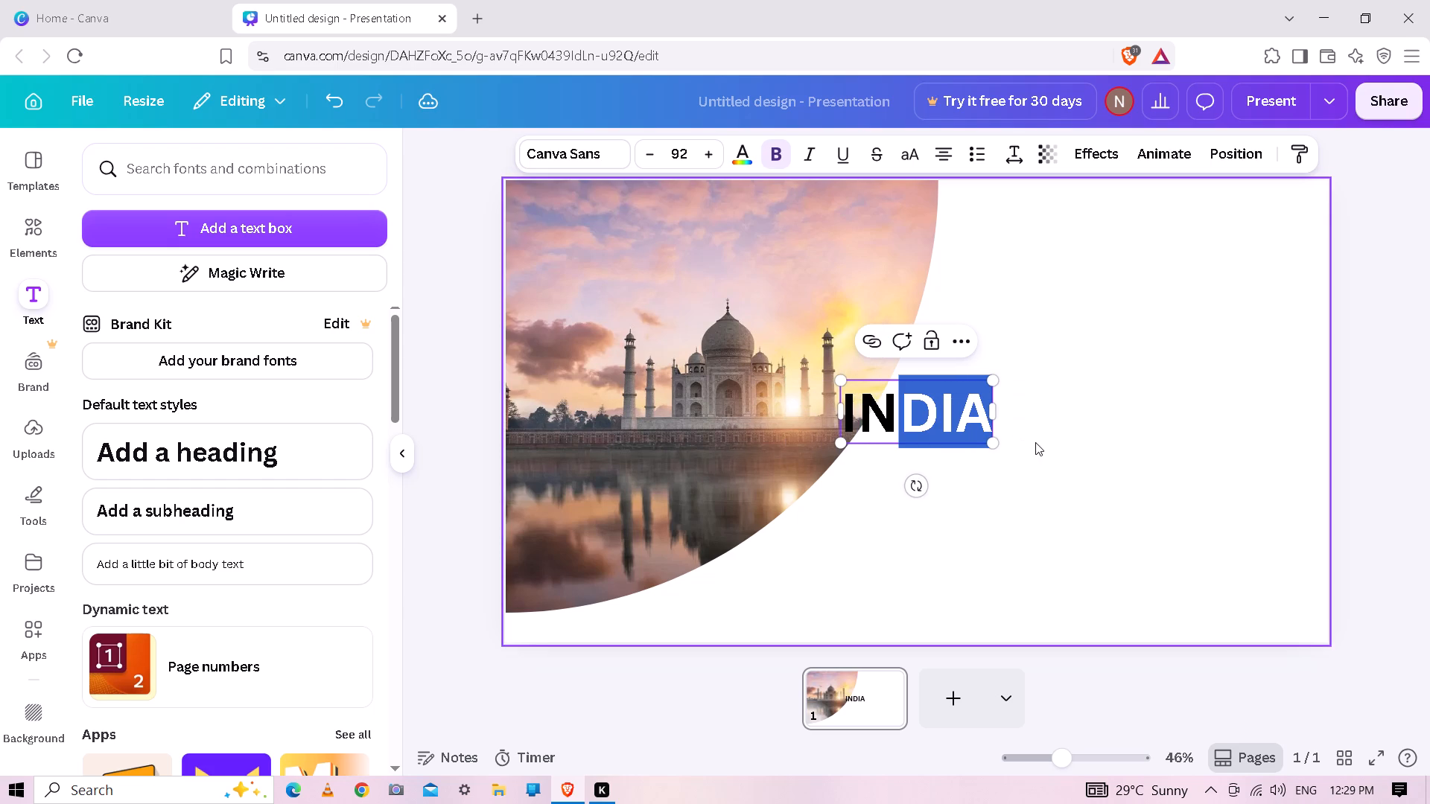
Place the INDIA heading in the blank area right of the Taj Mahal quarter and enlarge it to font size 185.
{"action": "left_click_drag", "start_coordinate": [929, 432], "coordinate": [1091, 369]}
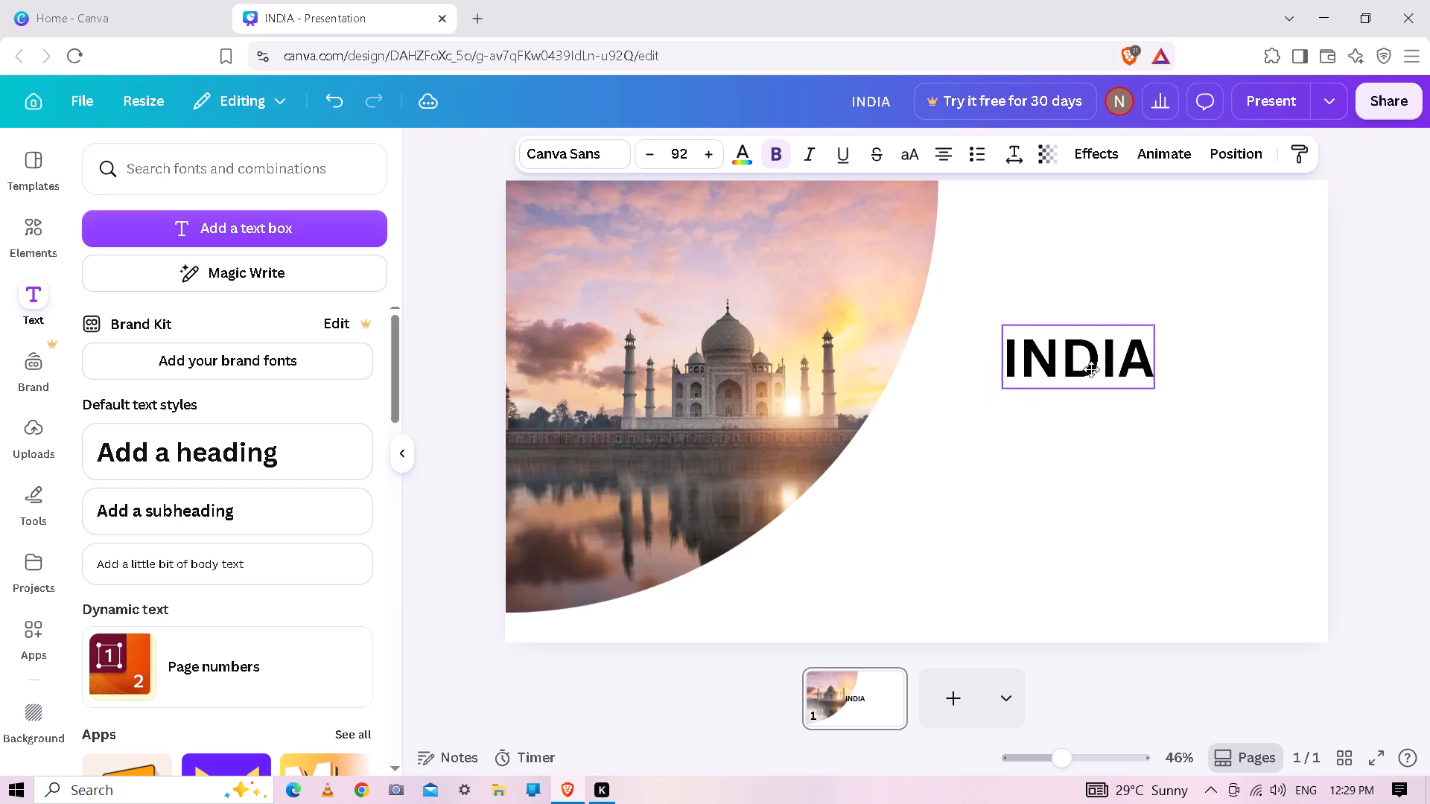
{"action": "left_click_drag", "start_coordinate": [1091, 369], "coordinate": [1064, 363]}
{"action": "left_click_drag", "start_coordinate": [1131, 371], "coordinate": [1133, 372]}
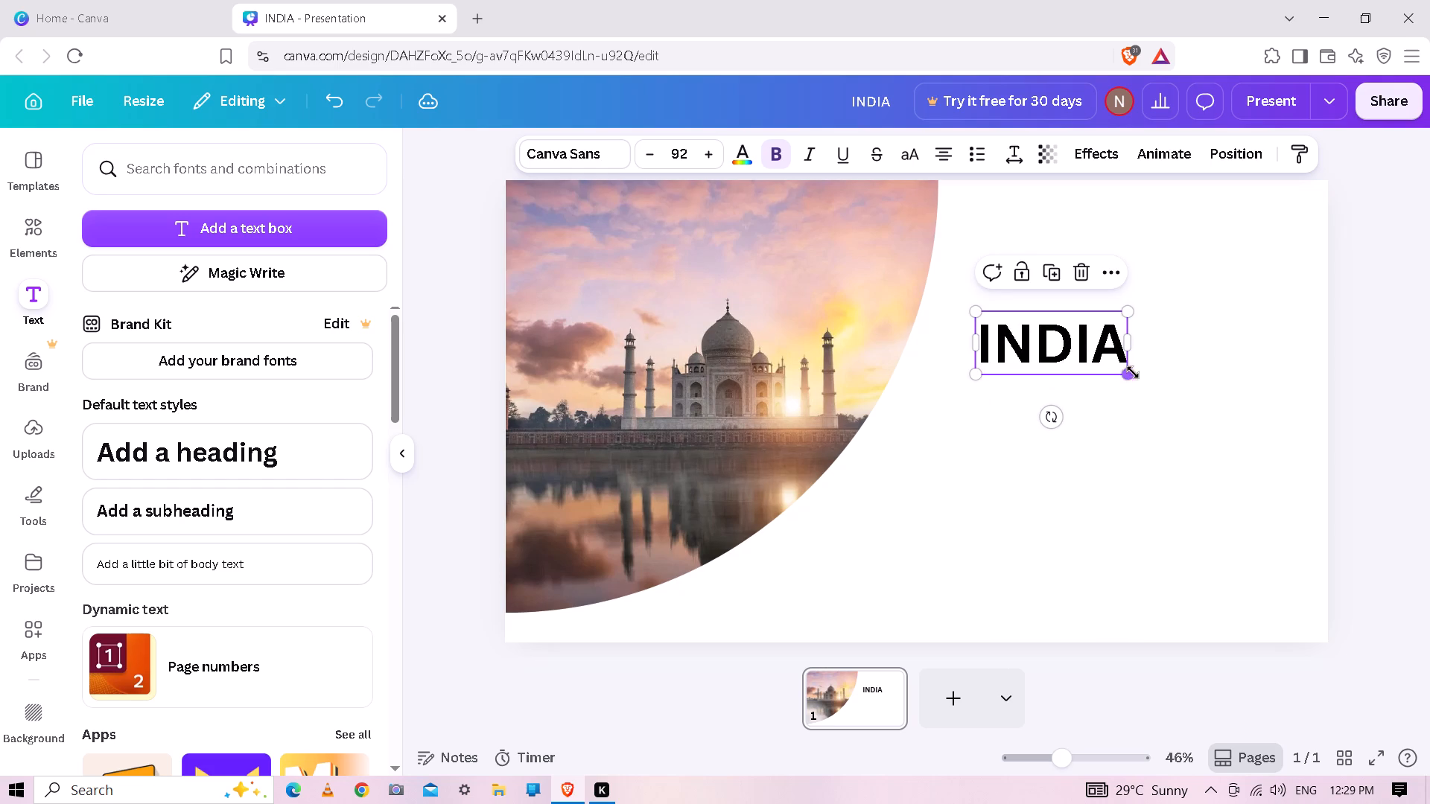
{"action": "left_click_drag", "start_coordinate": [1133, 372], "coordinate": [1273, 464]}
{"action": "left_click", "coordinate": [1273, 464]}
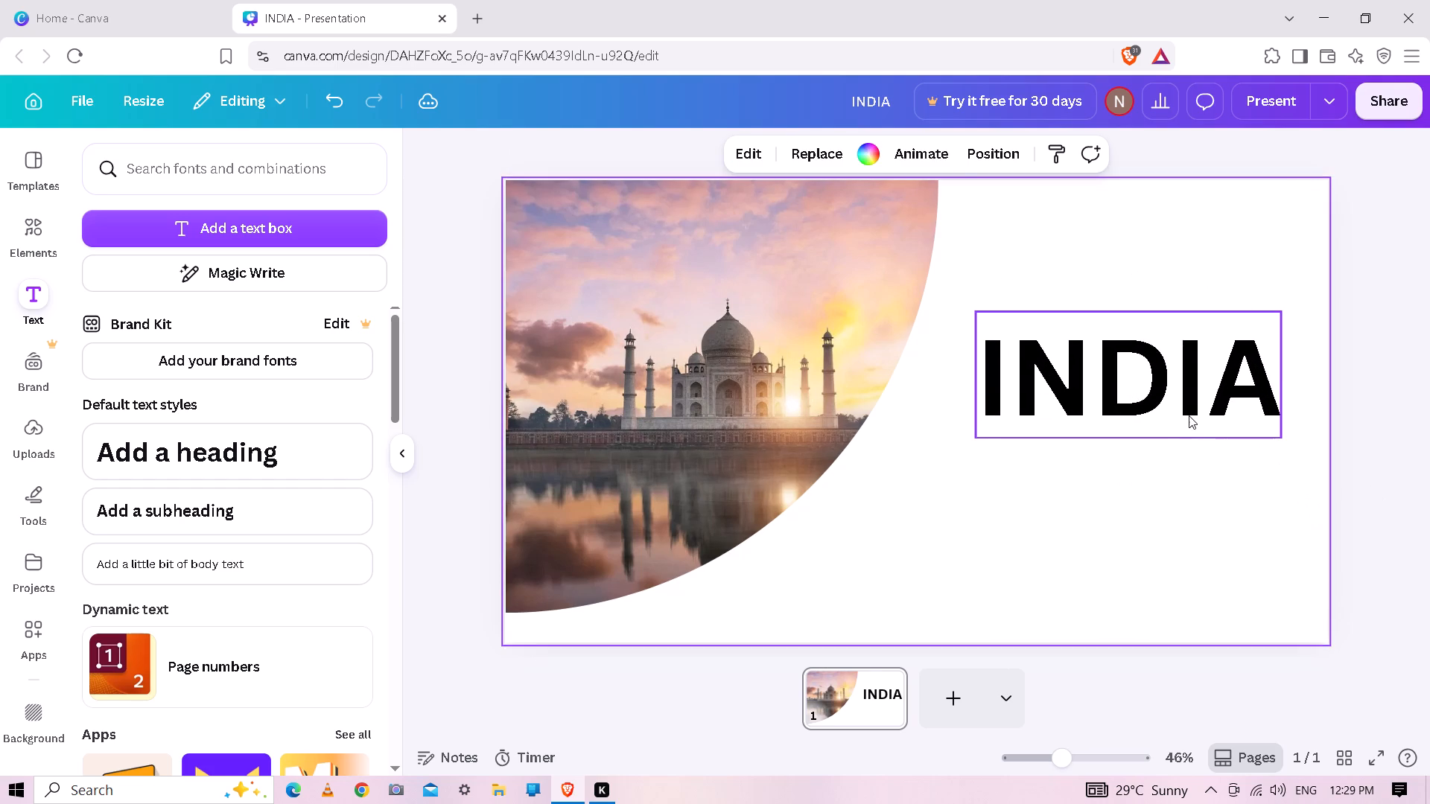
Color the INDIA heading purple (#8c52ff), after trying red and coral red.
{"action": "left_click", "coordinate": [1189, 415]}
{"action": "left_click", "coordinate": [747, 159]}
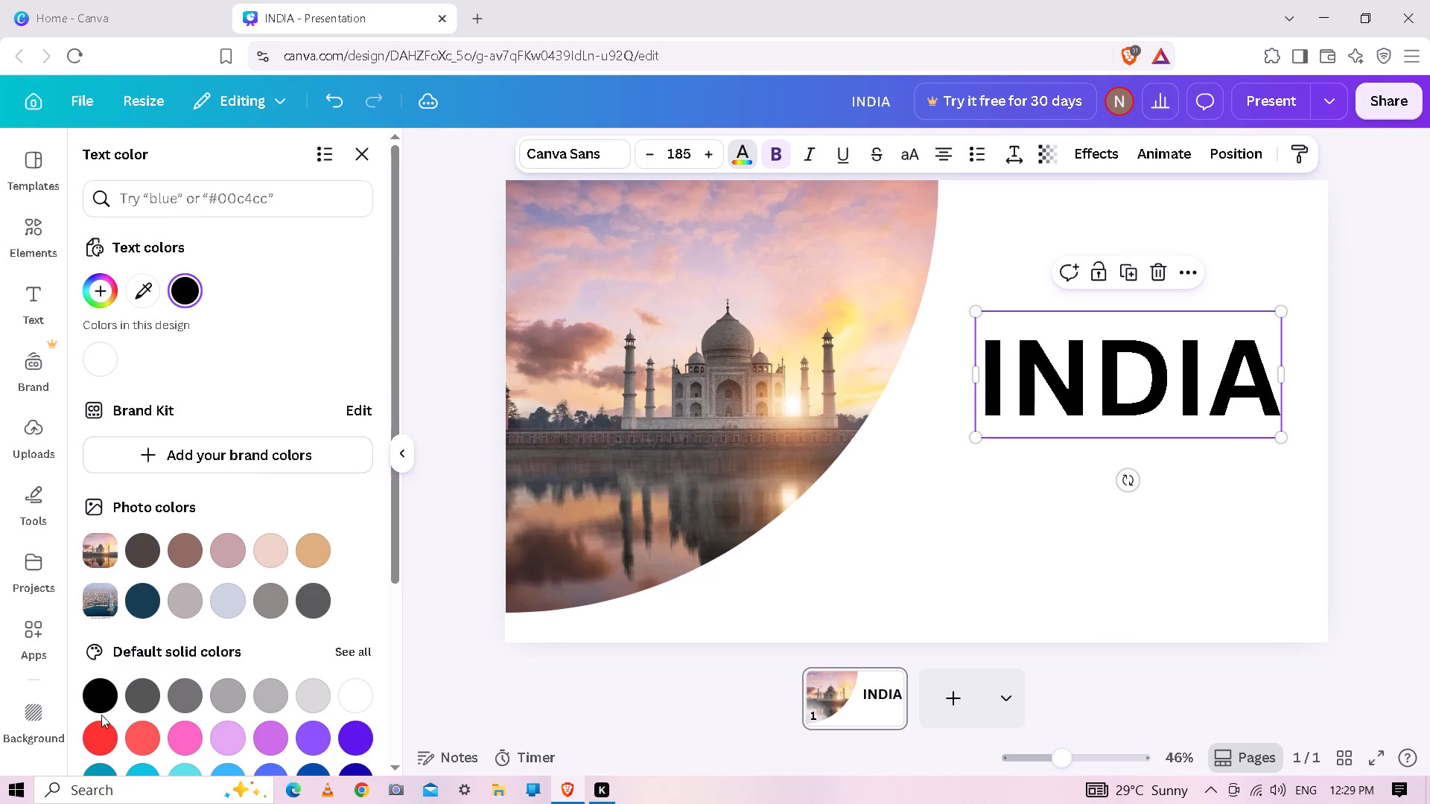
{"action": "left_click", "coordinate": [113, 733]}
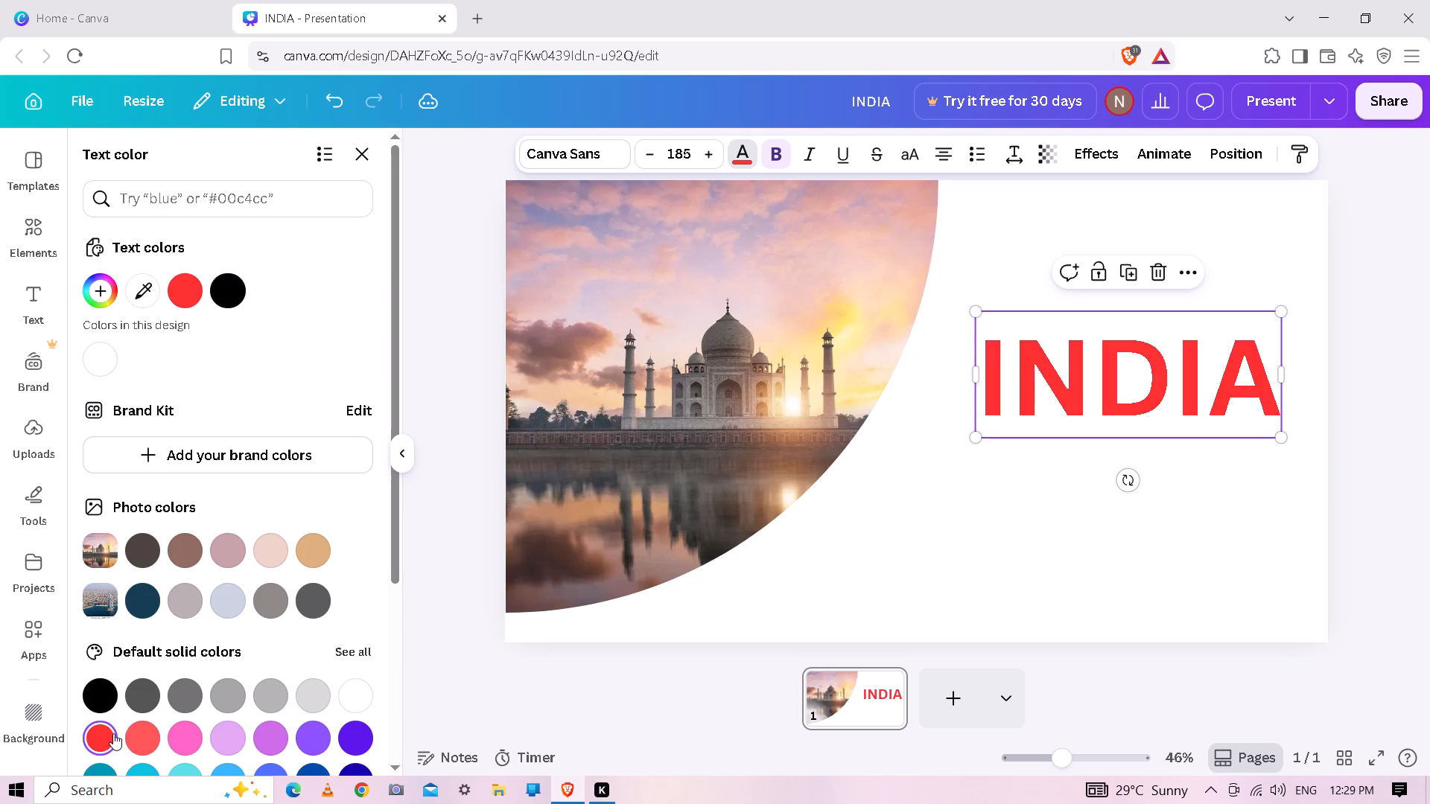
{"action": "left_click", "coordinate": [130, 738]}
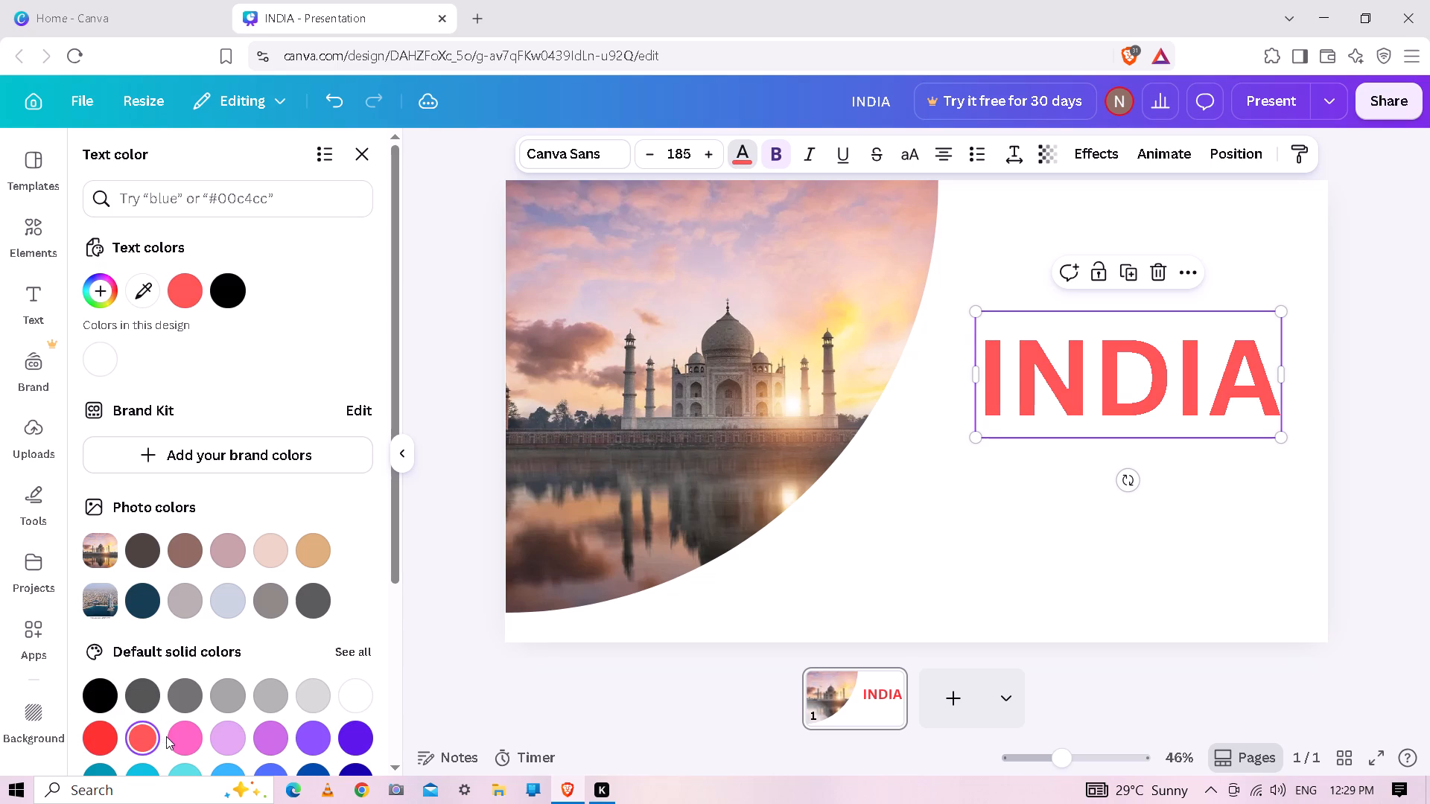
{"action": "left_click", "coordinate": [317, 736]}
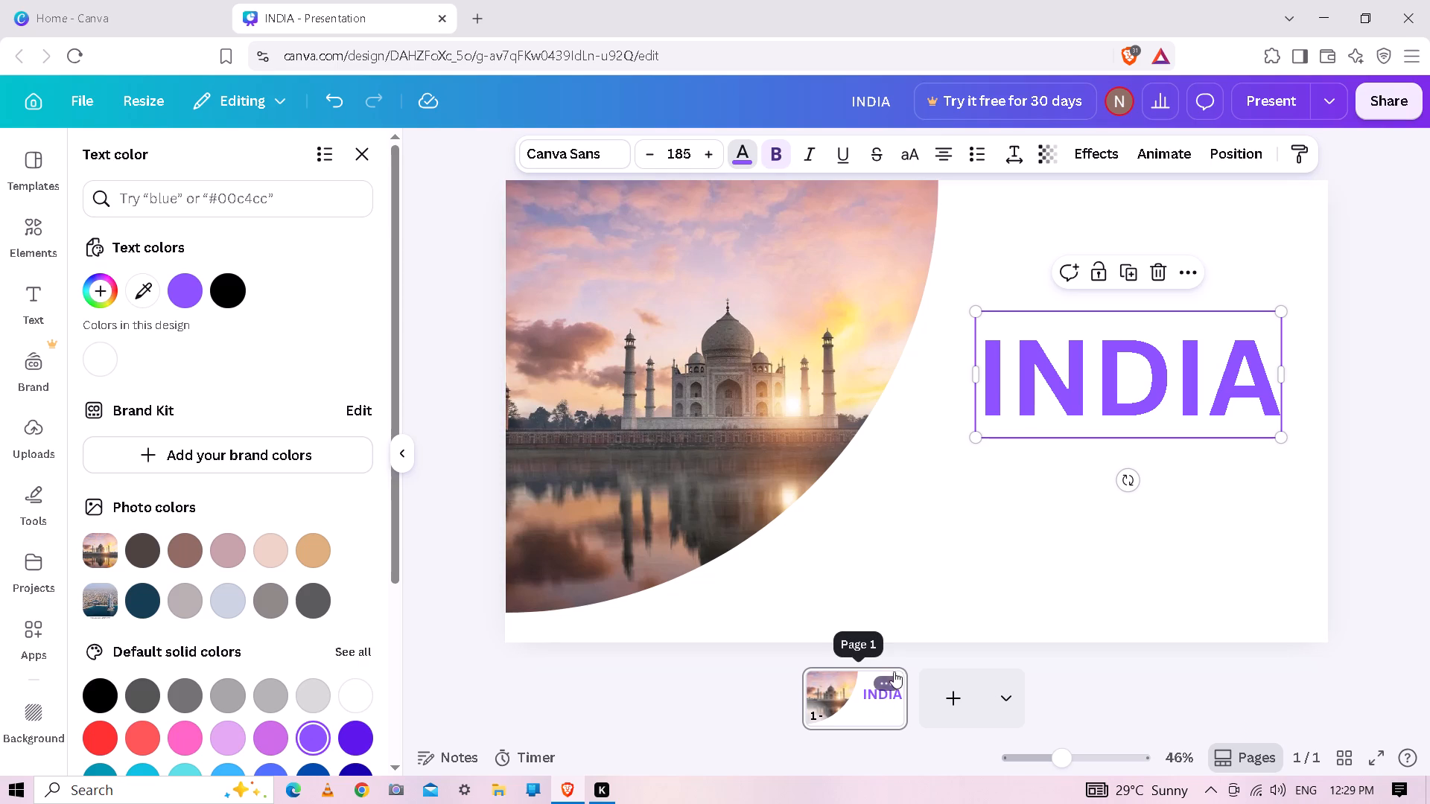
Duplicate page 1 with the Taj Mahal quarter and INDIA heading as a second page.
{"action": "left_click", "coordinate": [893, 677]}
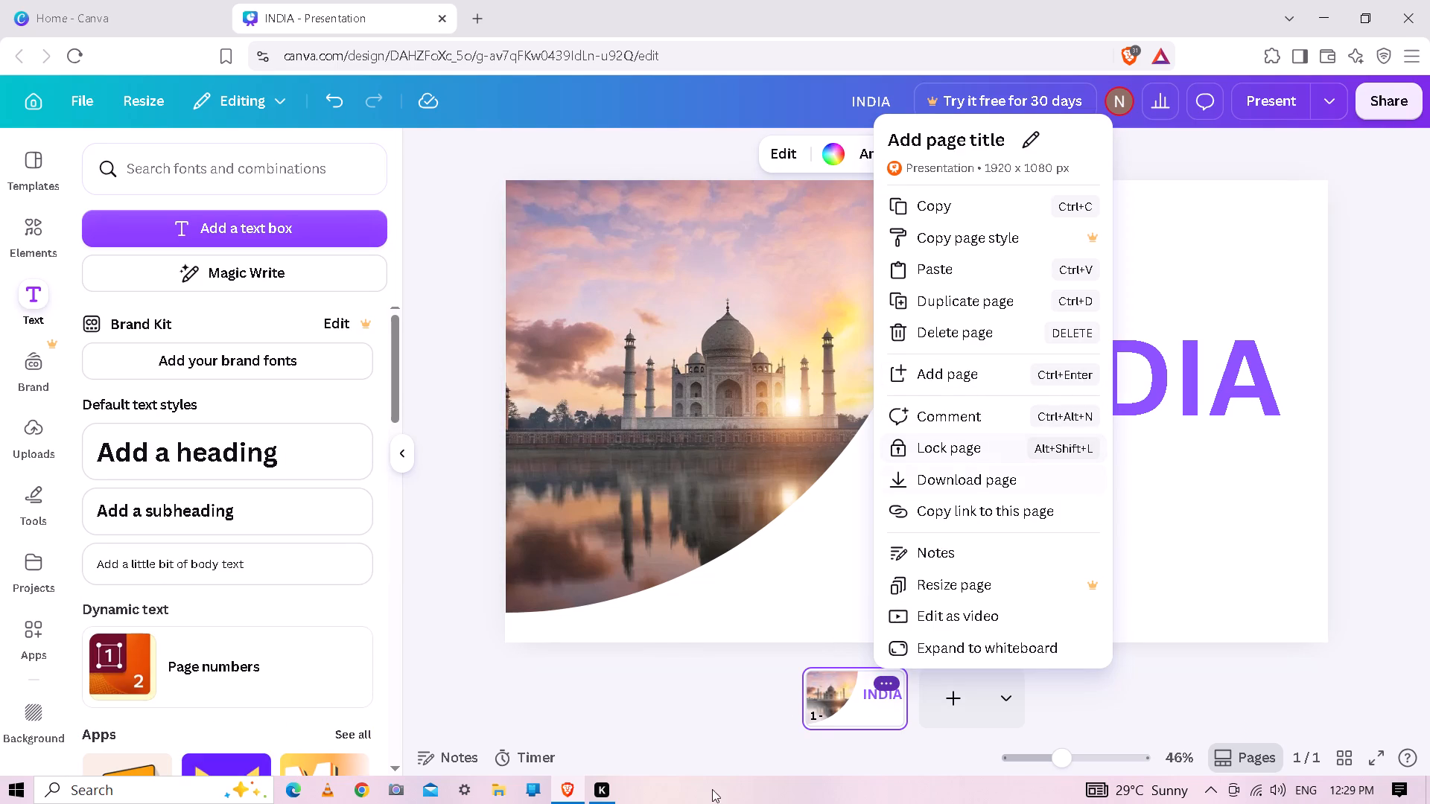
{"action": "left_click", "coordinate": [682, 738]}
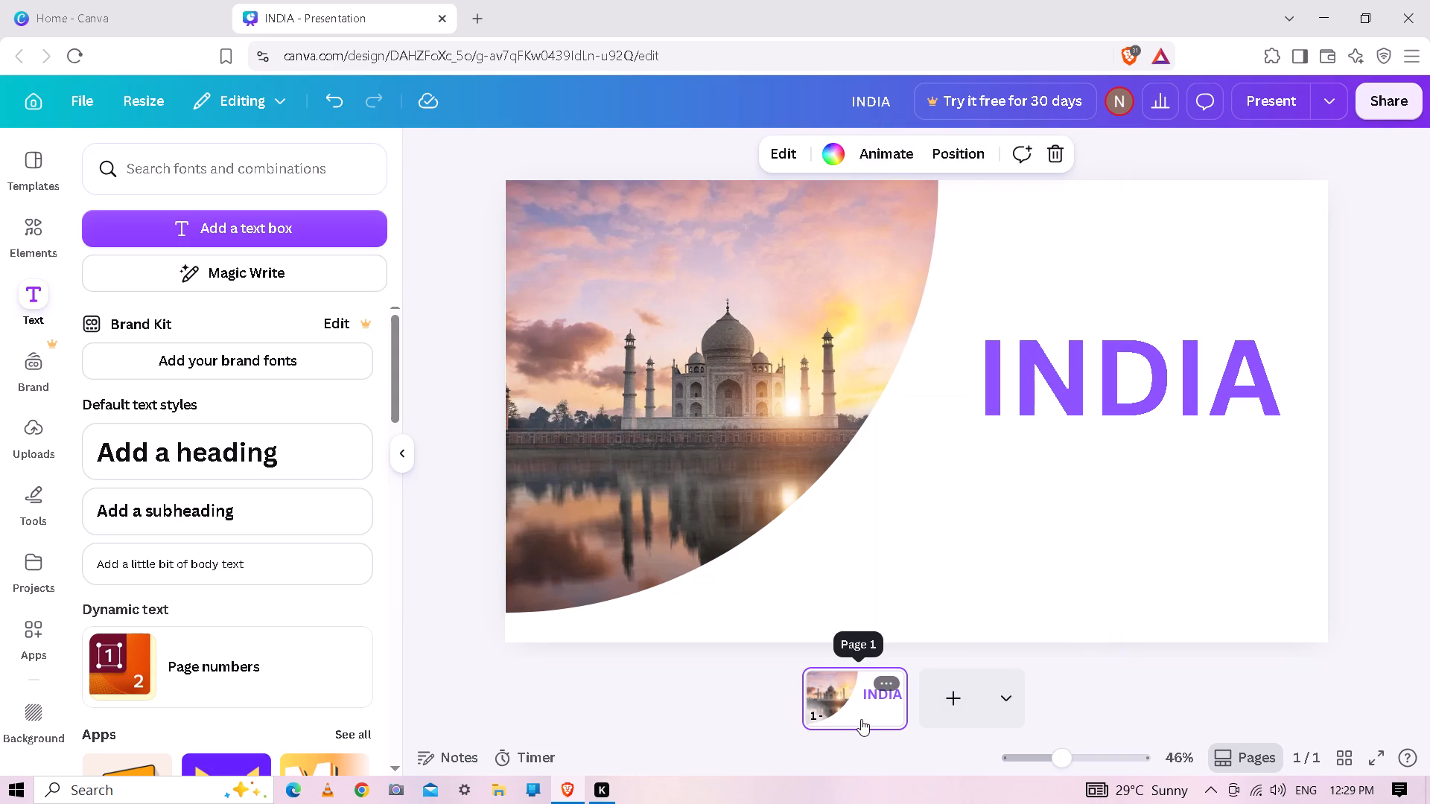
{"action": "right_click", "coordinate": [861, 708]}
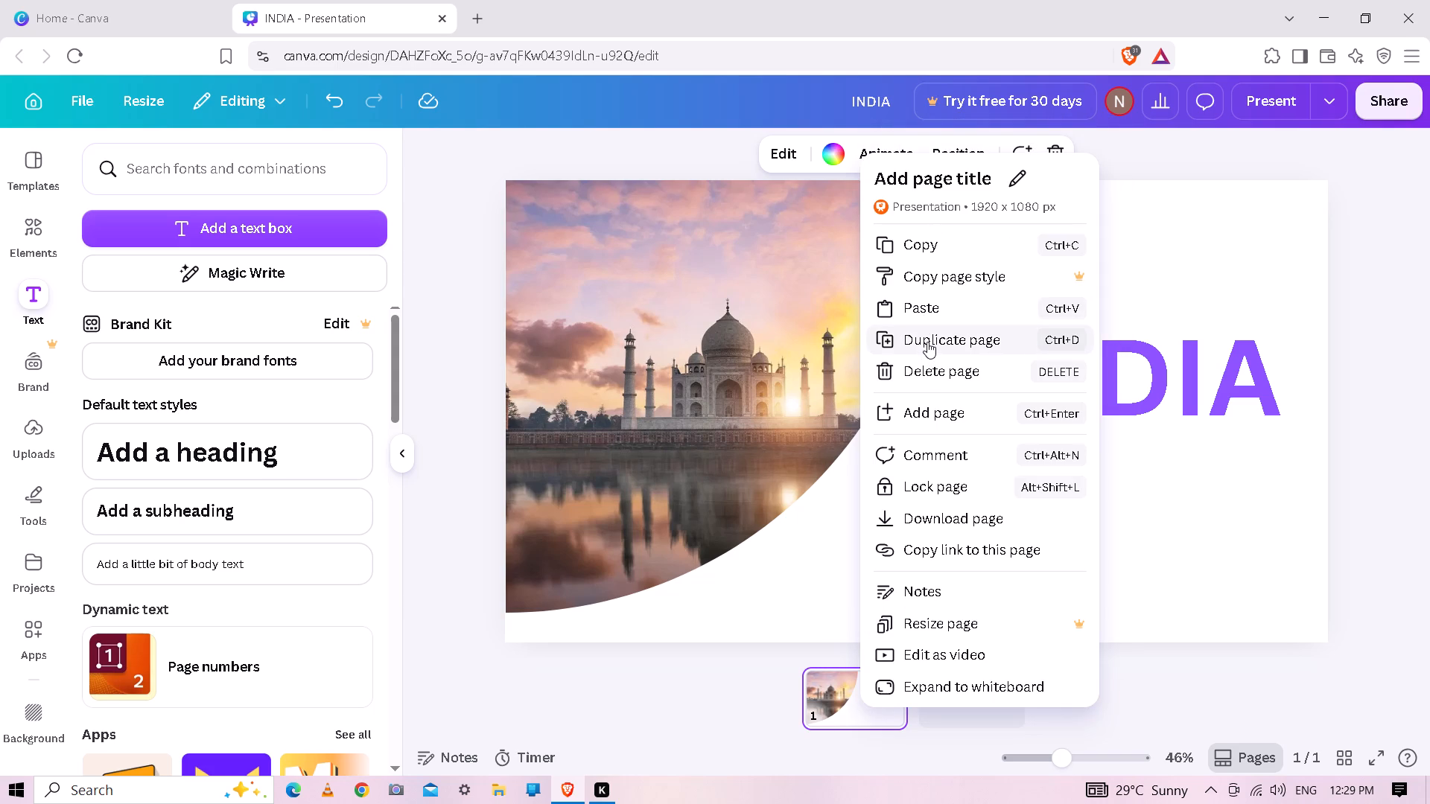
{"action": "left_click", "coordinate": [927, 342]}
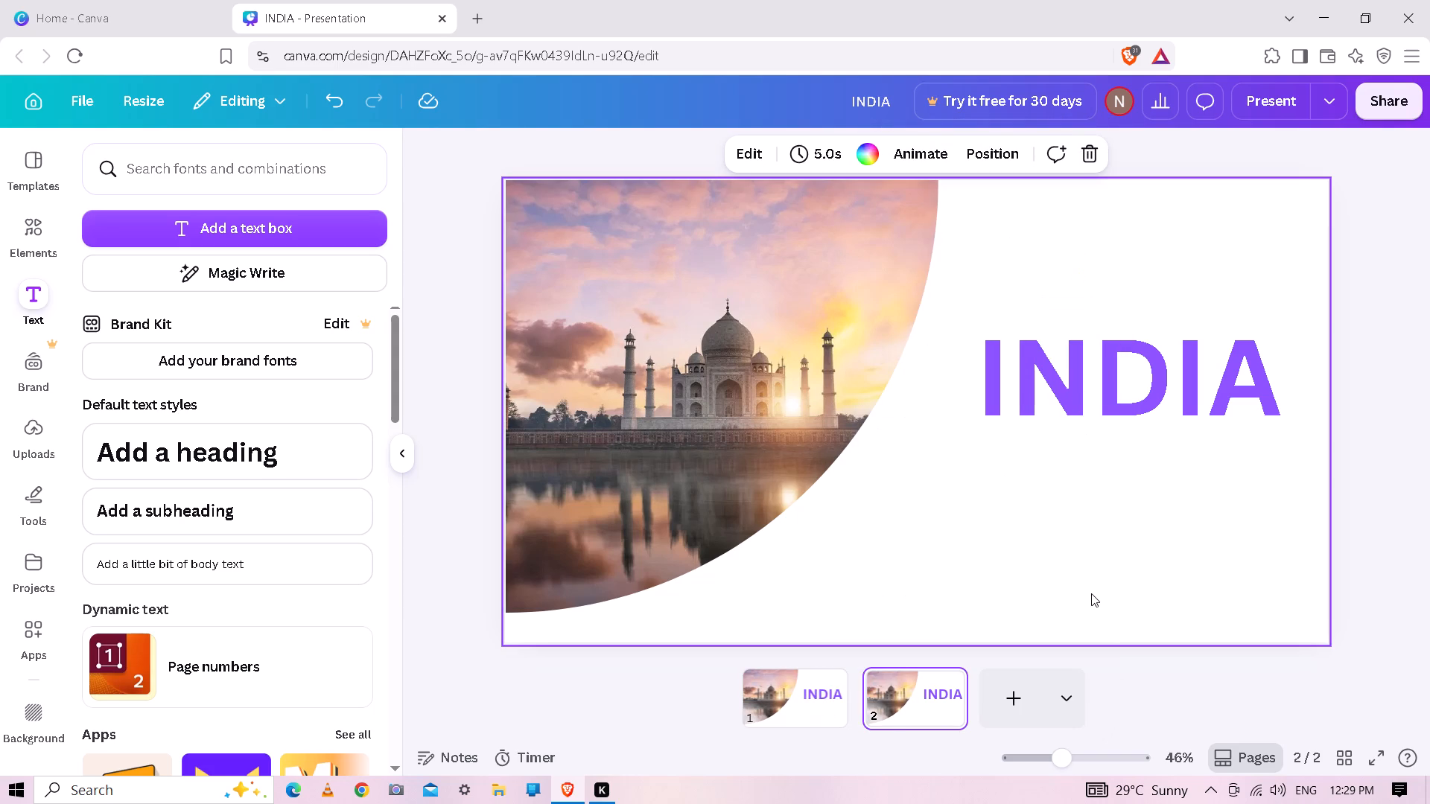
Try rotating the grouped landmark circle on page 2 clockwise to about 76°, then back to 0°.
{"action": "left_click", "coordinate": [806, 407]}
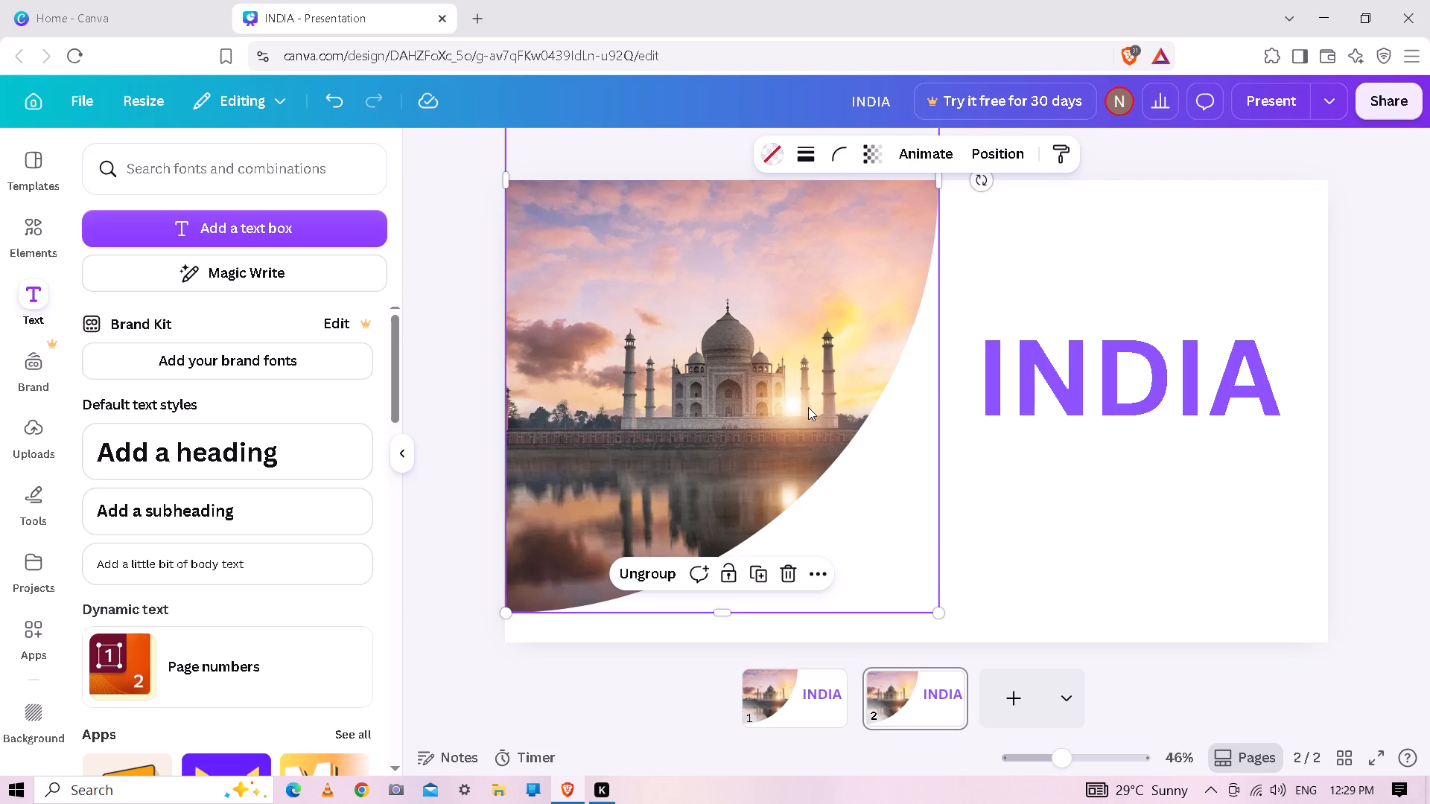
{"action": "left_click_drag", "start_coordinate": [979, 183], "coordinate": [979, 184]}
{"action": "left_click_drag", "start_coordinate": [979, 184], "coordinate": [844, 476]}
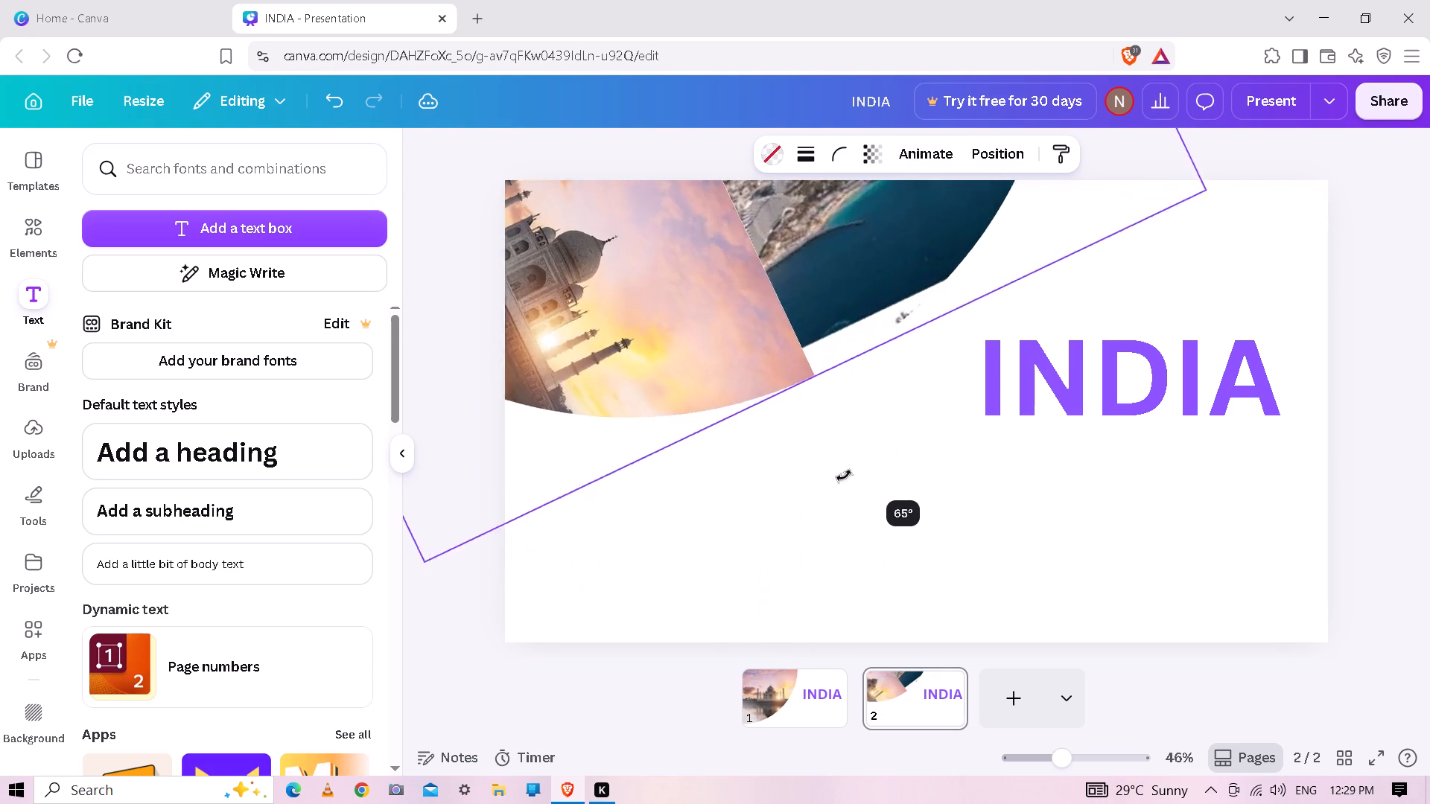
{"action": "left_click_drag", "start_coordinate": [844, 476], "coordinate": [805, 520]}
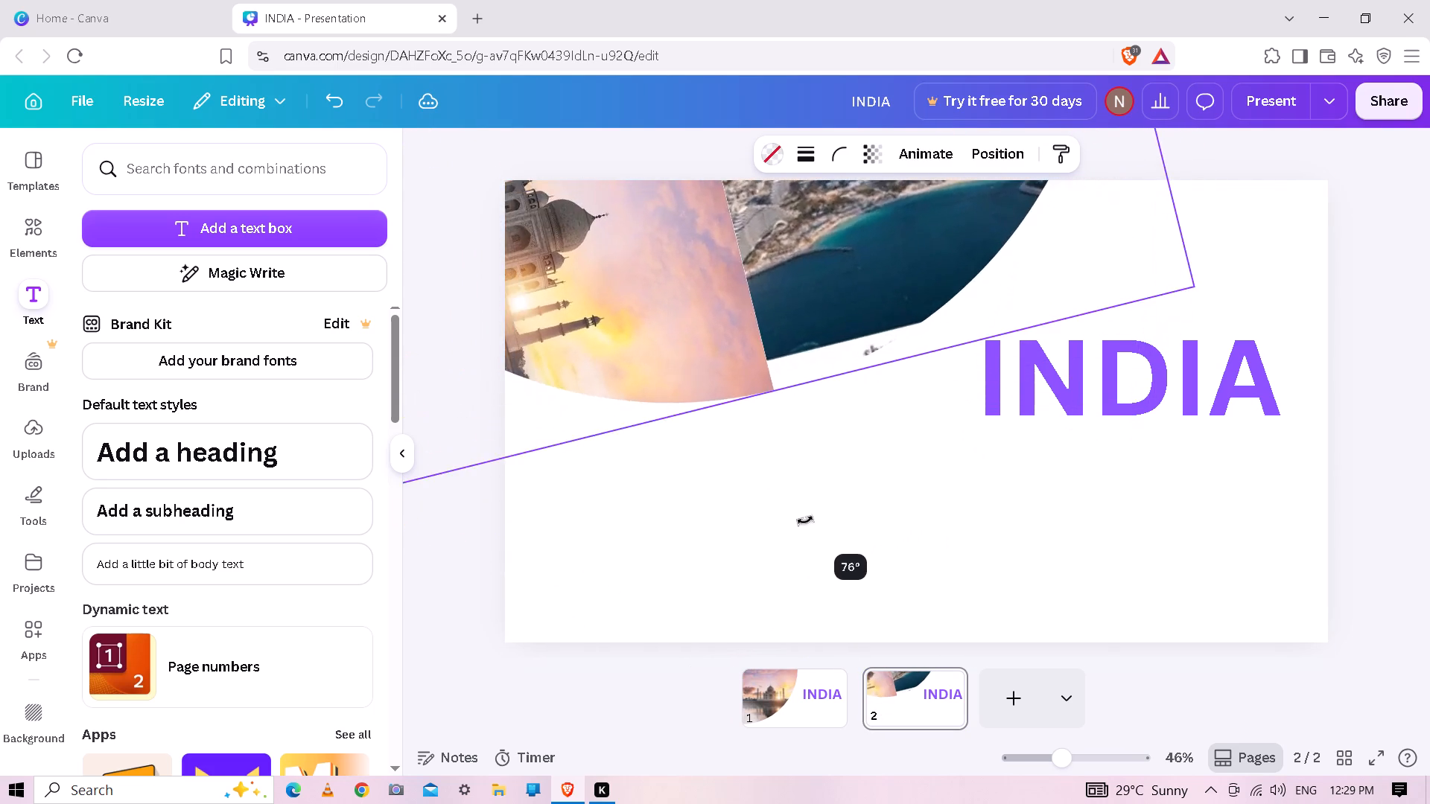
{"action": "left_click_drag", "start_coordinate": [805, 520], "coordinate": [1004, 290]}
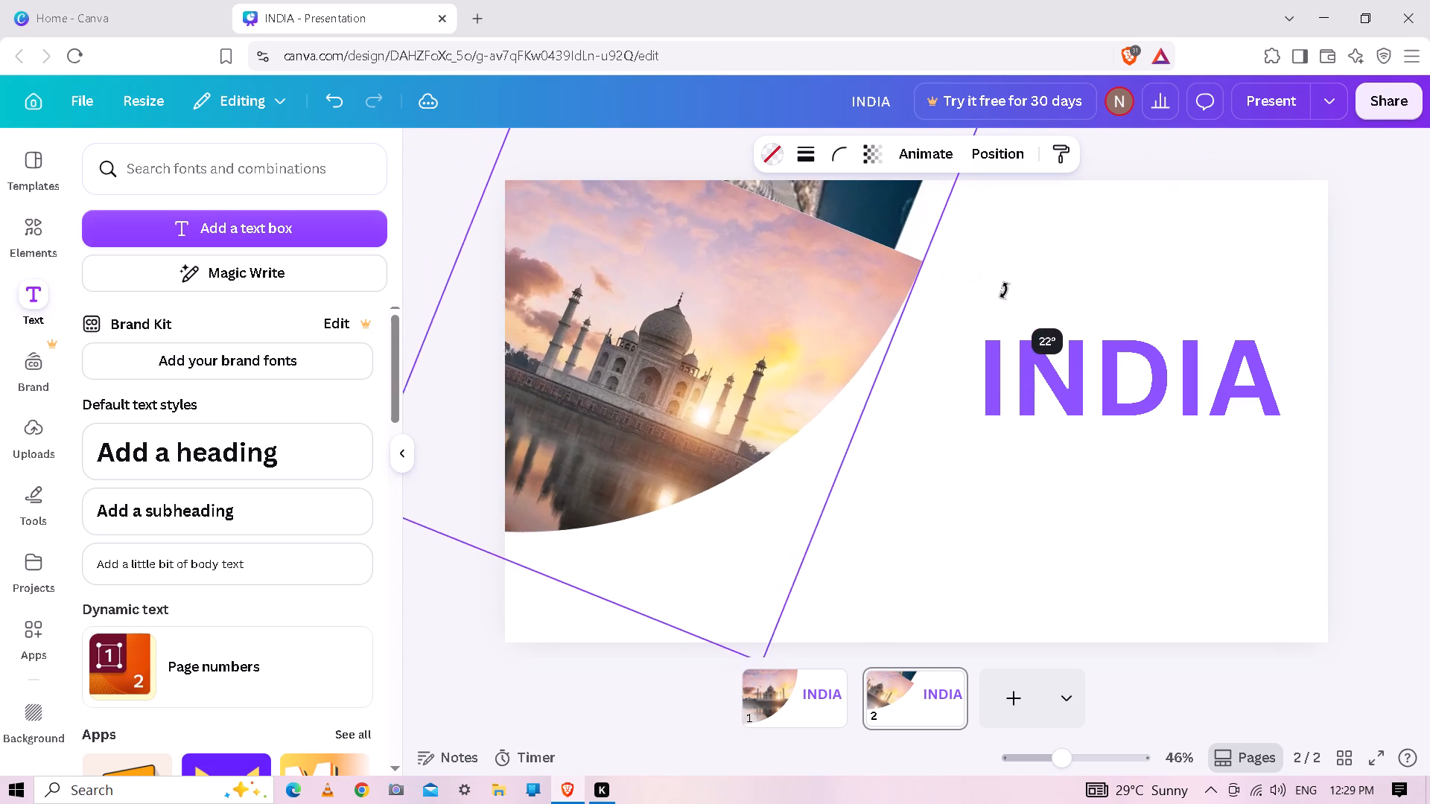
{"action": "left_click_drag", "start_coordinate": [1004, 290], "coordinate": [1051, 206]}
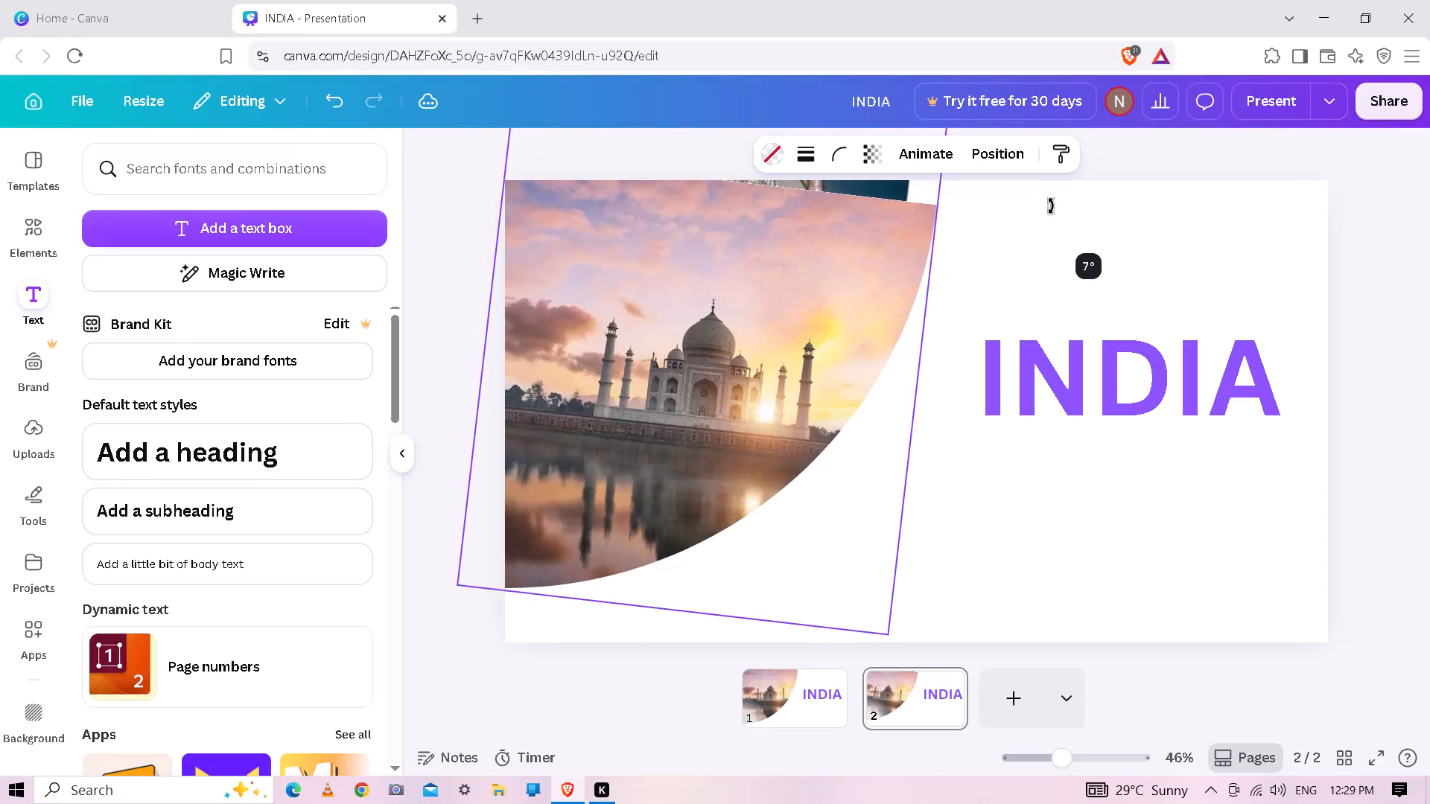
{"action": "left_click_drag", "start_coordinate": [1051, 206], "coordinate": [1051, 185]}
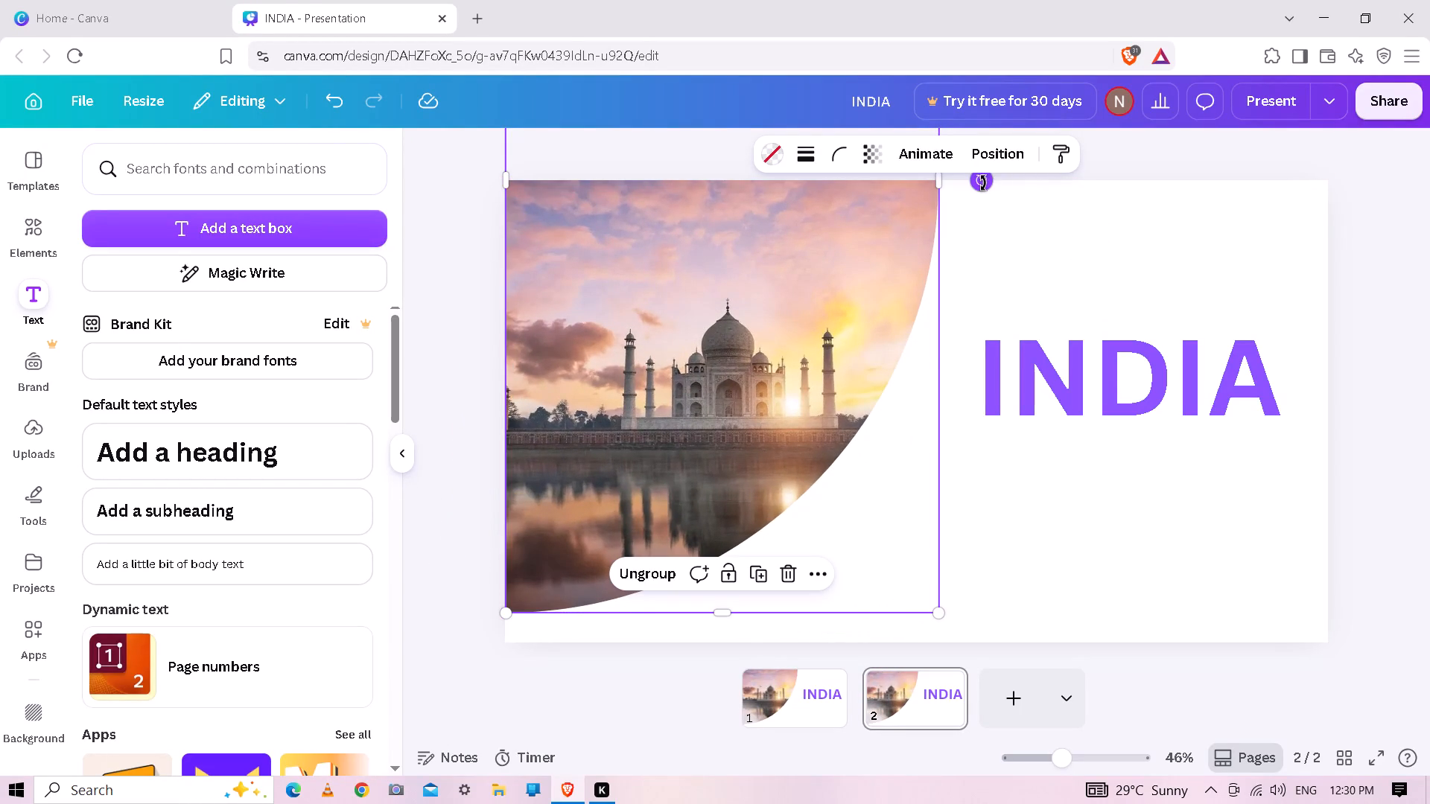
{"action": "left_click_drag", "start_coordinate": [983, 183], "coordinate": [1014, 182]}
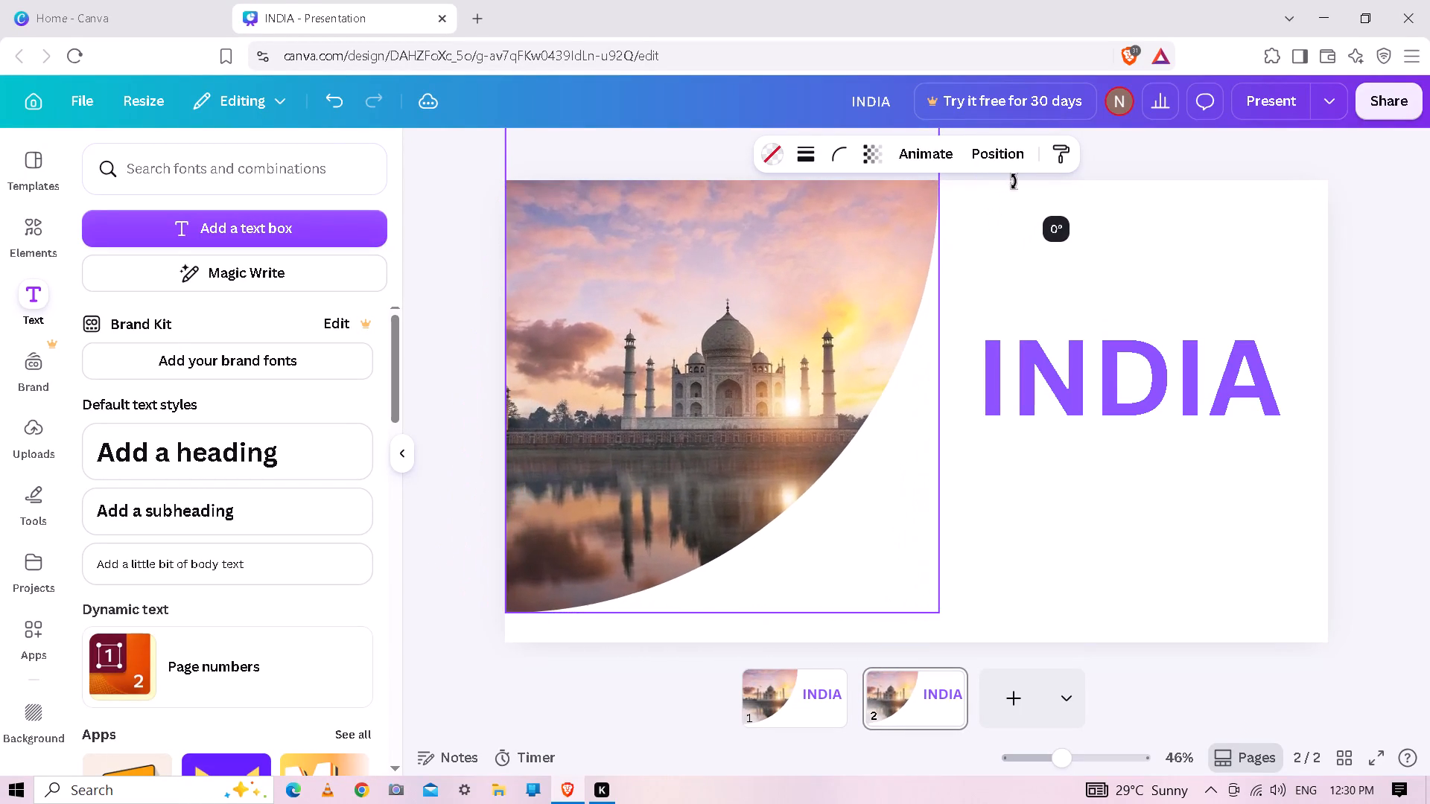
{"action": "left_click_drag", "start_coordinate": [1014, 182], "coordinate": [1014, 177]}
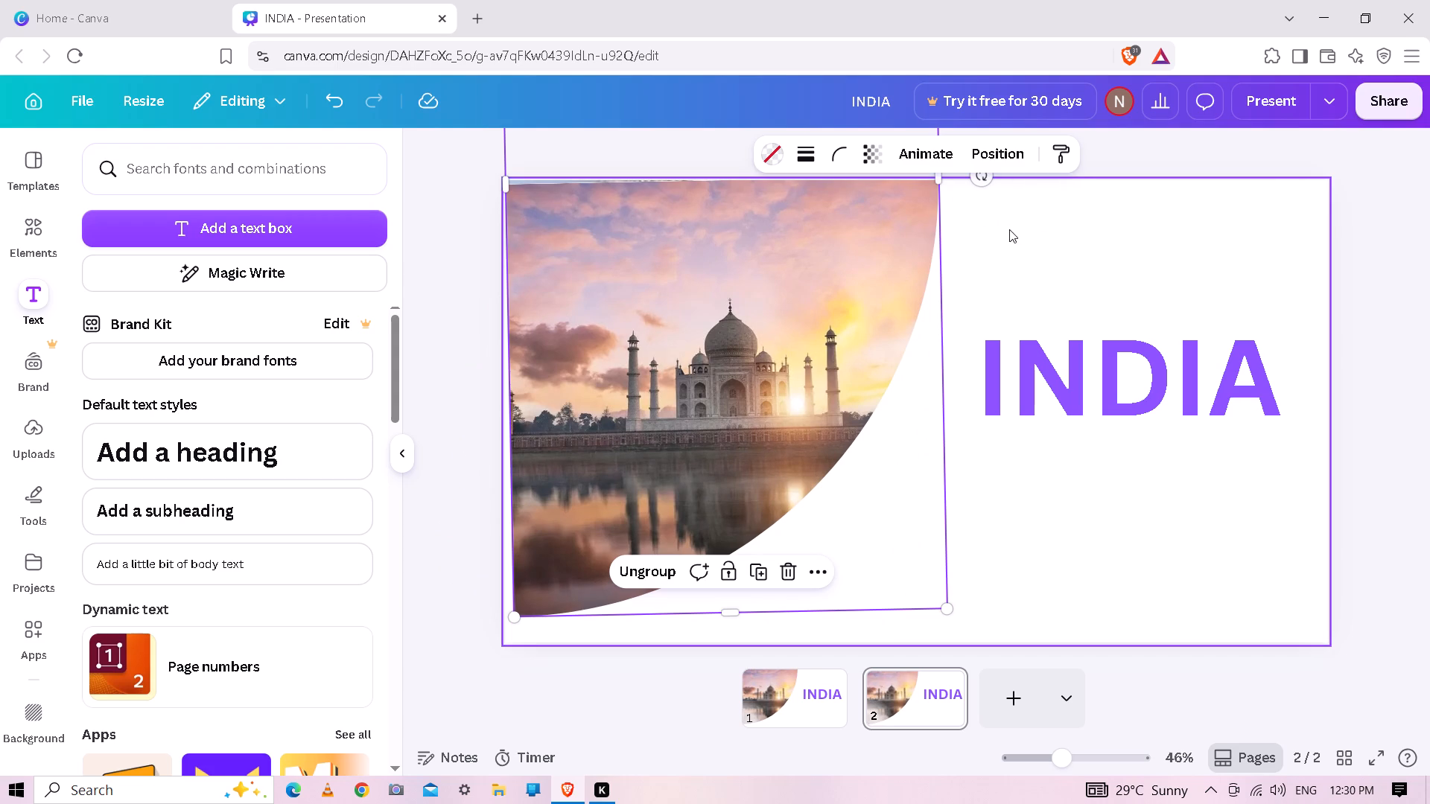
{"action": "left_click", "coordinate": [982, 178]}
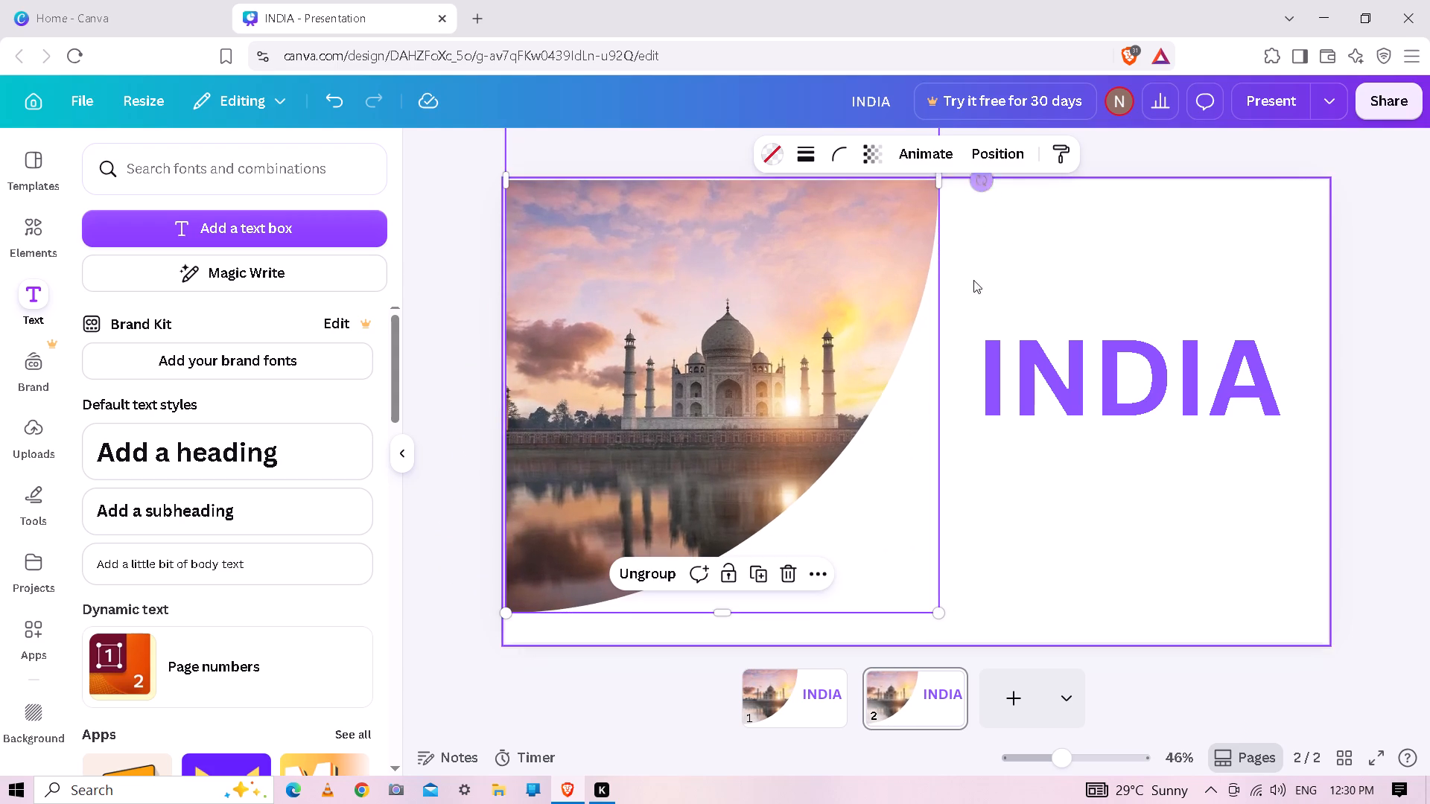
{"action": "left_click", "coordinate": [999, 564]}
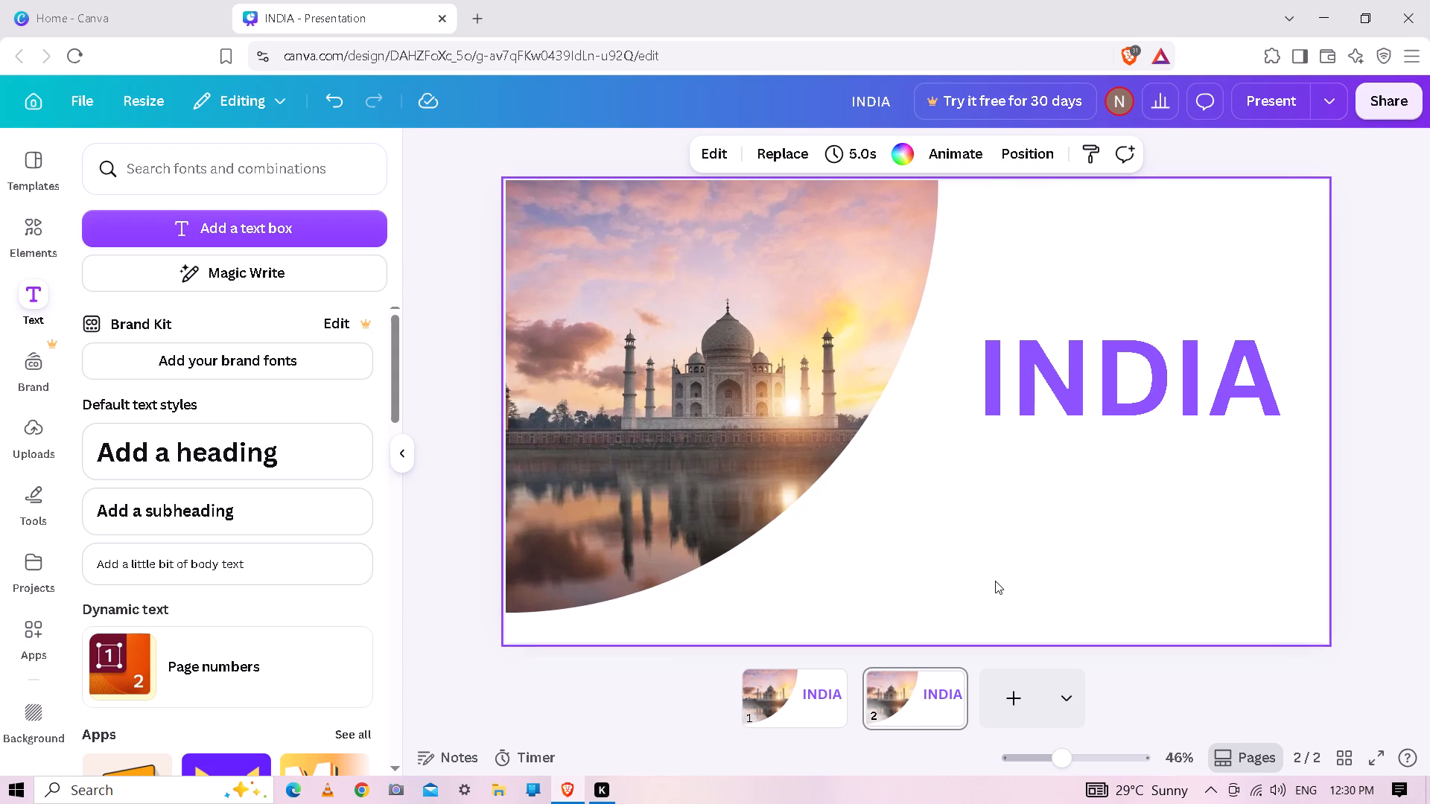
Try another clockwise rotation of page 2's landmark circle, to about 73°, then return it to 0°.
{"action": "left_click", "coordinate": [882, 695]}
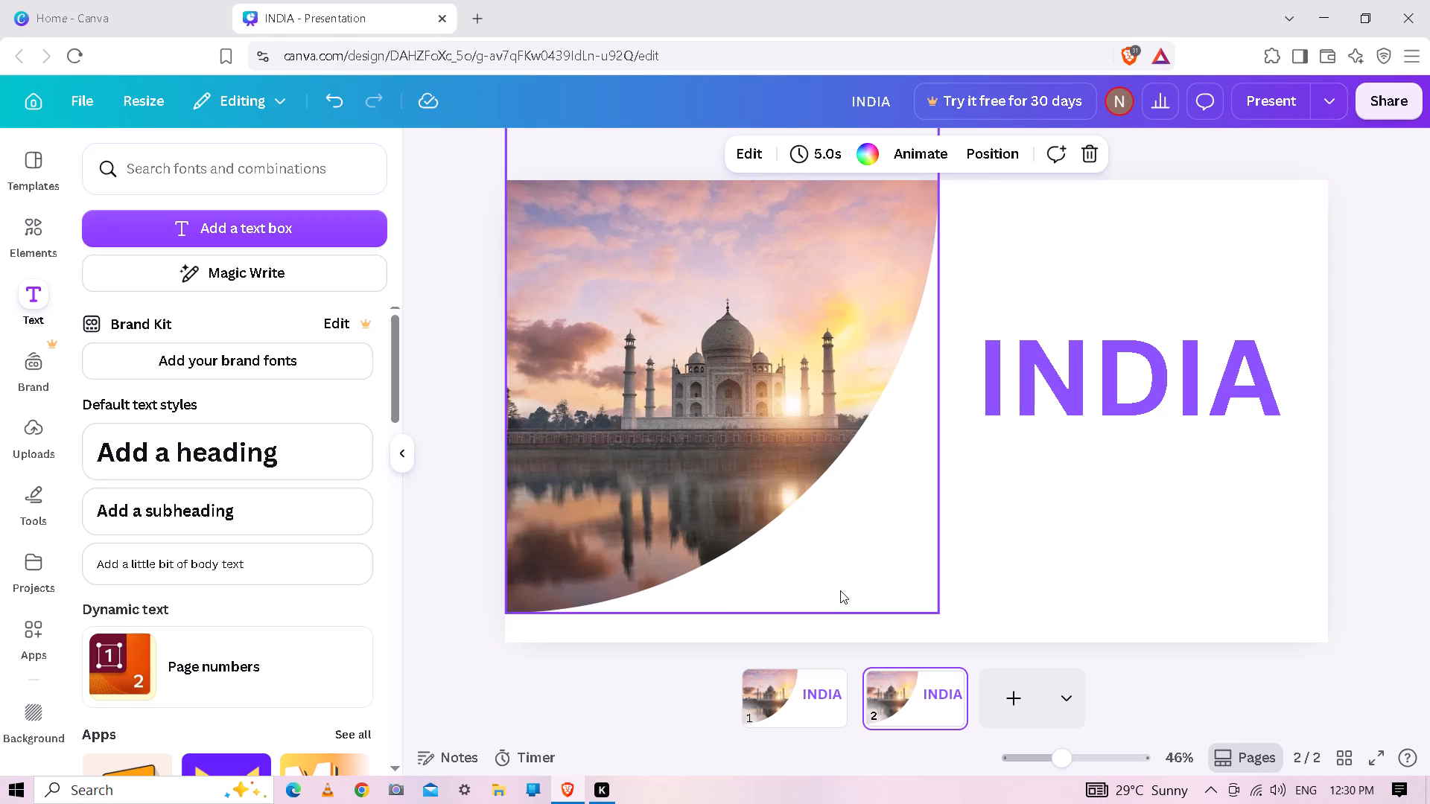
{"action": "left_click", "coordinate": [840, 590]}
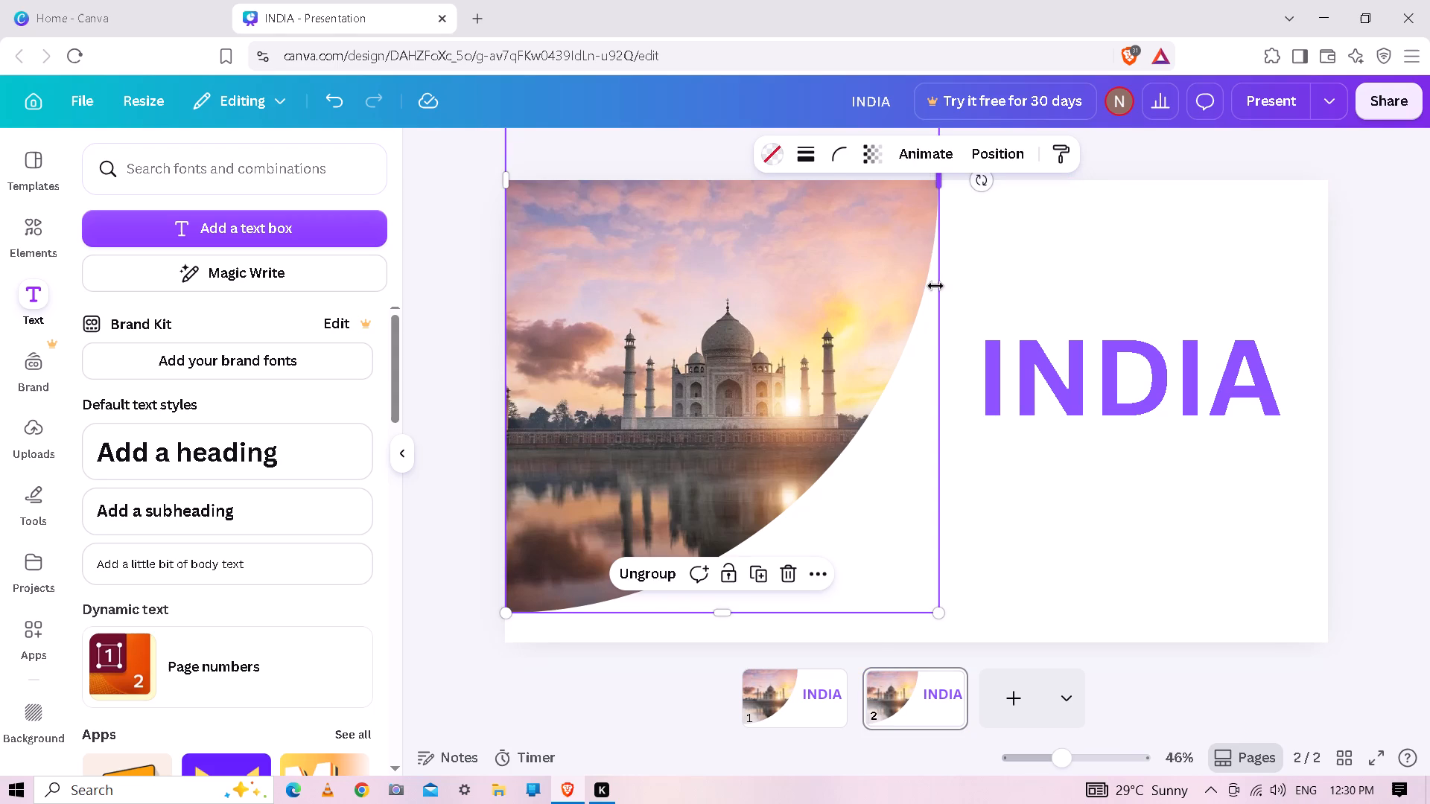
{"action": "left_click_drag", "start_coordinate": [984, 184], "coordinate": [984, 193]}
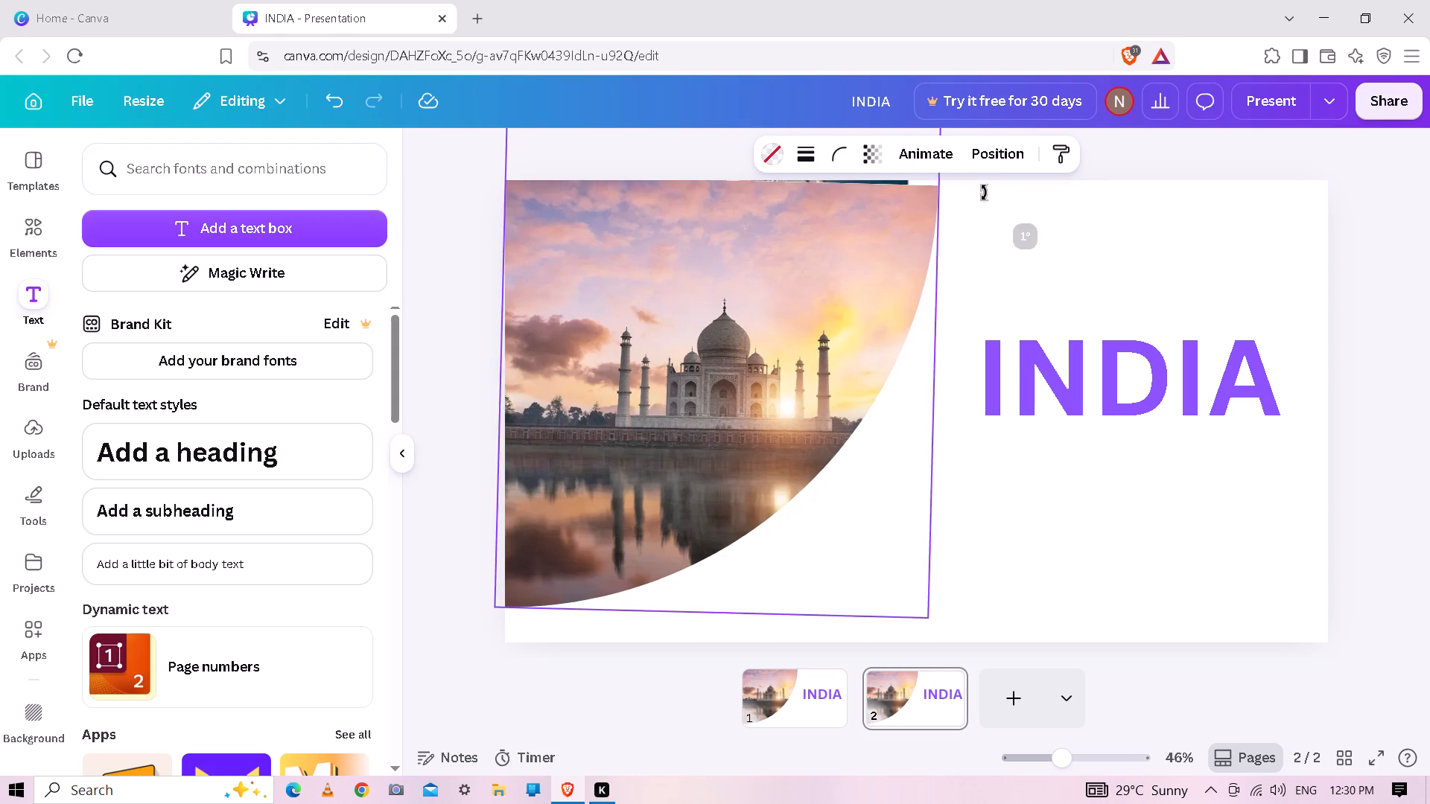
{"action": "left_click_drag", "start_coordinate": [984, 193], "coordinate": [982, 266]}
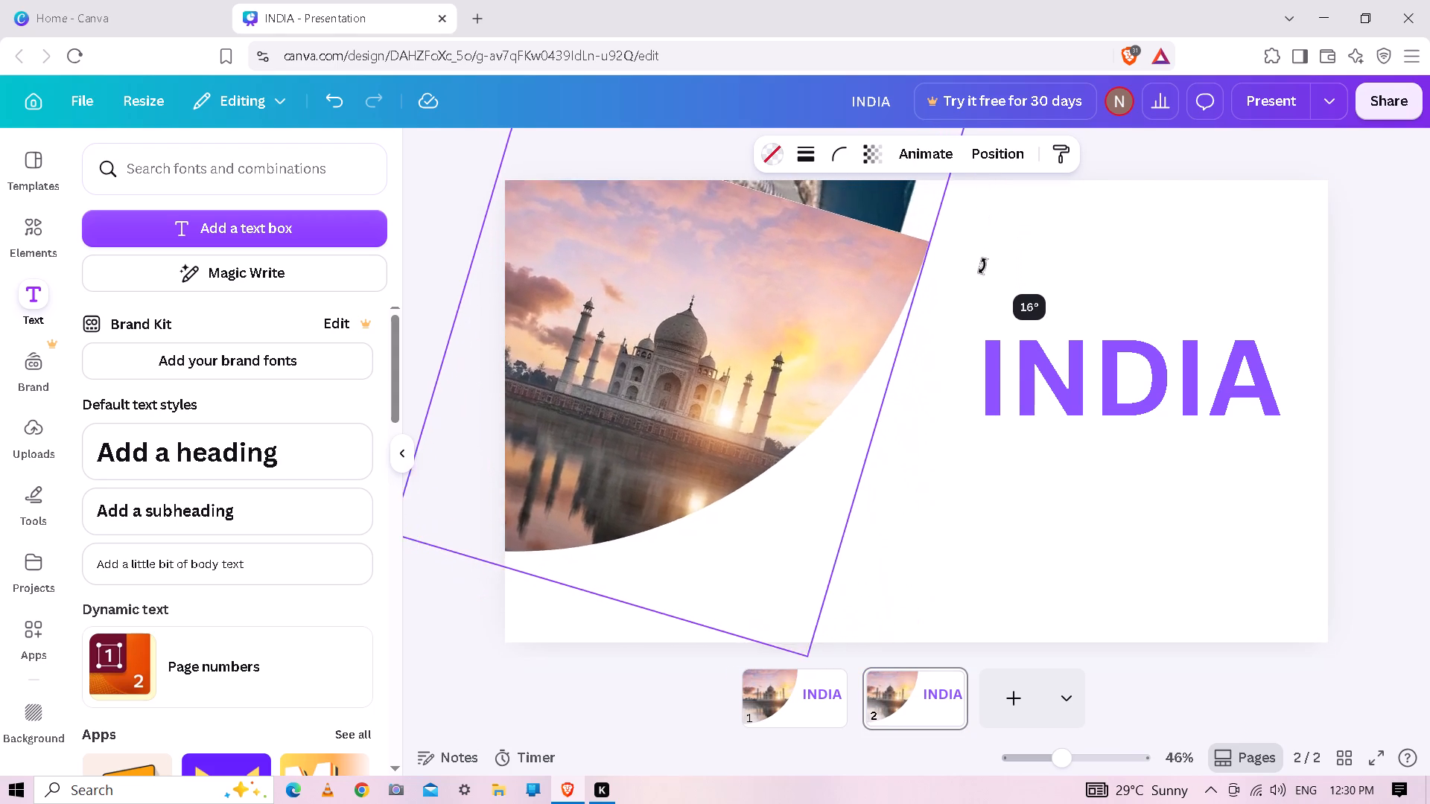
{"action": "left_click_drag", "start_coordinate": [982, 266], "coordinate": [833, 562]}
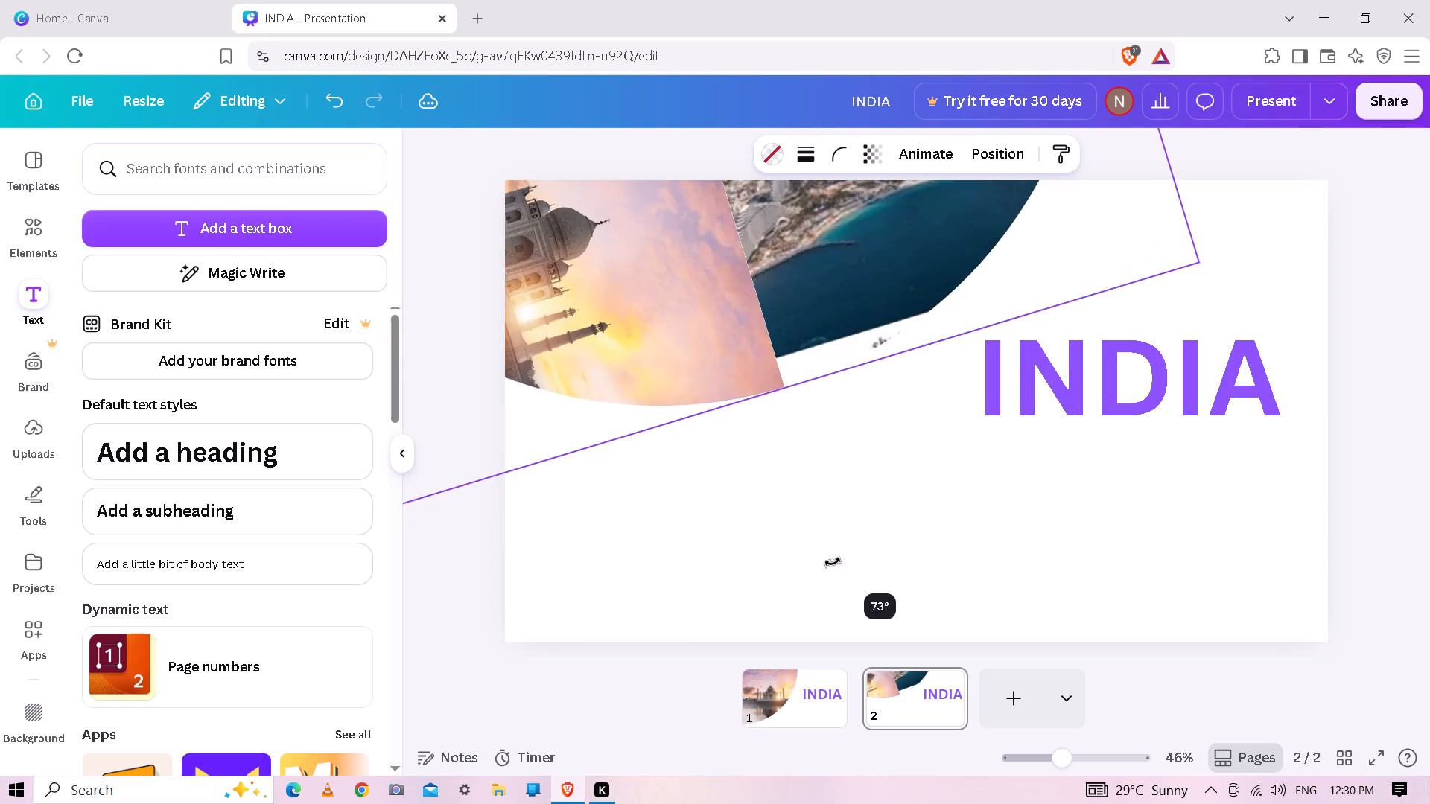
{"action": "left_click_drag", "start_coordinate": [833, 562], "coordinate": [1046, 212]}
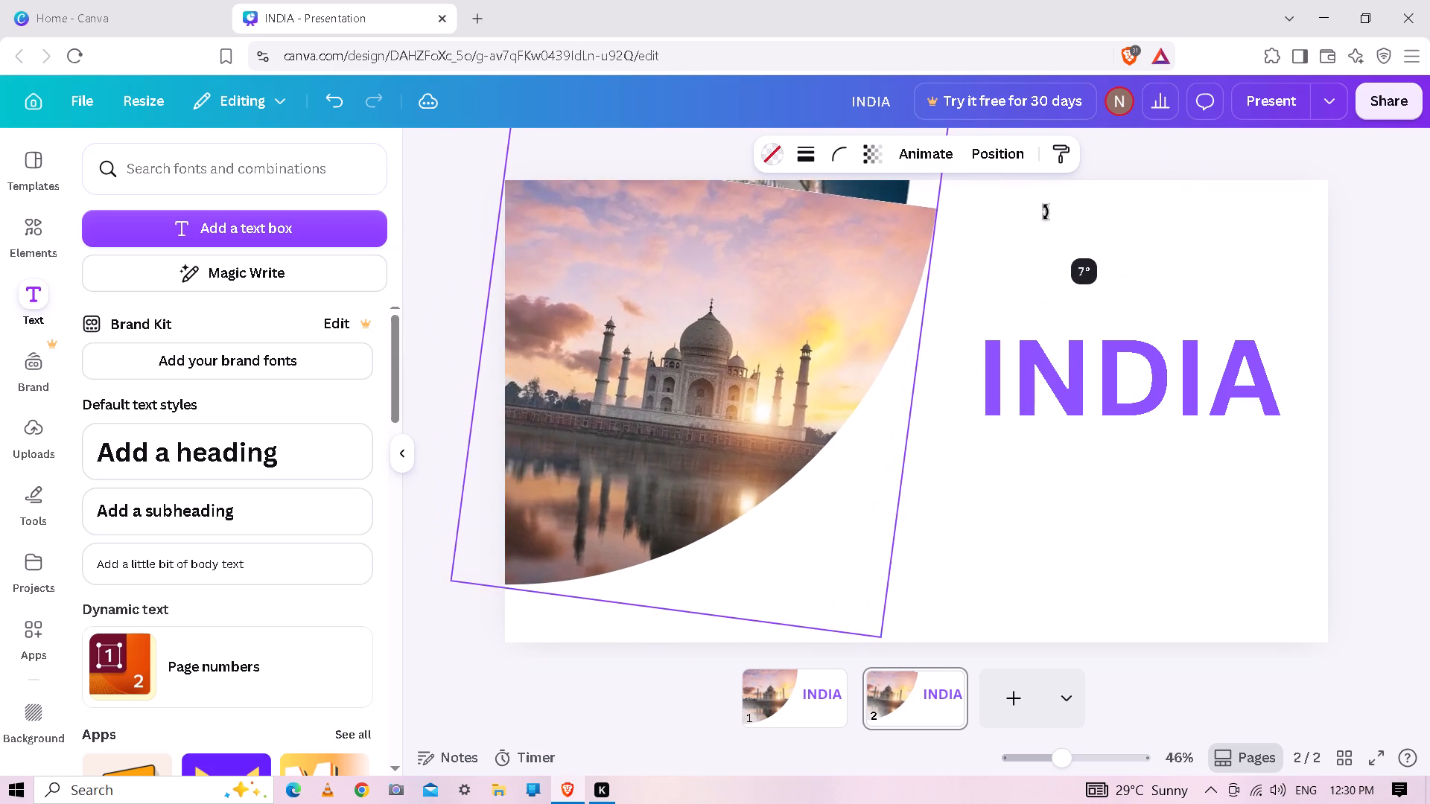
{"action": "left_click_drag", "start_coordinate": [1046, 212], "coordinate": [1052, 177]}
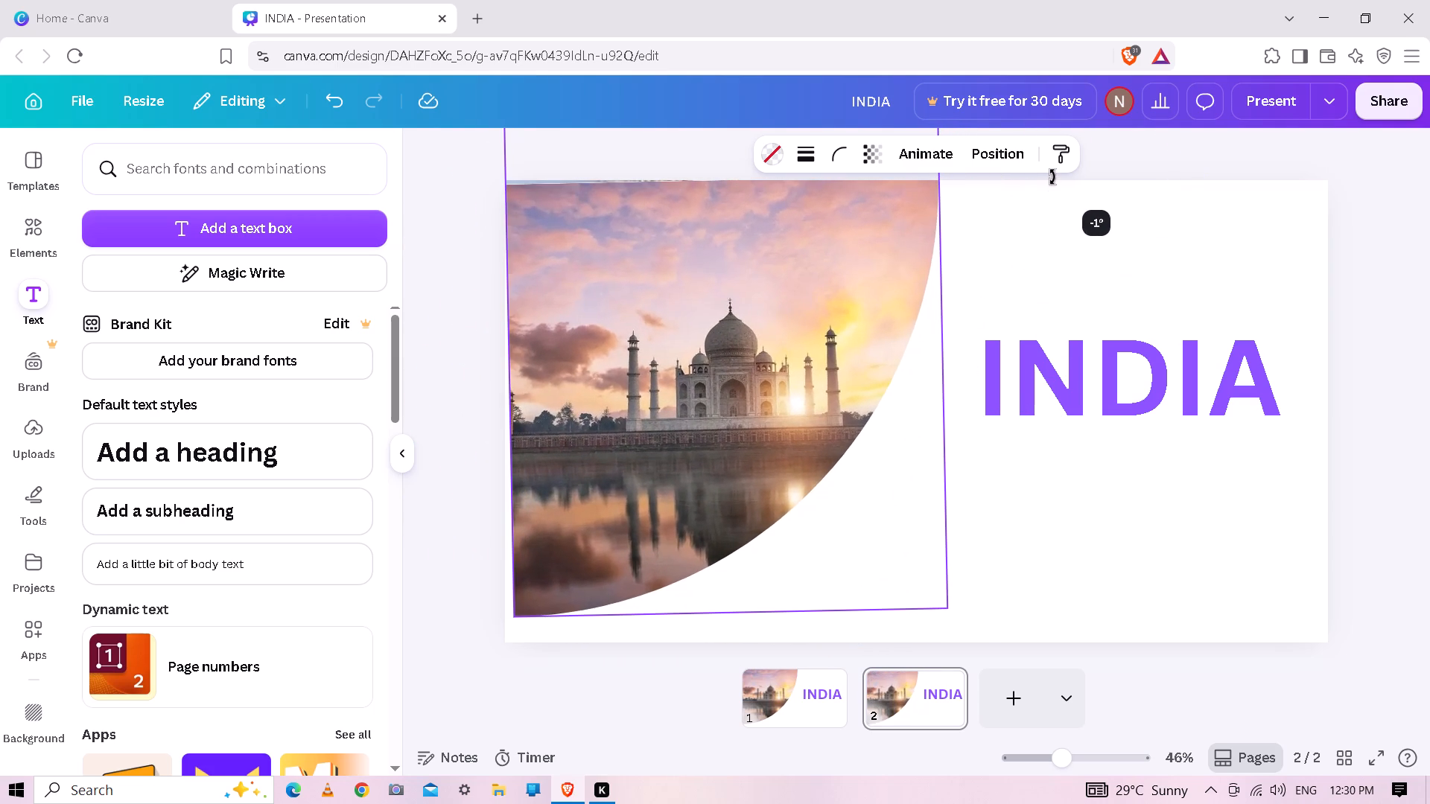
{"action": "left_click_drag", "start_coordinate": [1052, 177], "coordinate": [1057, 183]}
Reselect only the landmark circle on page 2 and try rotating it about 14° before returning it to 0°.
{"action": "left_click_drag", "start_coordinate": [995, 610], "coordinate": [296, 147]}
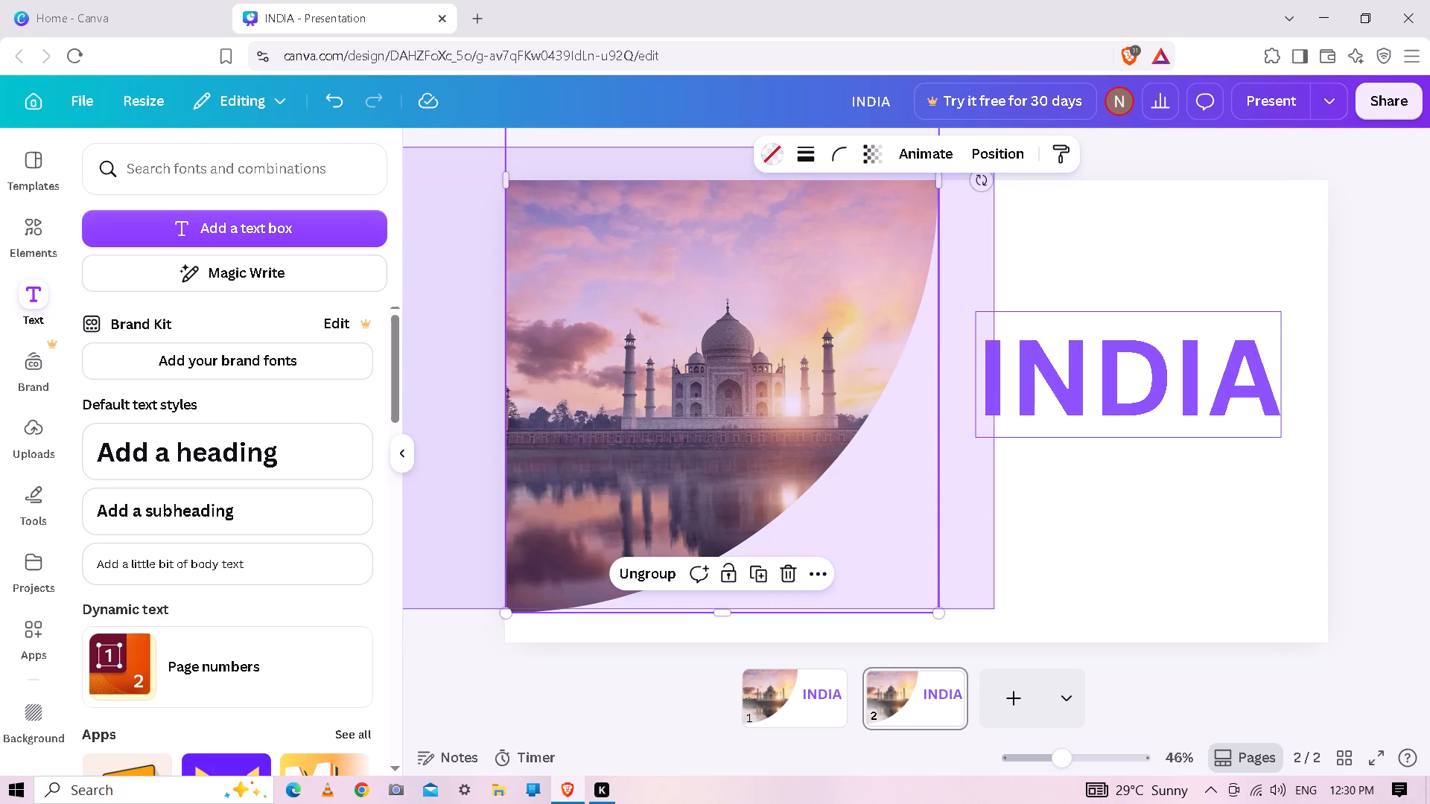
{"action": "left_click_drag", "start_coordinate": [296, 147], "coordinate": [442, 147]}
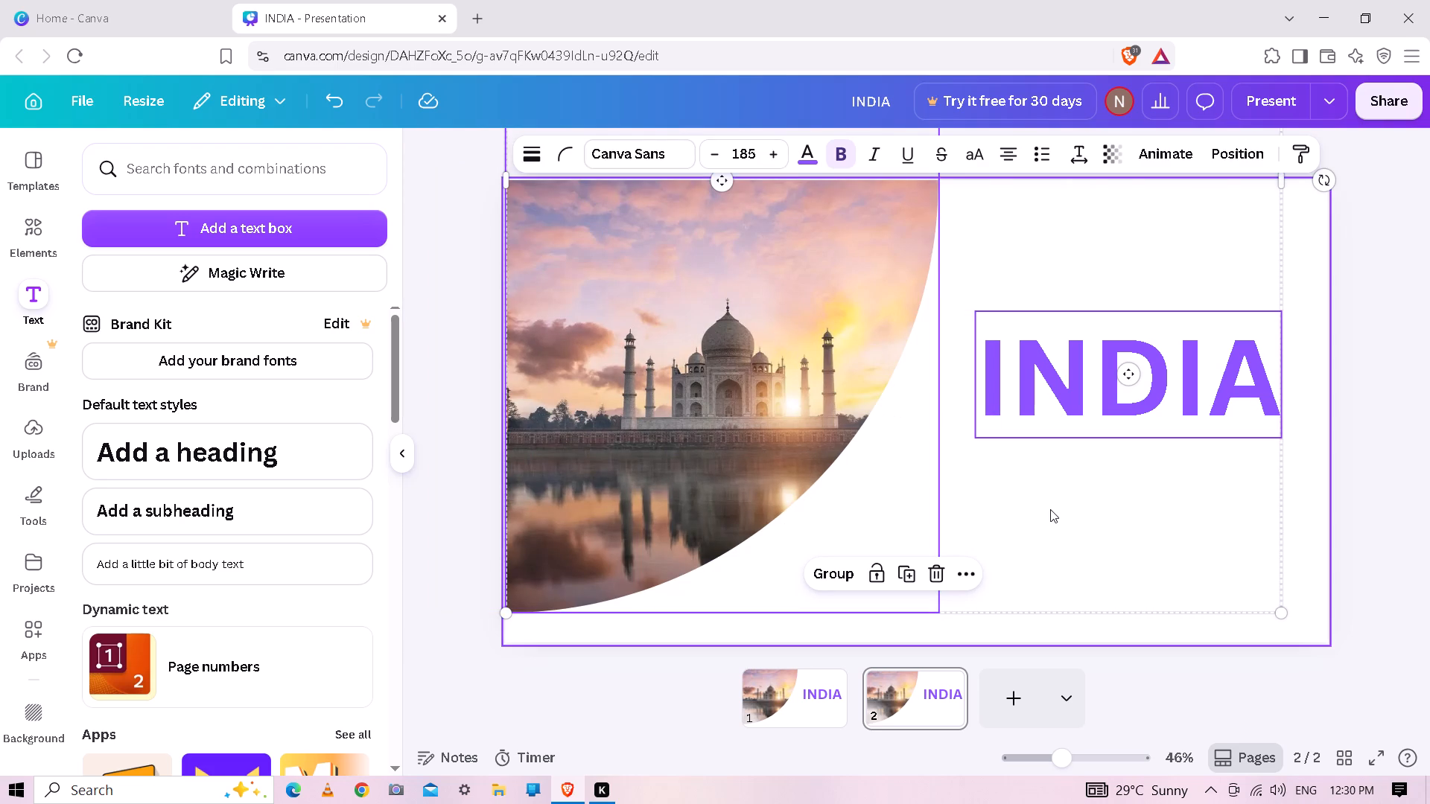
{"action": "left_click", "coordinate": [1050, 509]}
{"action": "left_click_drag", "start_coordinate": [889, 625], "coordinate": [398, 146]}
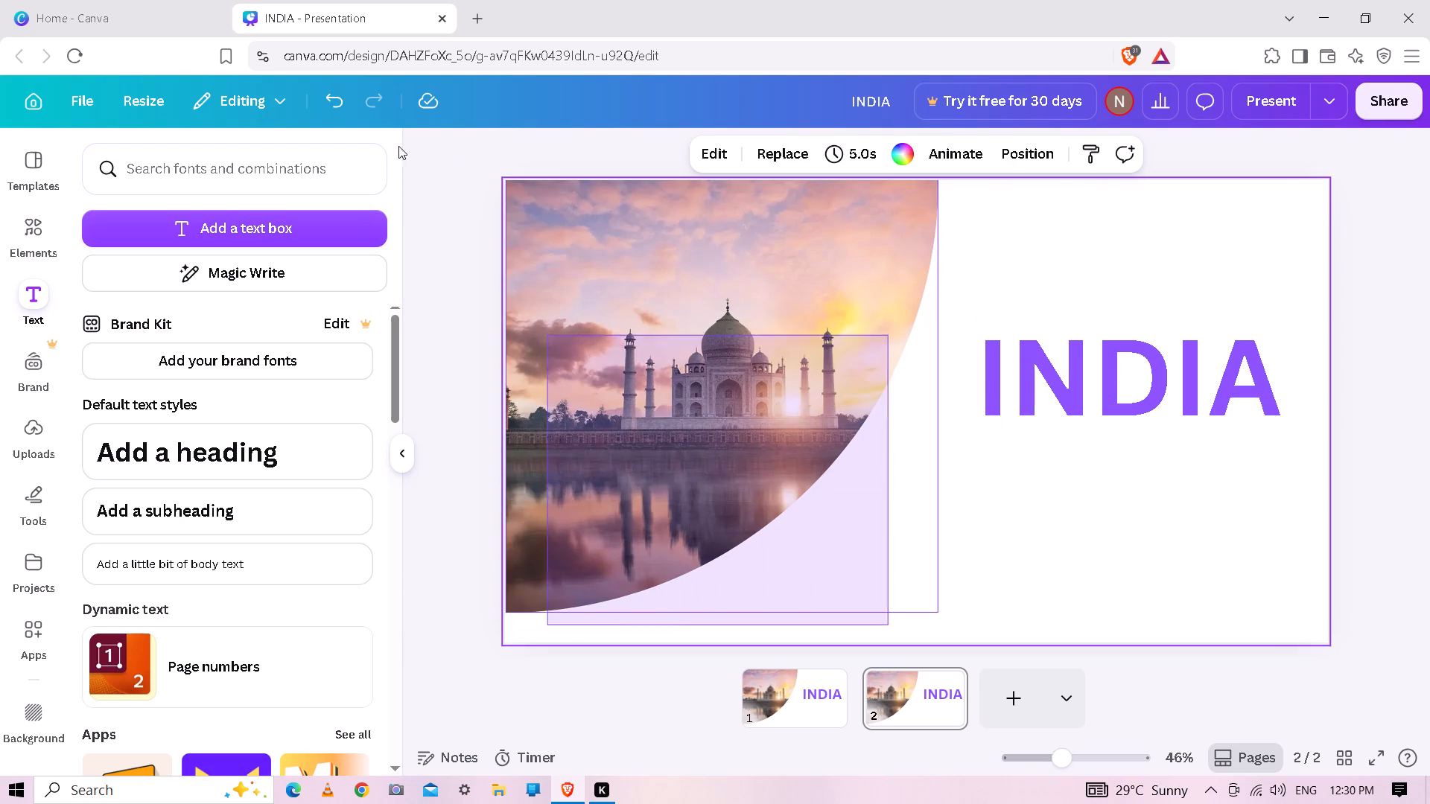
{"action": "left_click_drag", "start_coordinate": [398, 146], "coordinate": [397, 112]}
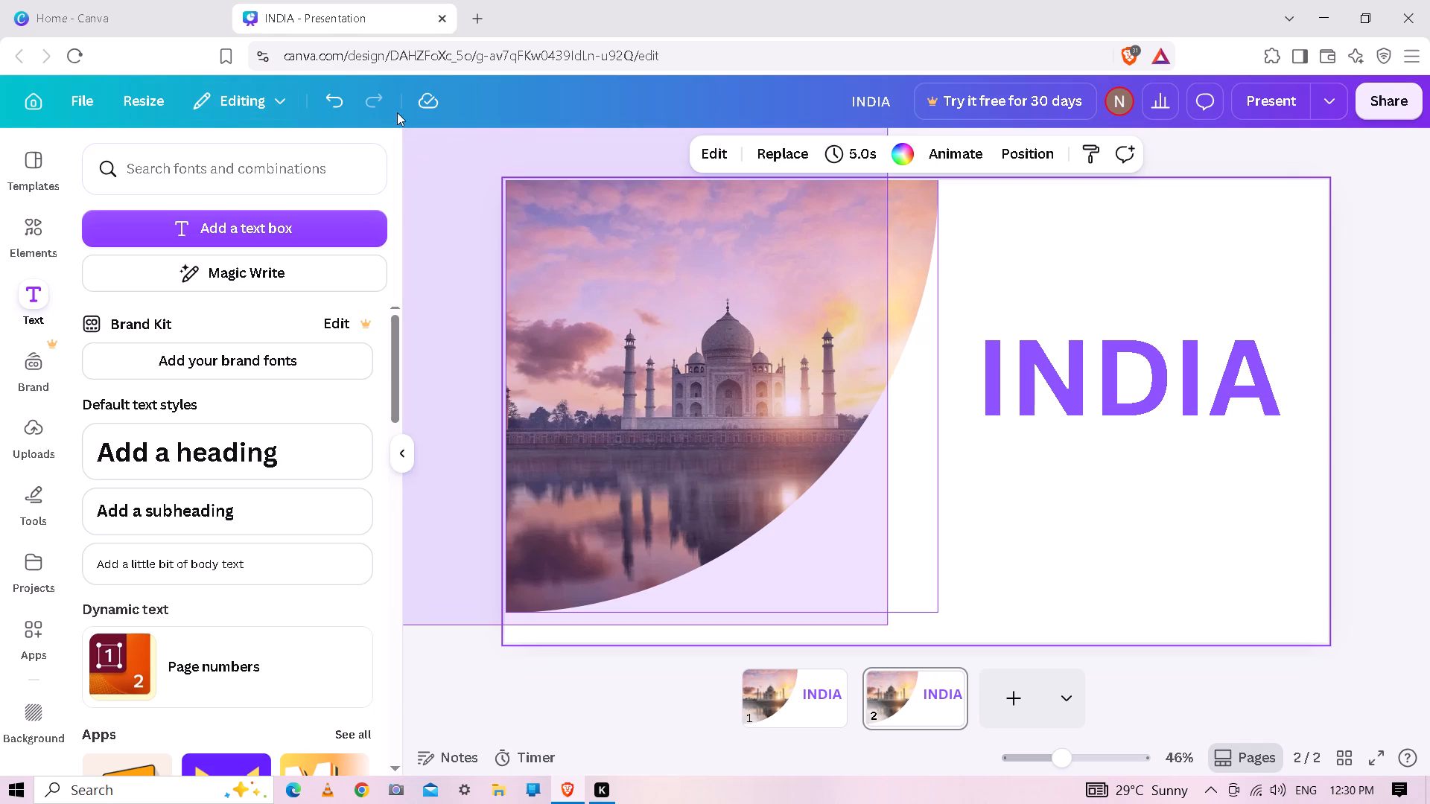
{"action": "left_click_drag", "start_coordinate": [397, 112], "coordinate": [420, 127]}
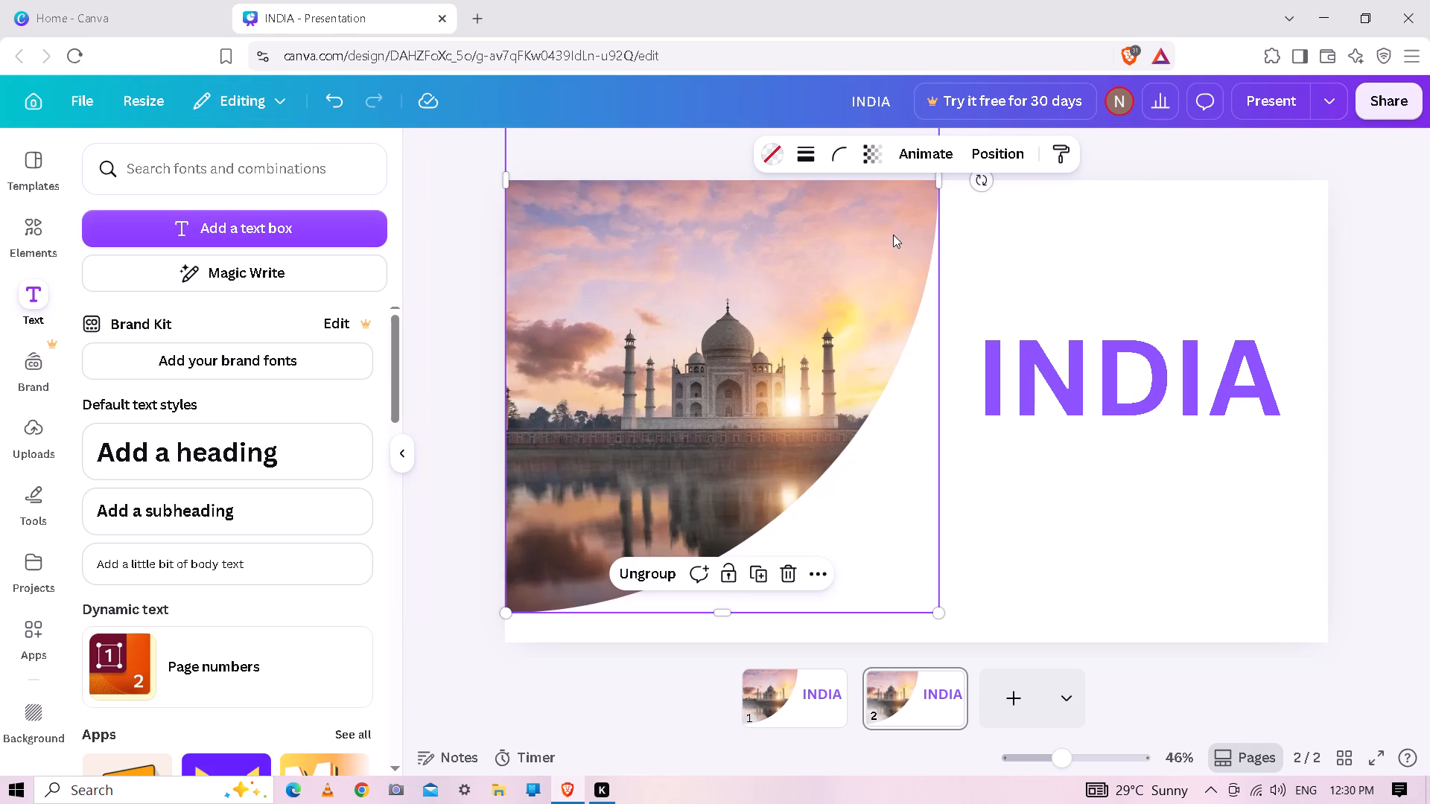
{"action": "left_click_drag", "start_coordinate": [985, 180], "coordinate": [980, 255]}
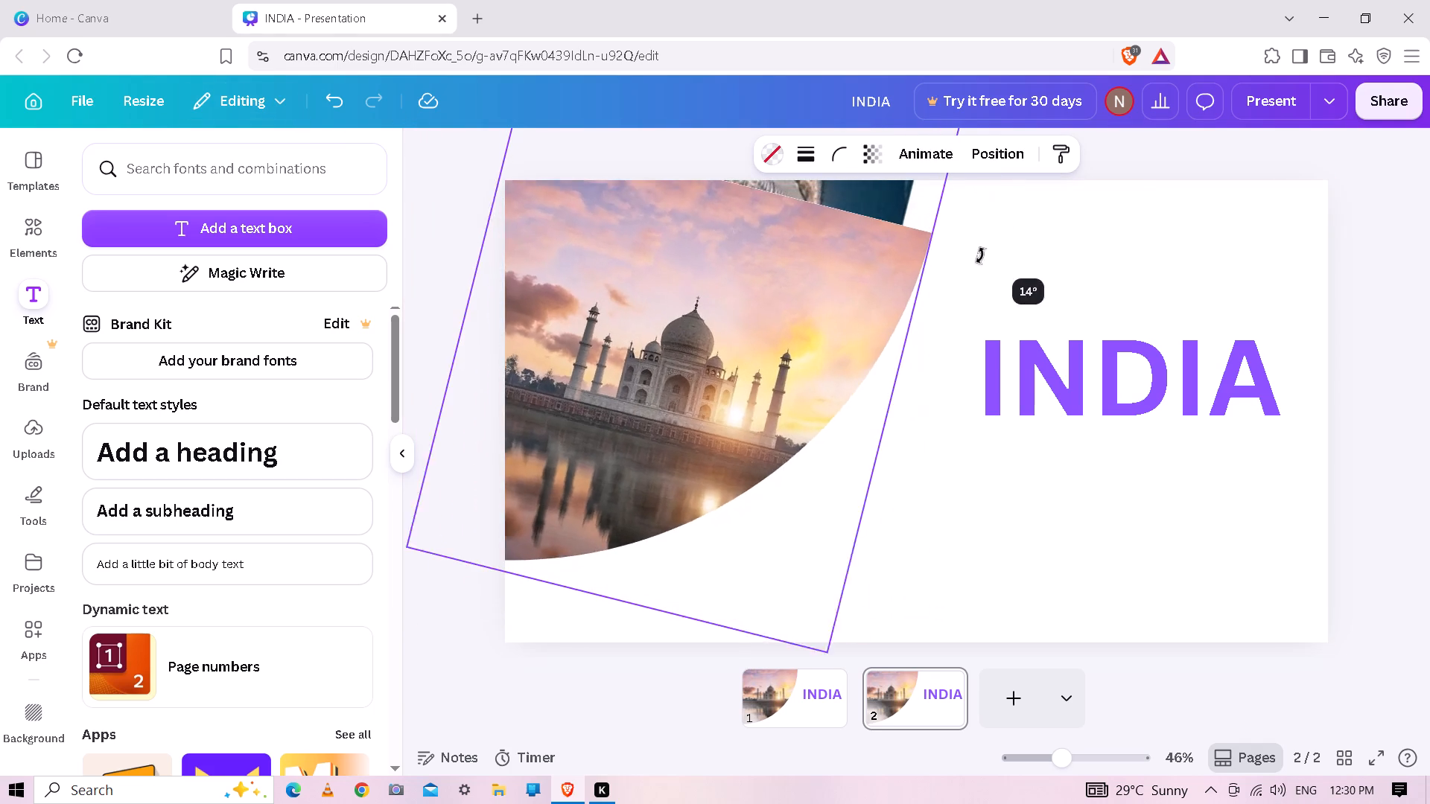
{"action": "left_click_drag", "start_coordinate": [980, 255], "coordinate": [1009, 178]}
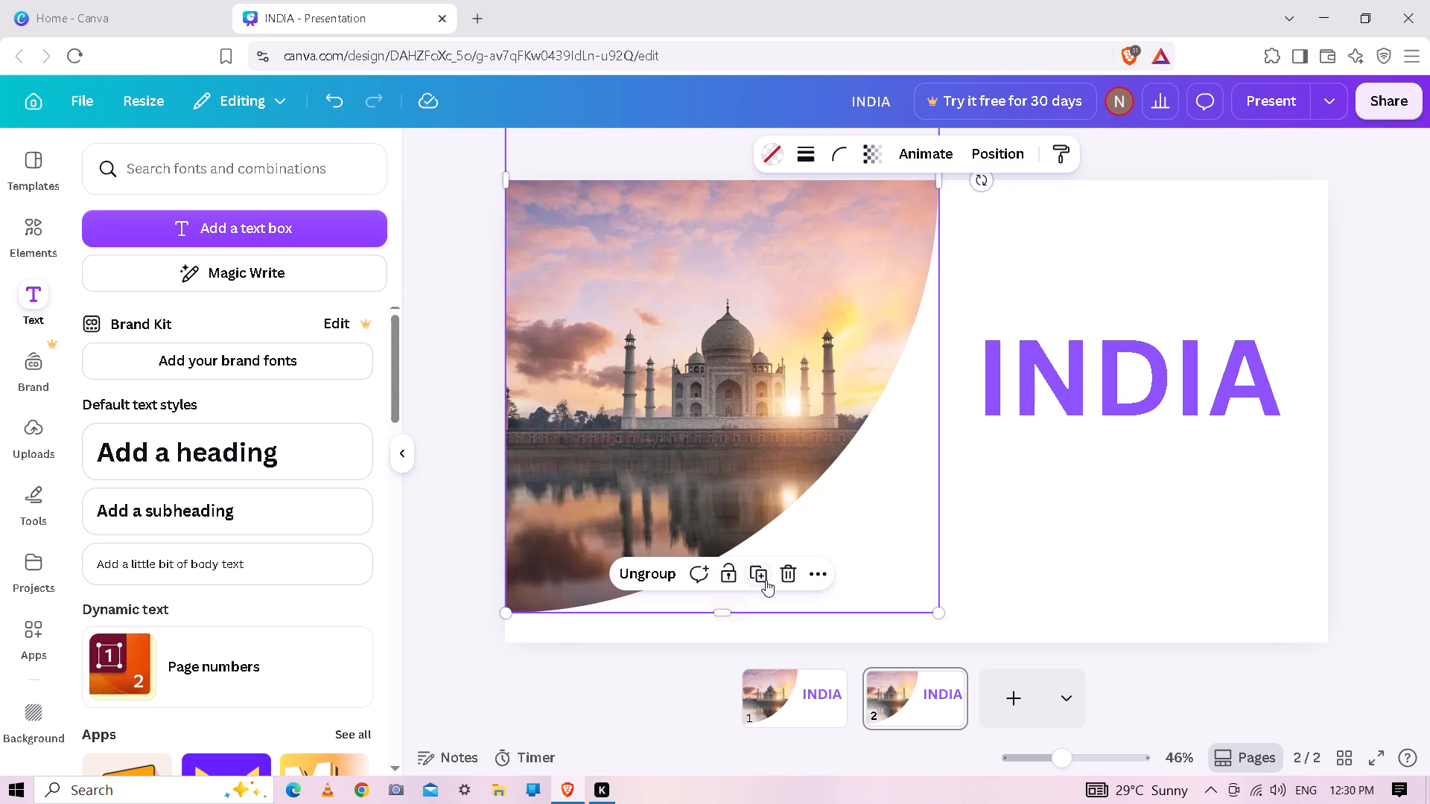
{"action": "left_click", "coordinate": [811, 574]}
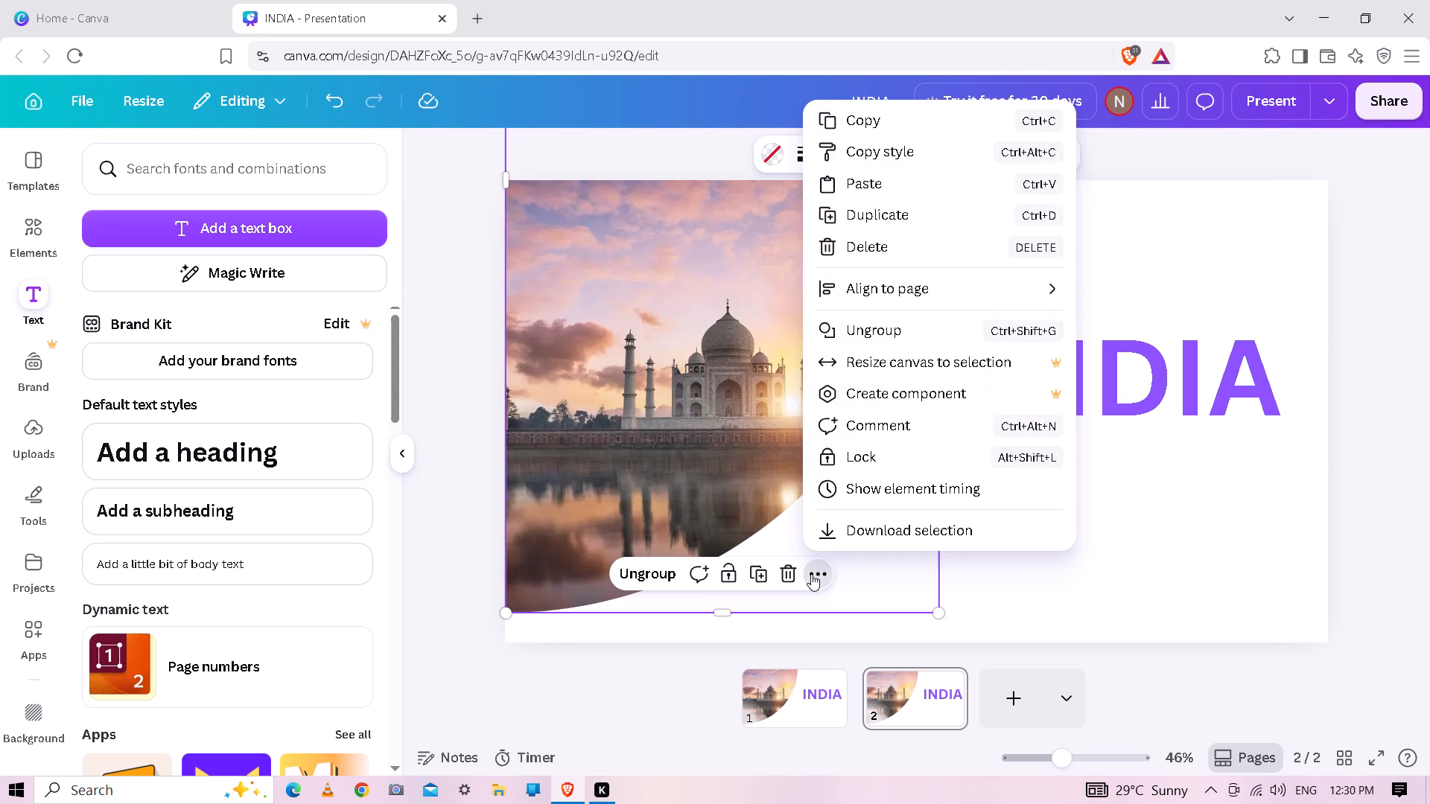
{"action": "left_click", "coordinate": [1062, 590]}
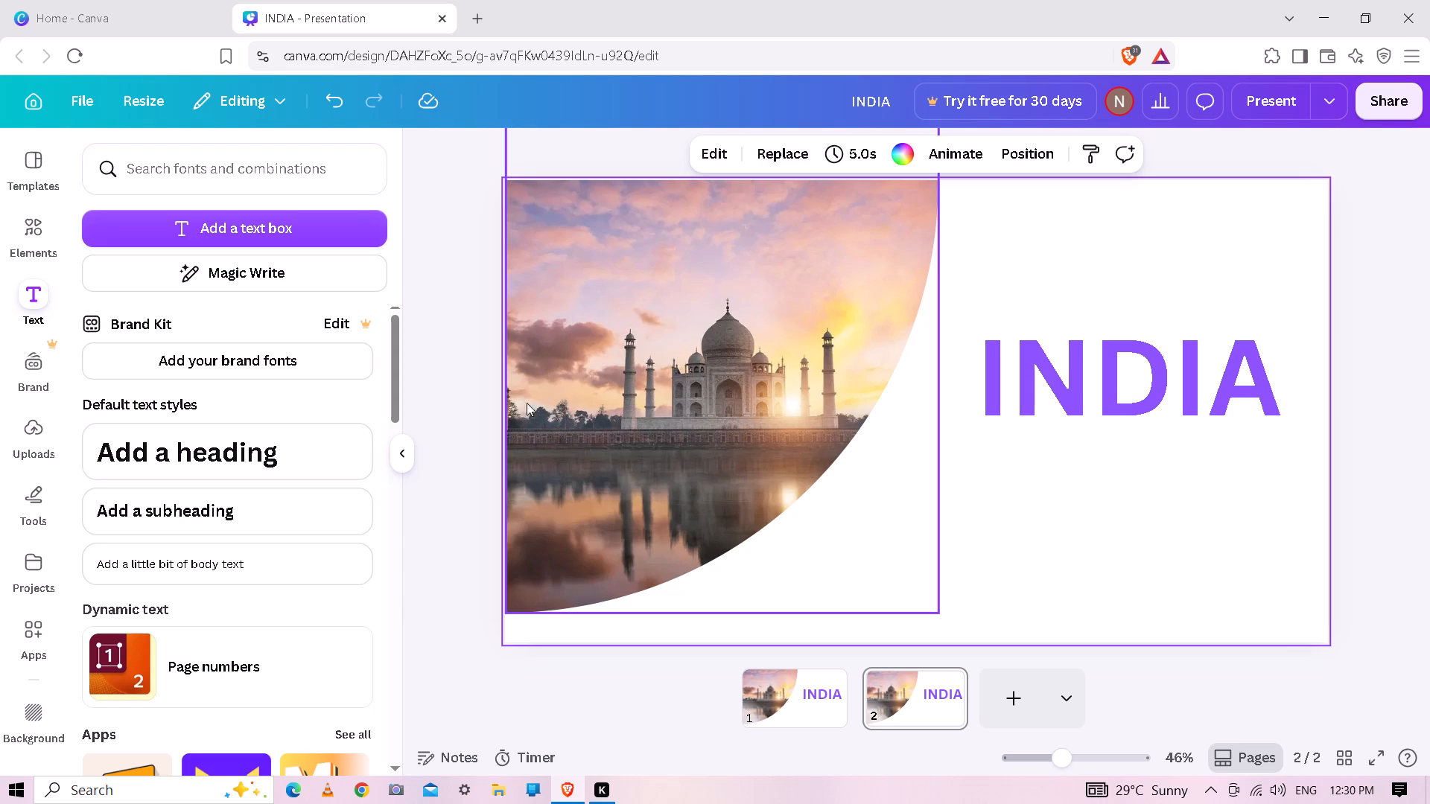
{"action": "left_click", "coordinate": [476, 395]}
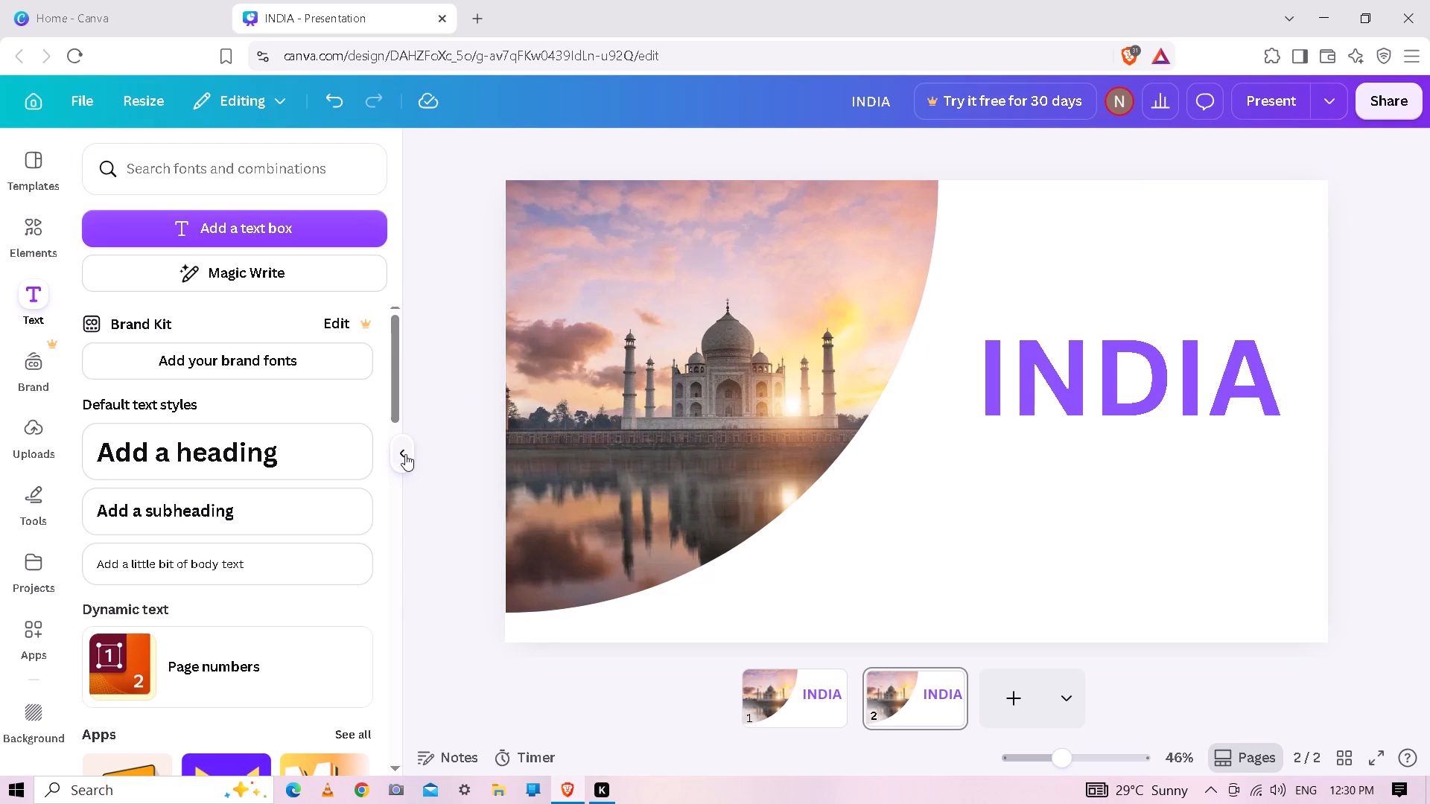
Delete page 2, the duplicate of the INDIA page.
{"action": "left_click", "coordinate": [405, 454]}
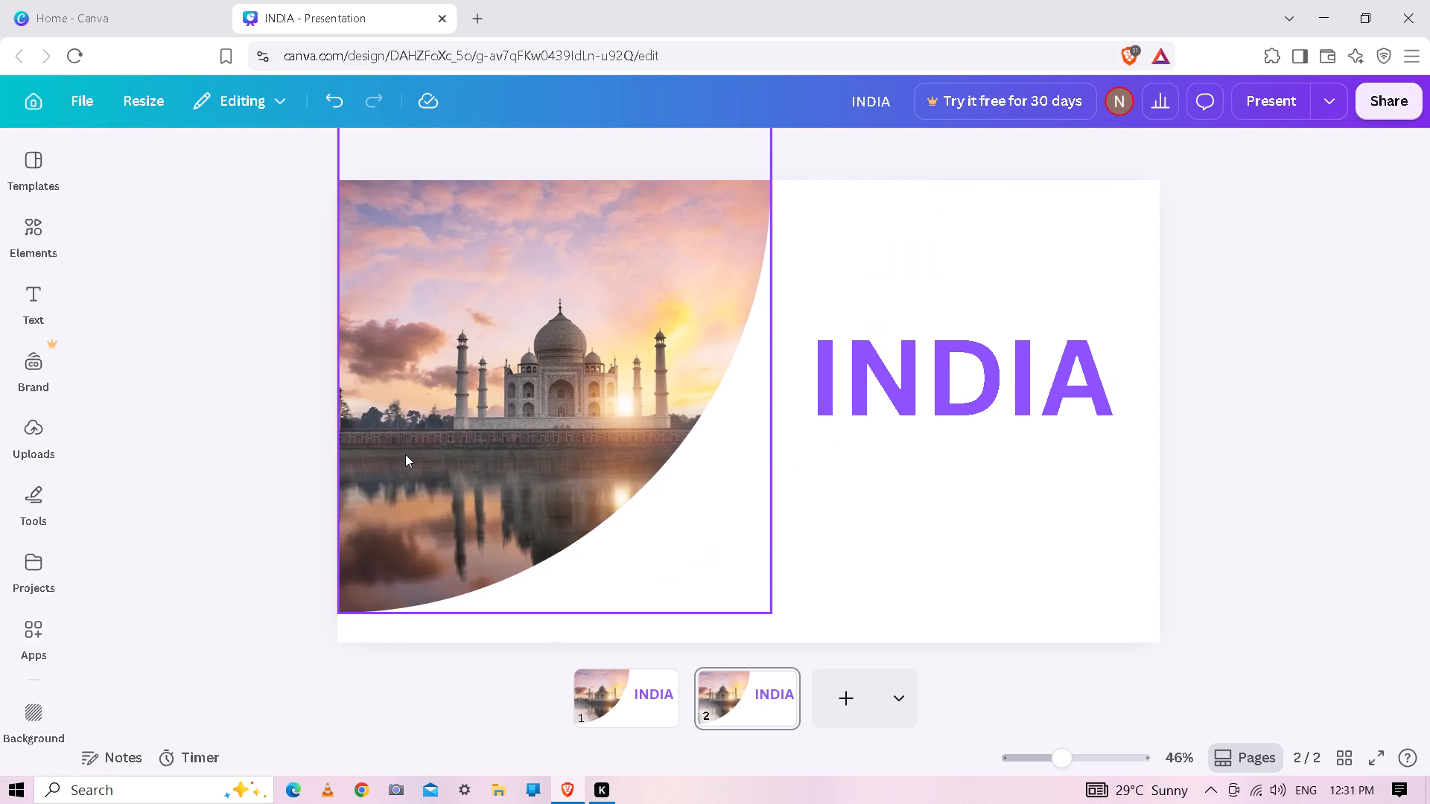
{"action": "left_click", "coordinate": [781, 681]}
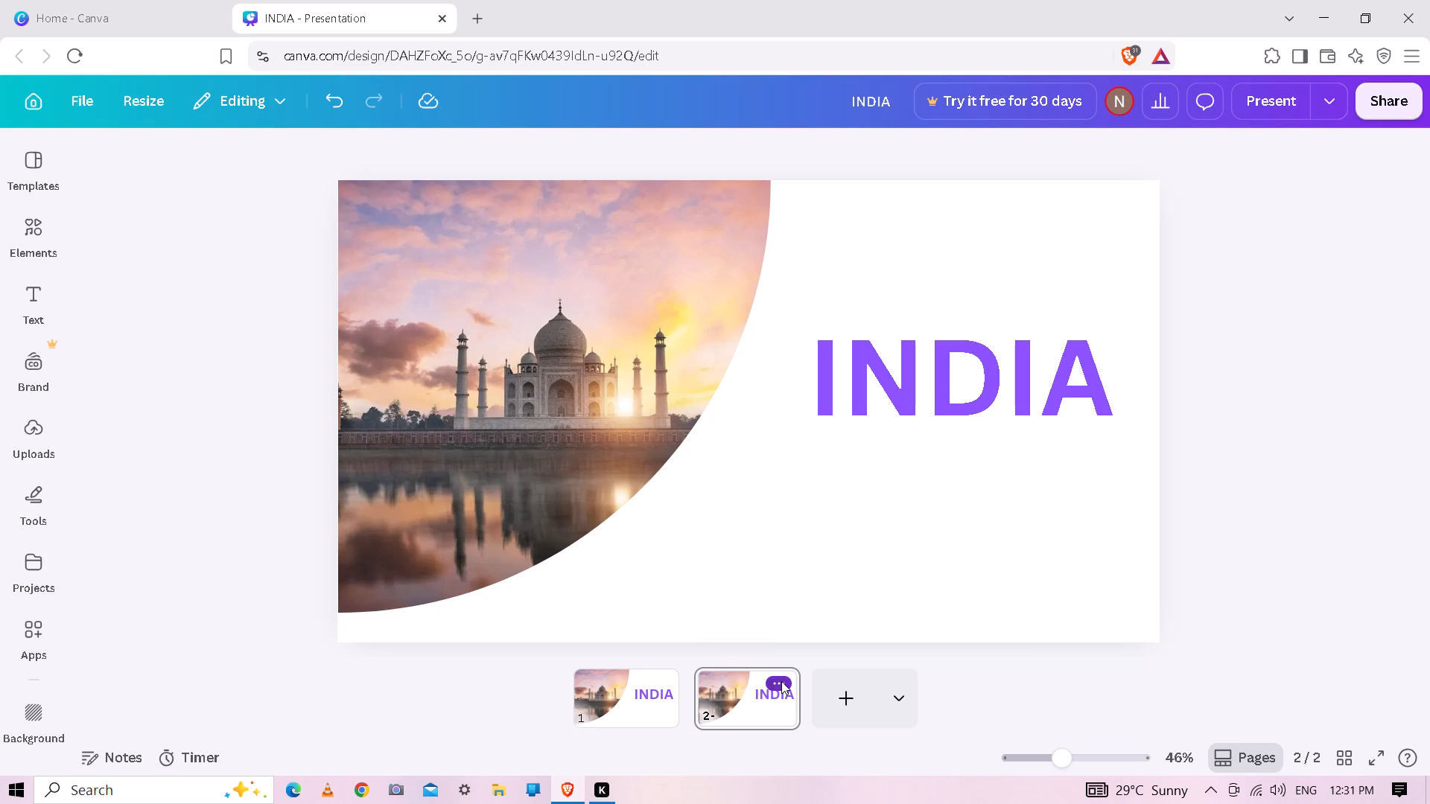
{"action": "left_click", "coordinate": [857, 298]}
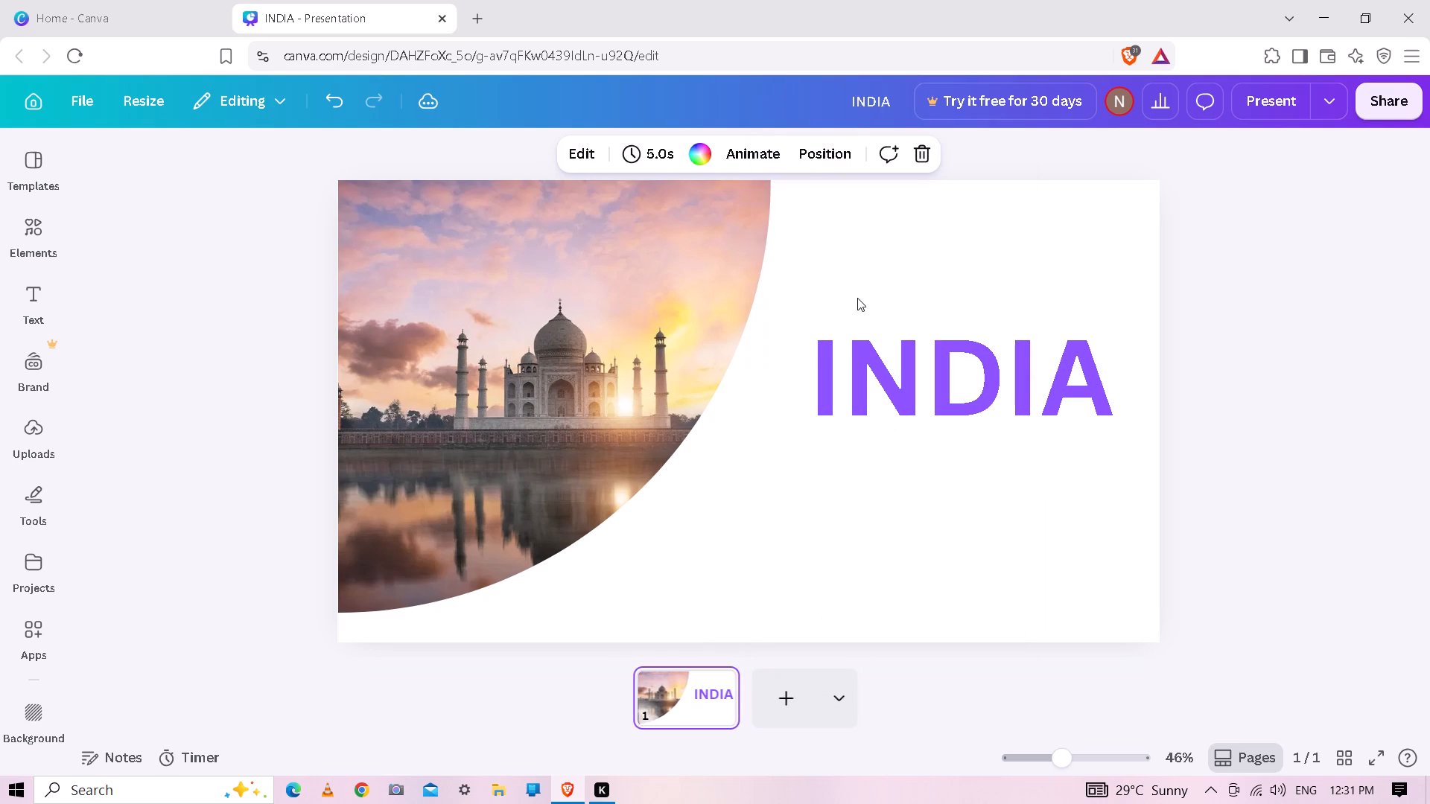
Duplicate page 1 with the Taj Mahal quarter and INDIA heading as a fresh second page.
{"action": "left_click", "coordinate": [722, 677]}
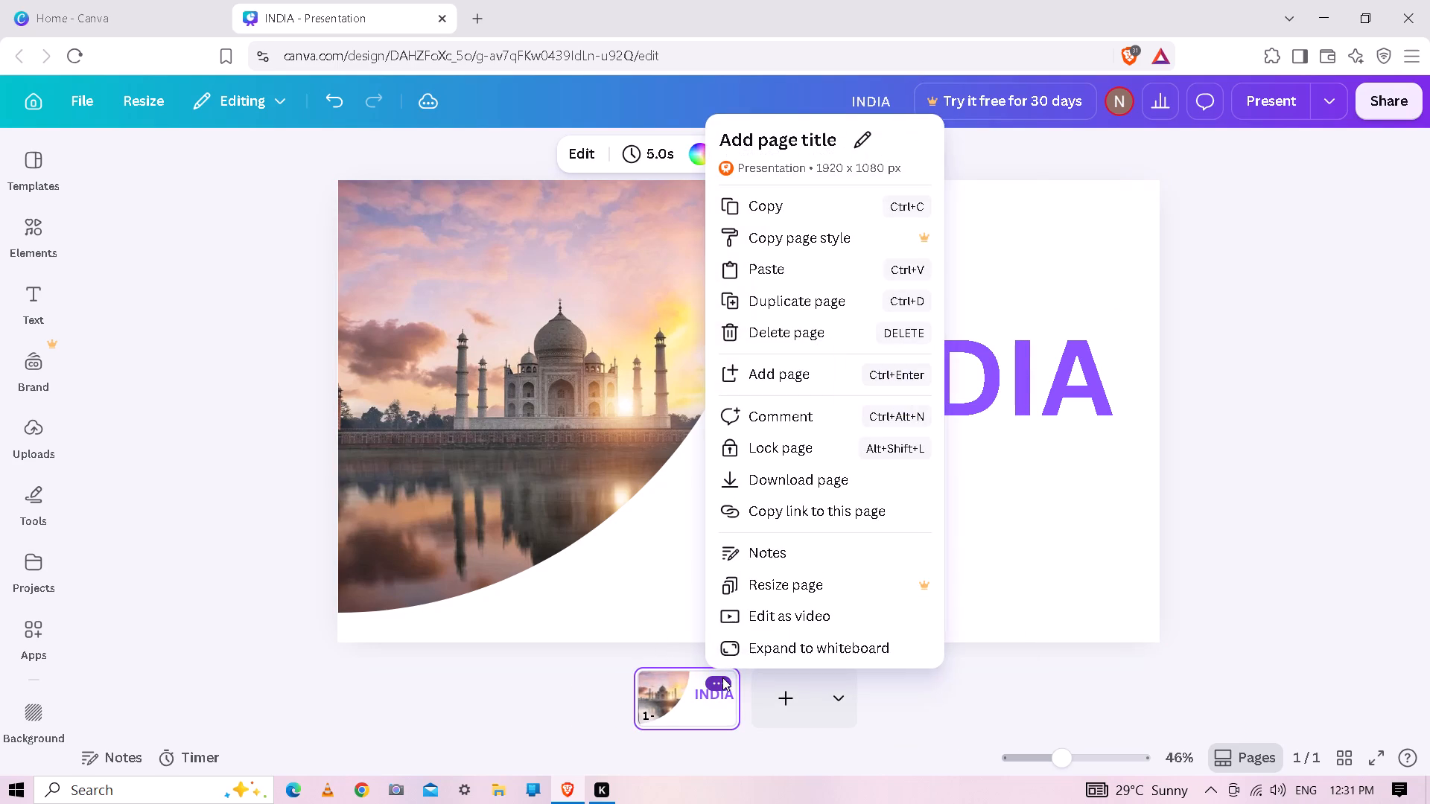
{"action": "left_click", "coordinate": [794, 307]}
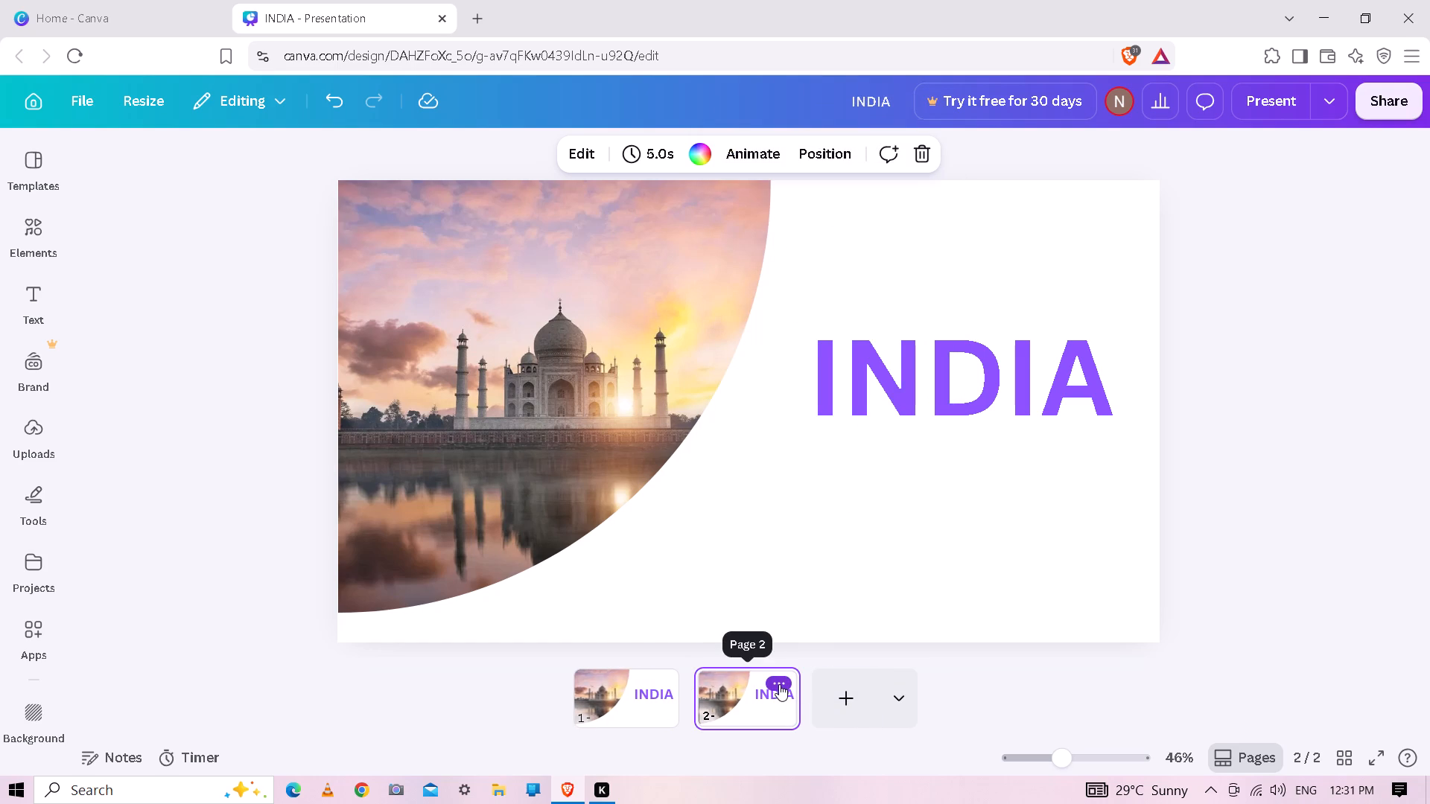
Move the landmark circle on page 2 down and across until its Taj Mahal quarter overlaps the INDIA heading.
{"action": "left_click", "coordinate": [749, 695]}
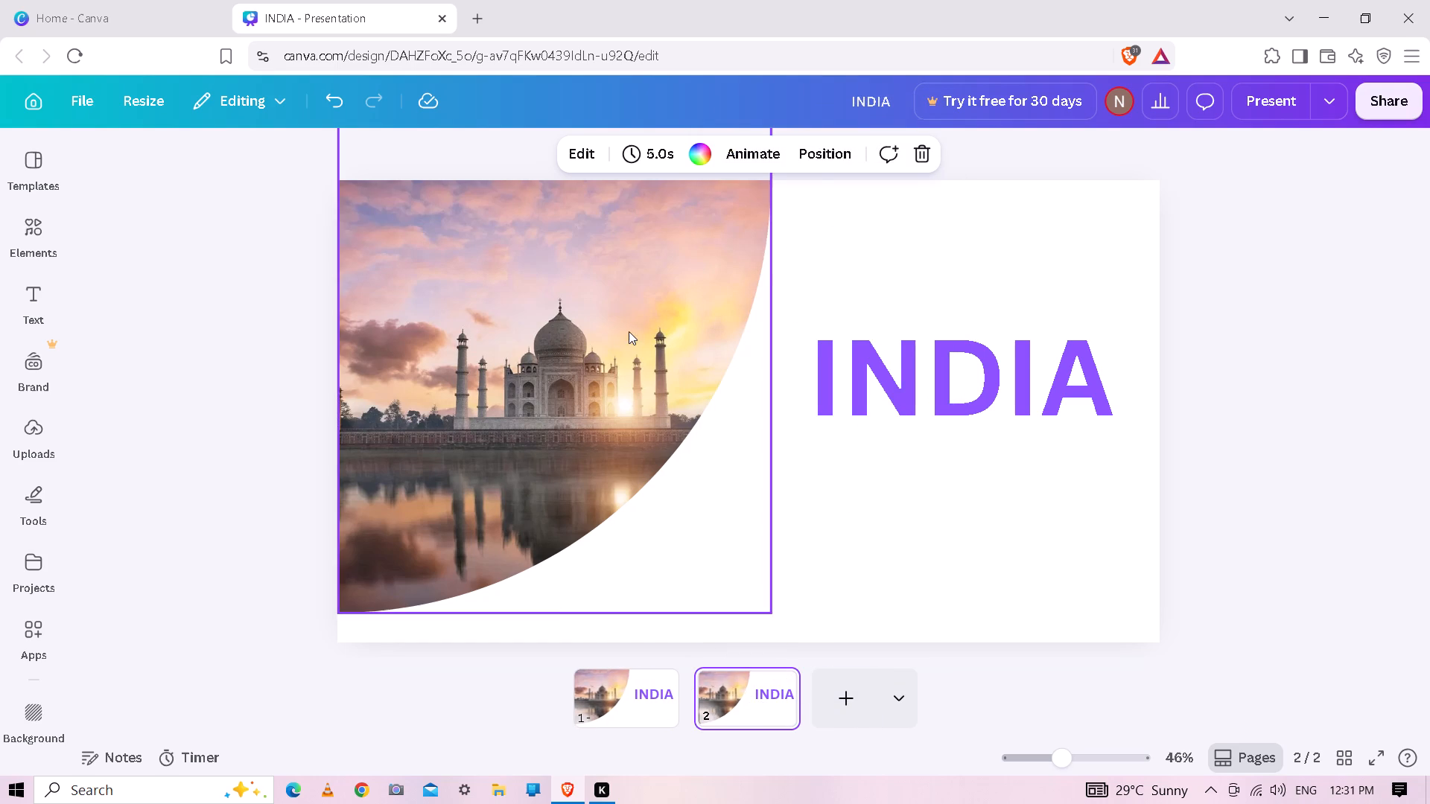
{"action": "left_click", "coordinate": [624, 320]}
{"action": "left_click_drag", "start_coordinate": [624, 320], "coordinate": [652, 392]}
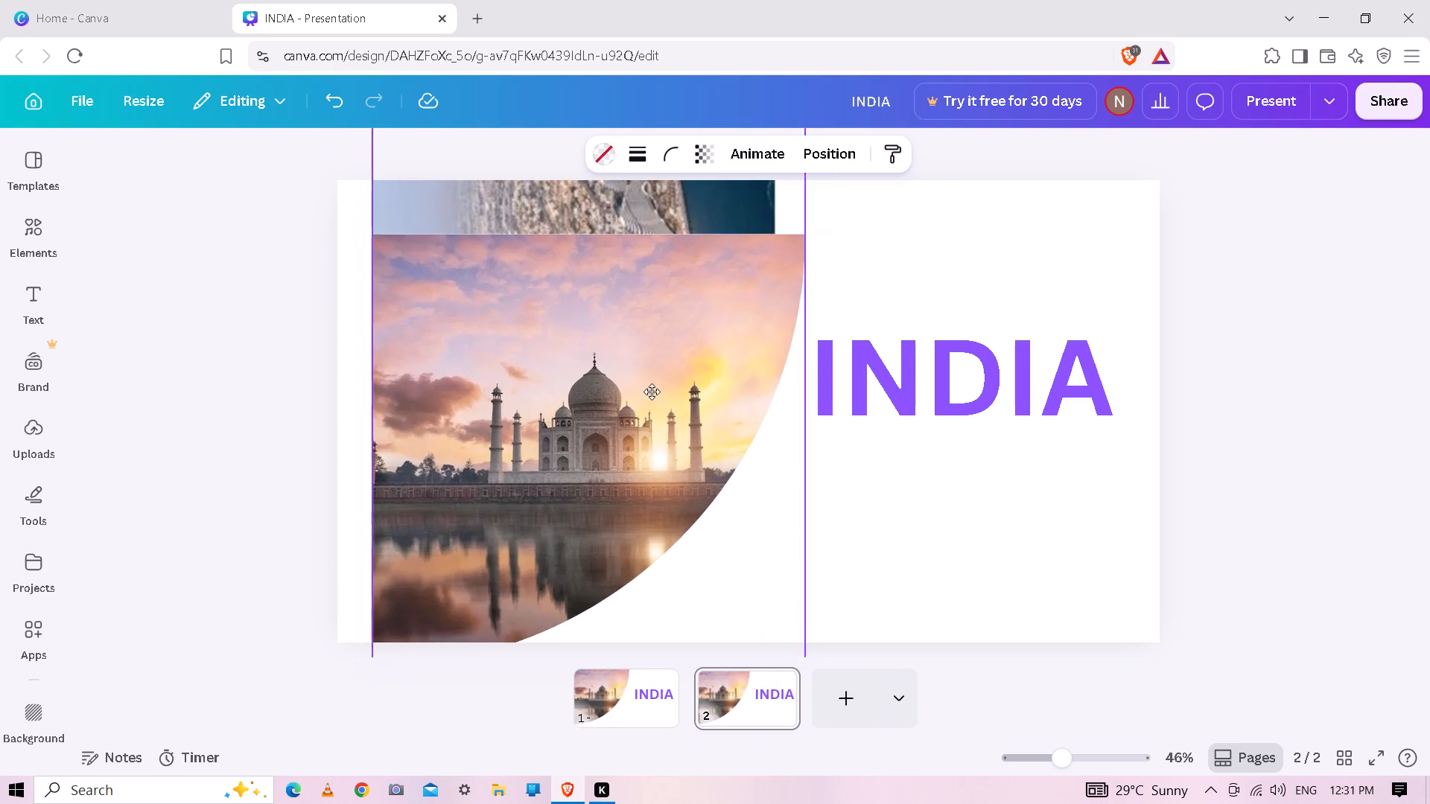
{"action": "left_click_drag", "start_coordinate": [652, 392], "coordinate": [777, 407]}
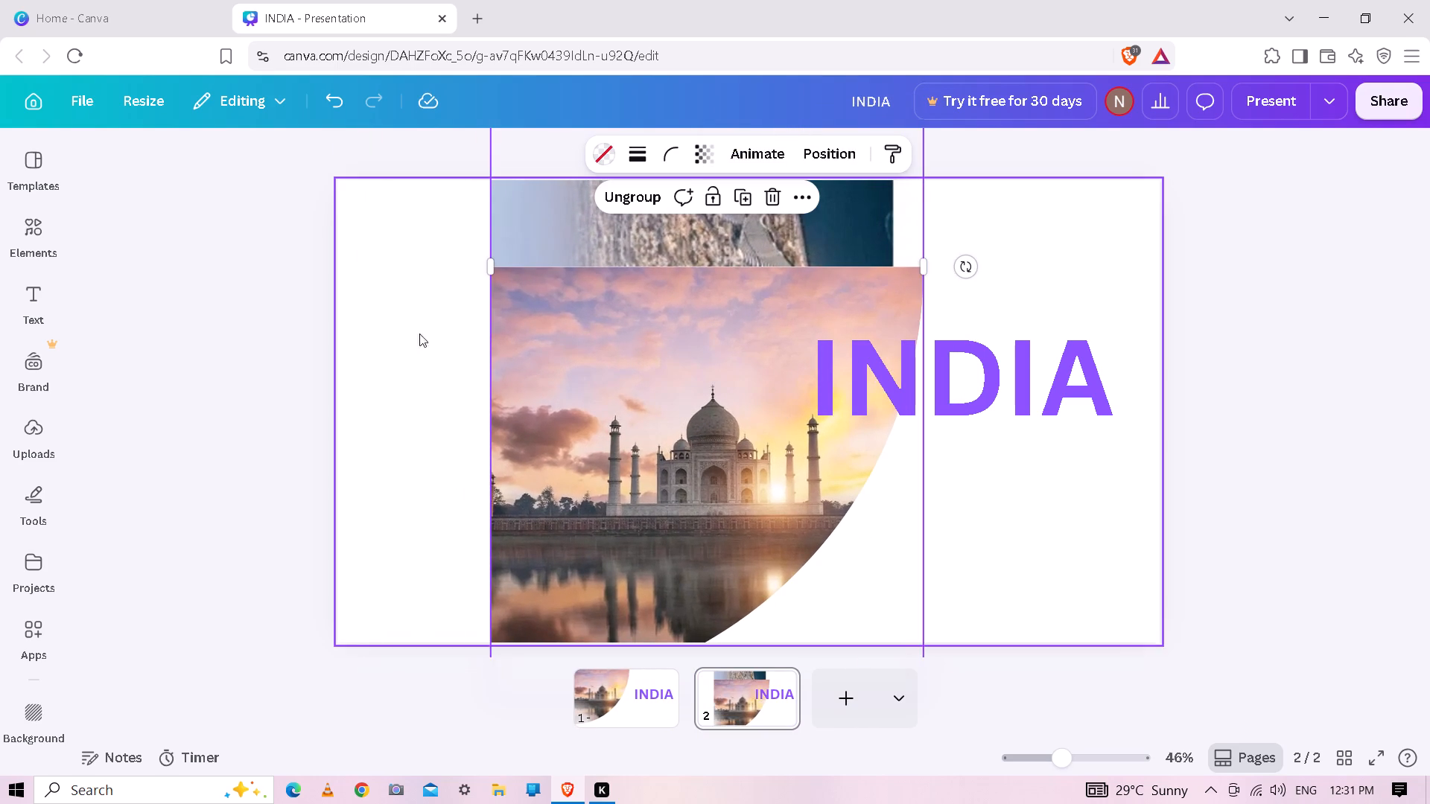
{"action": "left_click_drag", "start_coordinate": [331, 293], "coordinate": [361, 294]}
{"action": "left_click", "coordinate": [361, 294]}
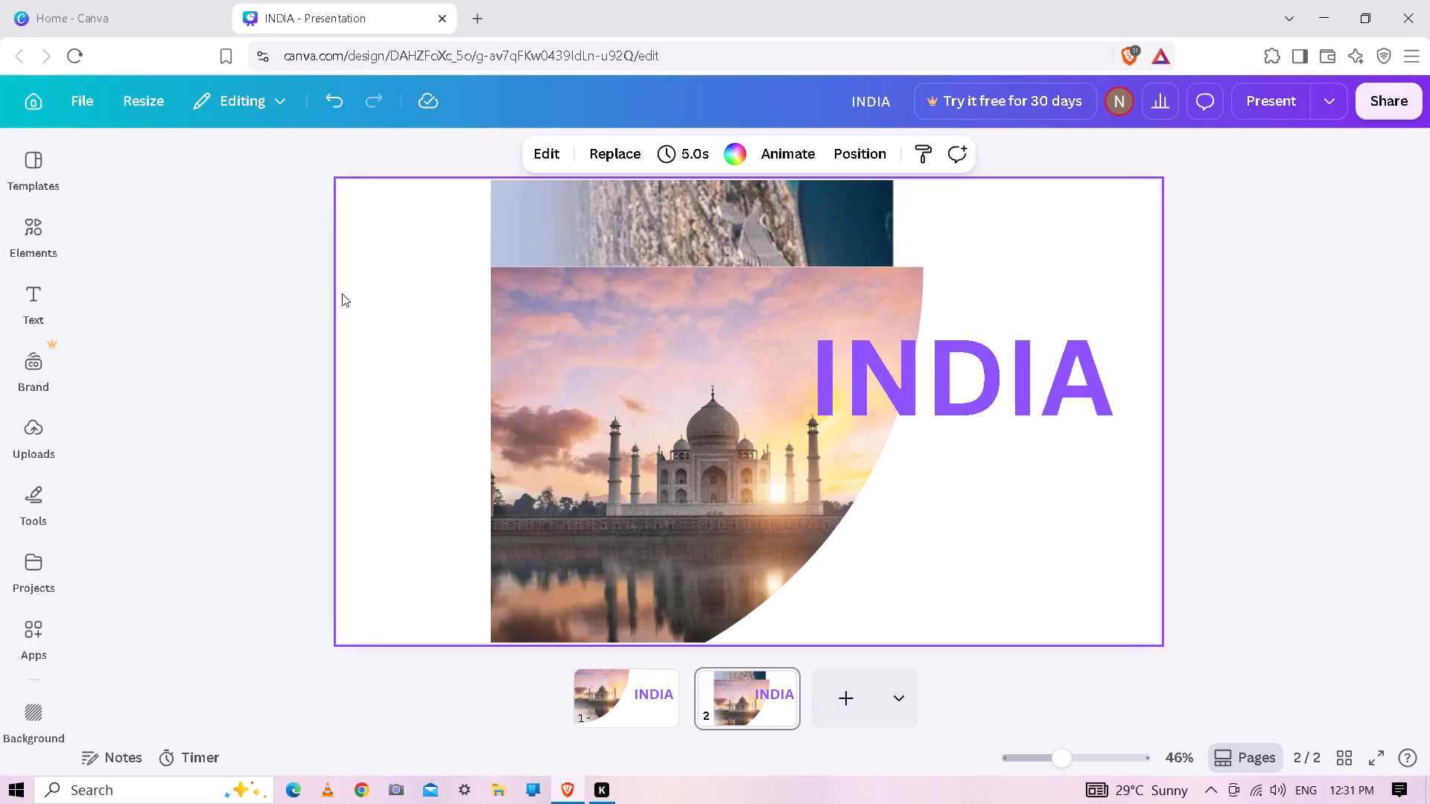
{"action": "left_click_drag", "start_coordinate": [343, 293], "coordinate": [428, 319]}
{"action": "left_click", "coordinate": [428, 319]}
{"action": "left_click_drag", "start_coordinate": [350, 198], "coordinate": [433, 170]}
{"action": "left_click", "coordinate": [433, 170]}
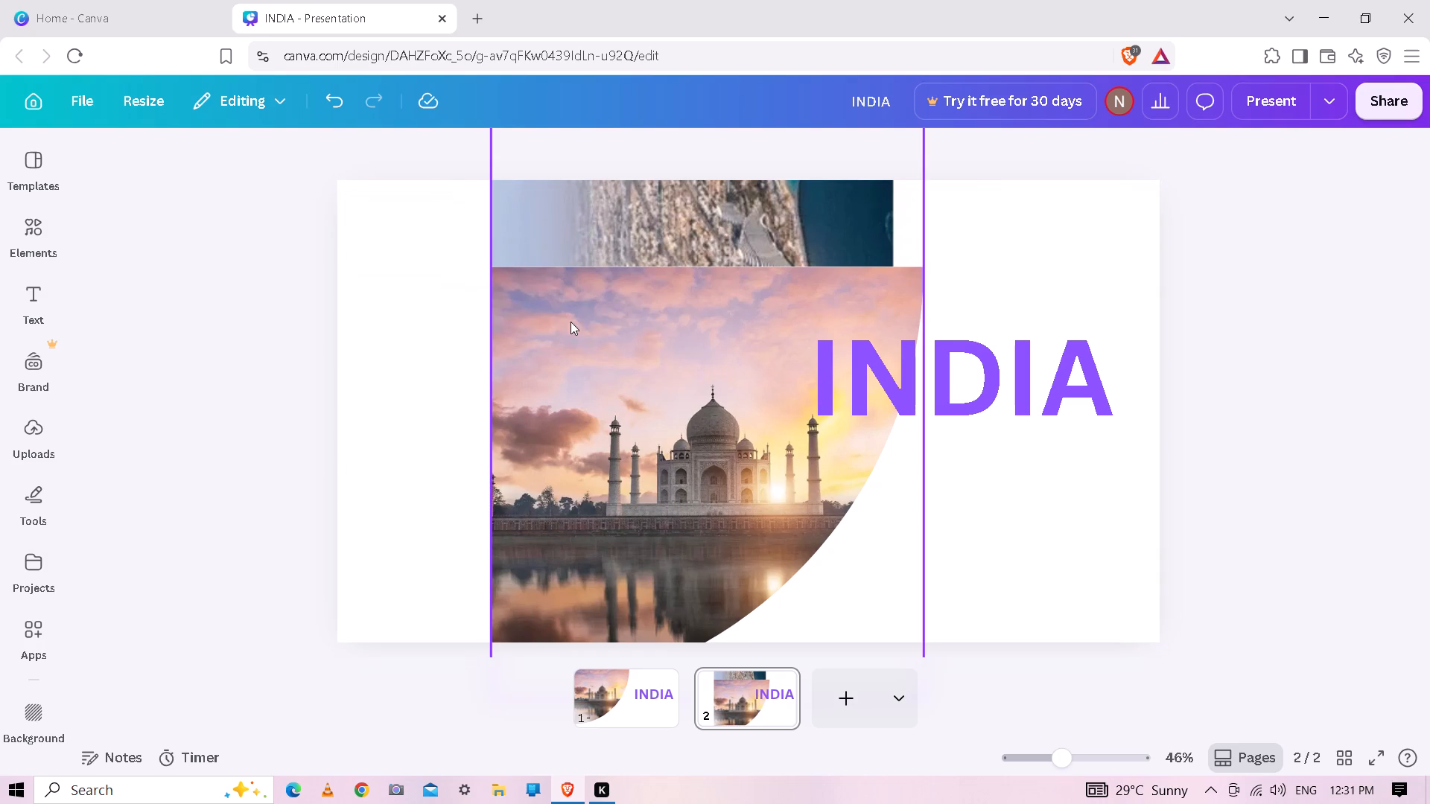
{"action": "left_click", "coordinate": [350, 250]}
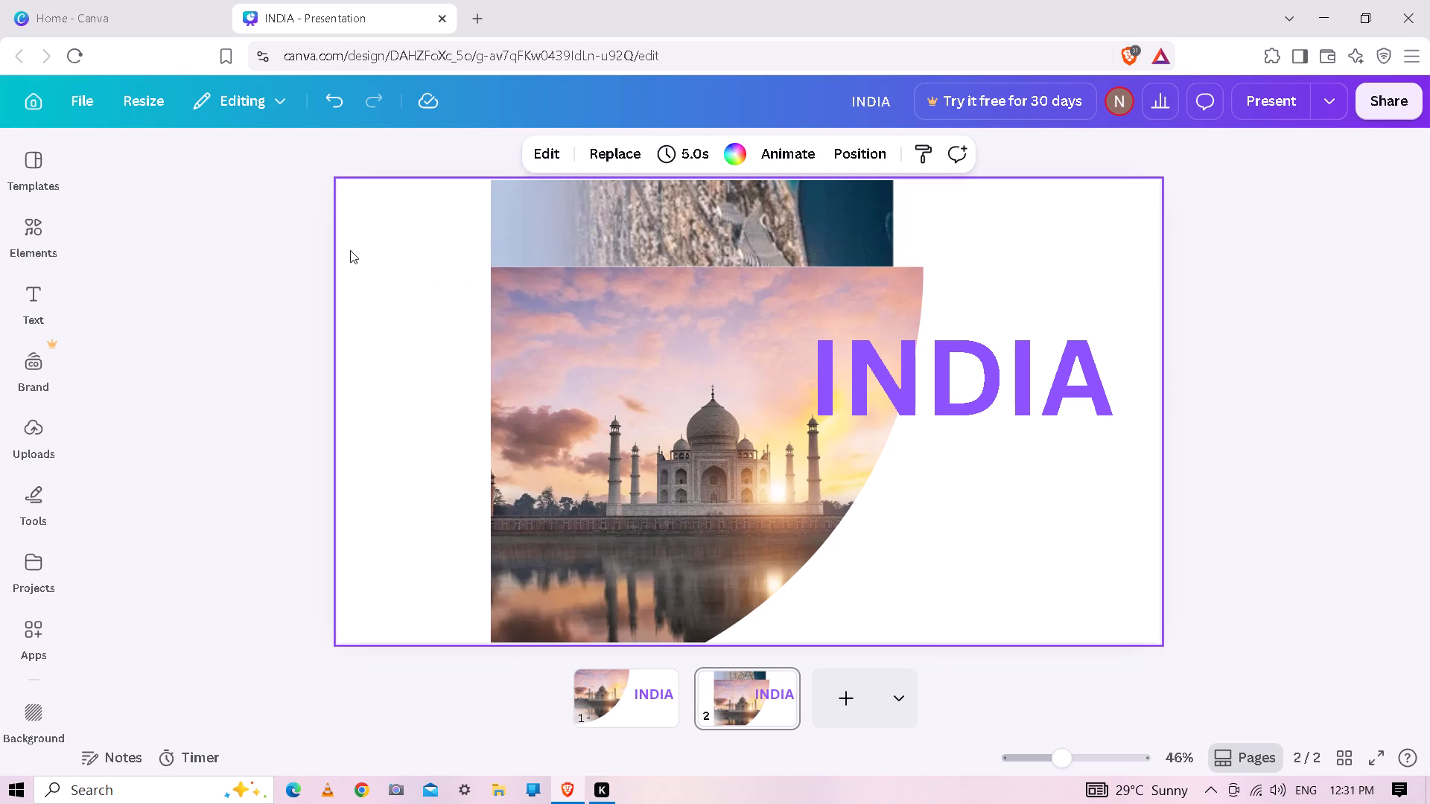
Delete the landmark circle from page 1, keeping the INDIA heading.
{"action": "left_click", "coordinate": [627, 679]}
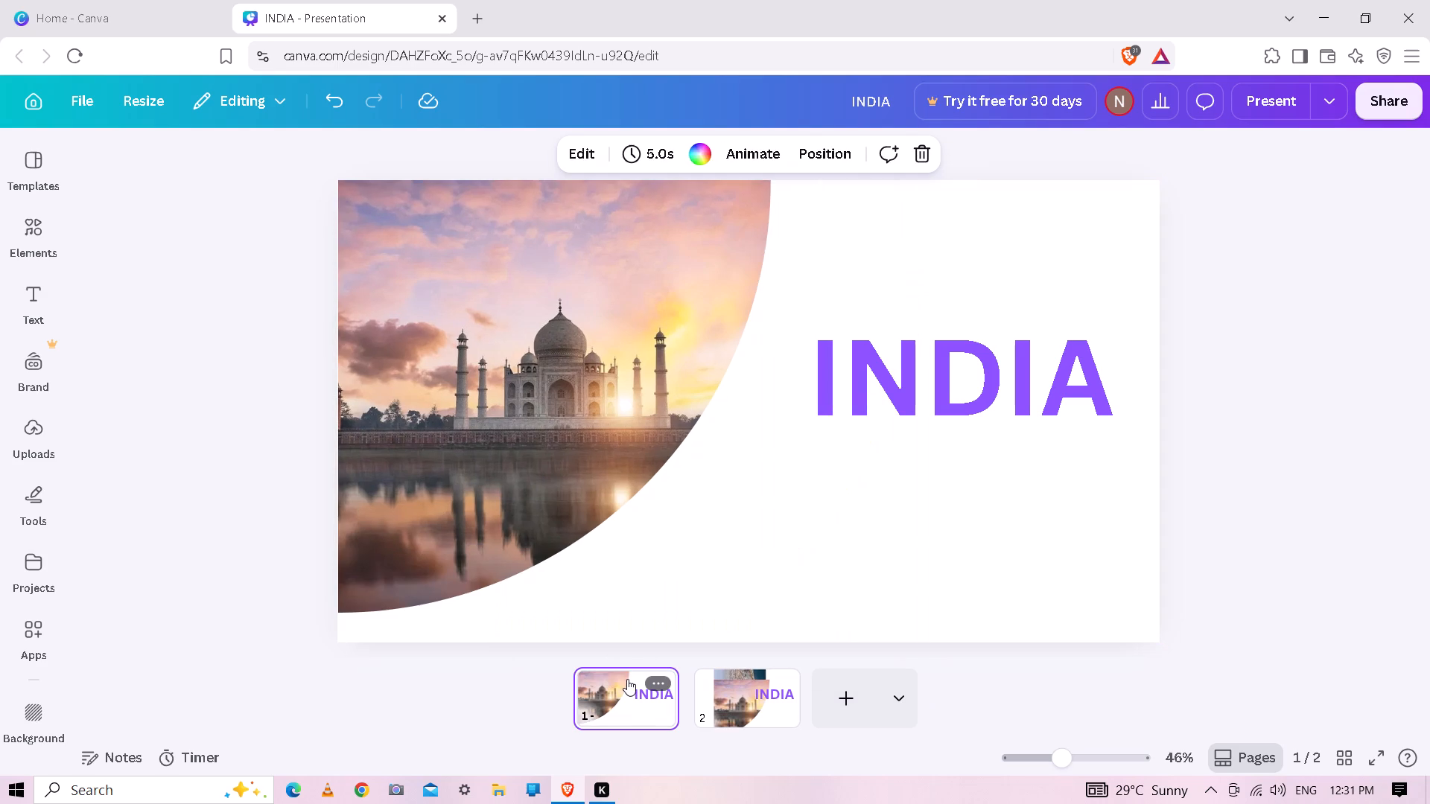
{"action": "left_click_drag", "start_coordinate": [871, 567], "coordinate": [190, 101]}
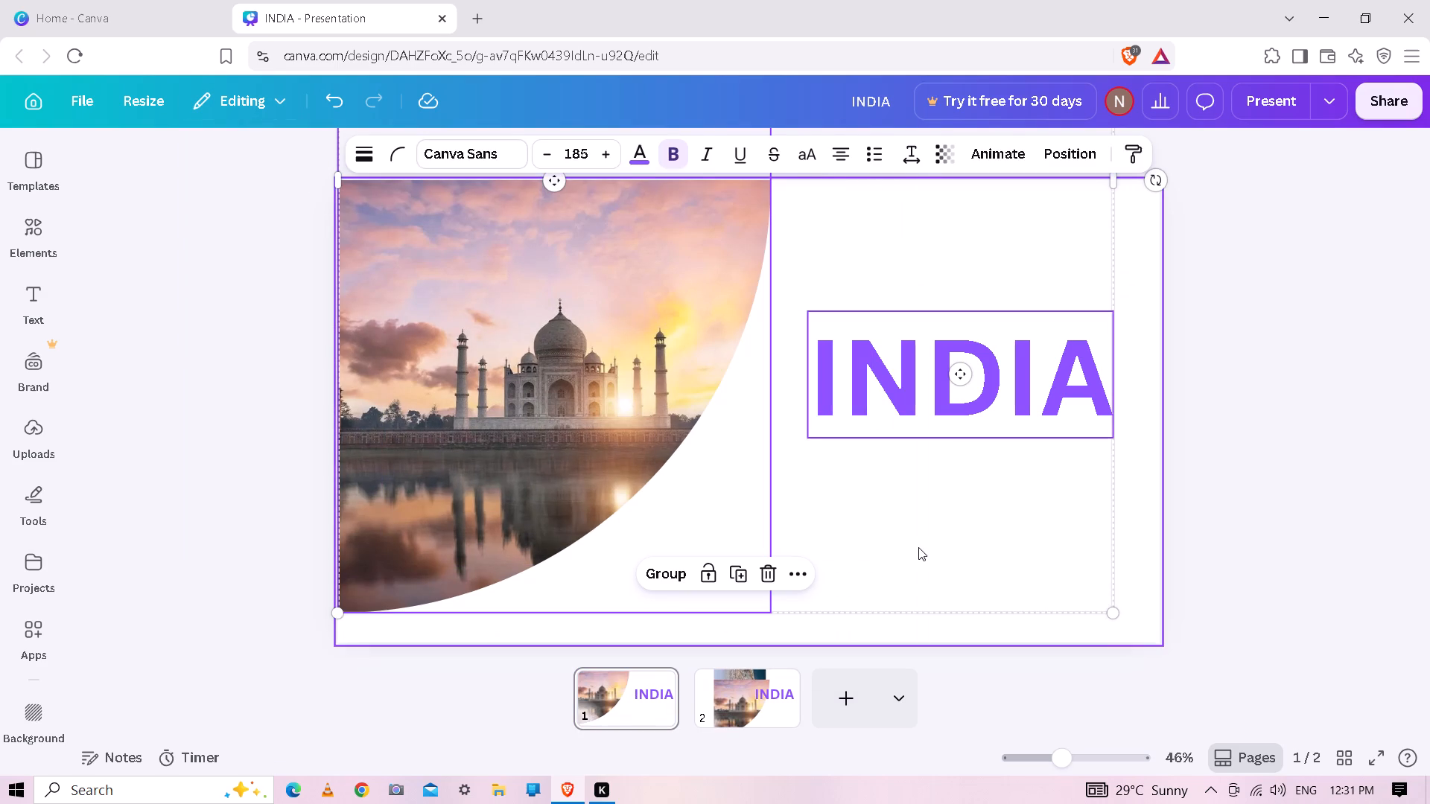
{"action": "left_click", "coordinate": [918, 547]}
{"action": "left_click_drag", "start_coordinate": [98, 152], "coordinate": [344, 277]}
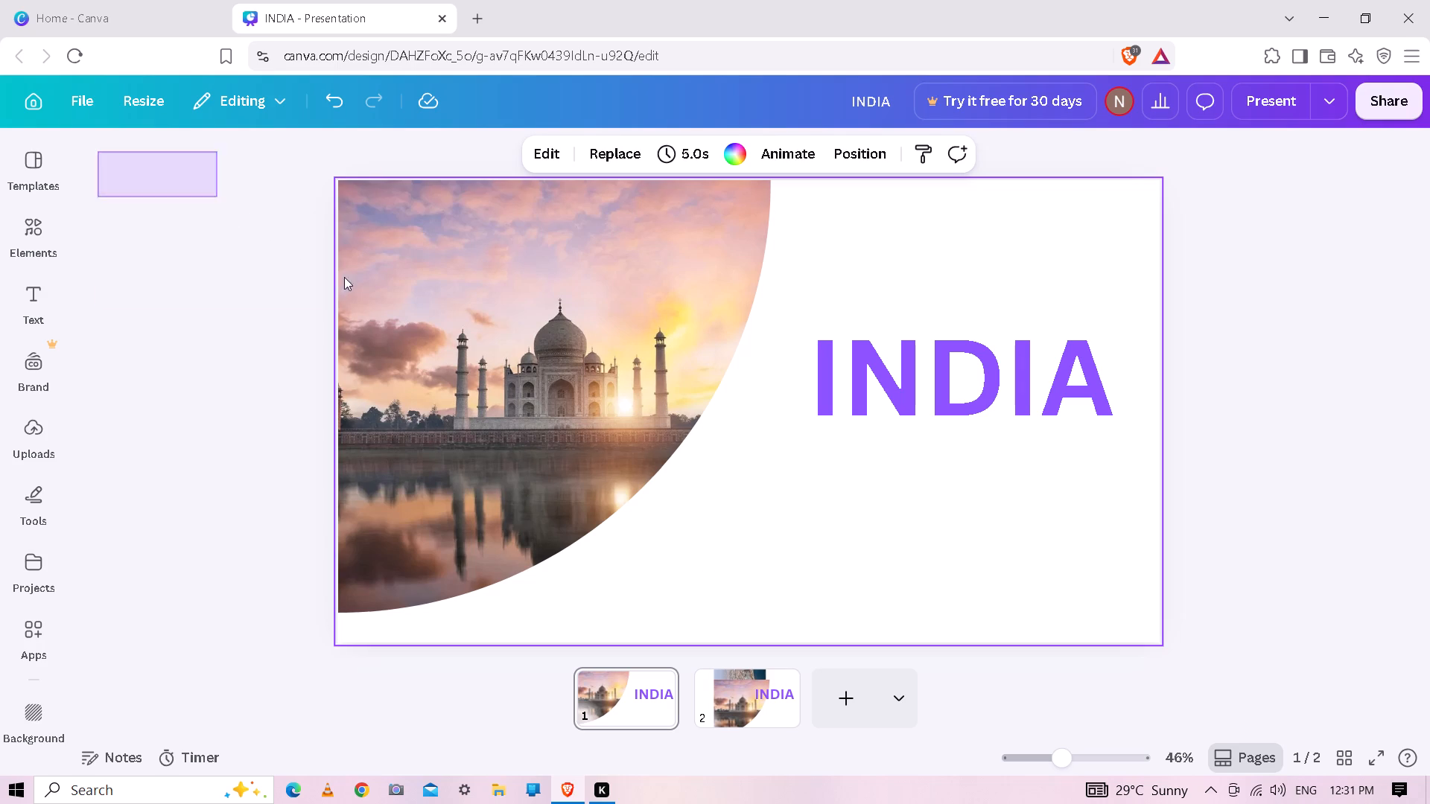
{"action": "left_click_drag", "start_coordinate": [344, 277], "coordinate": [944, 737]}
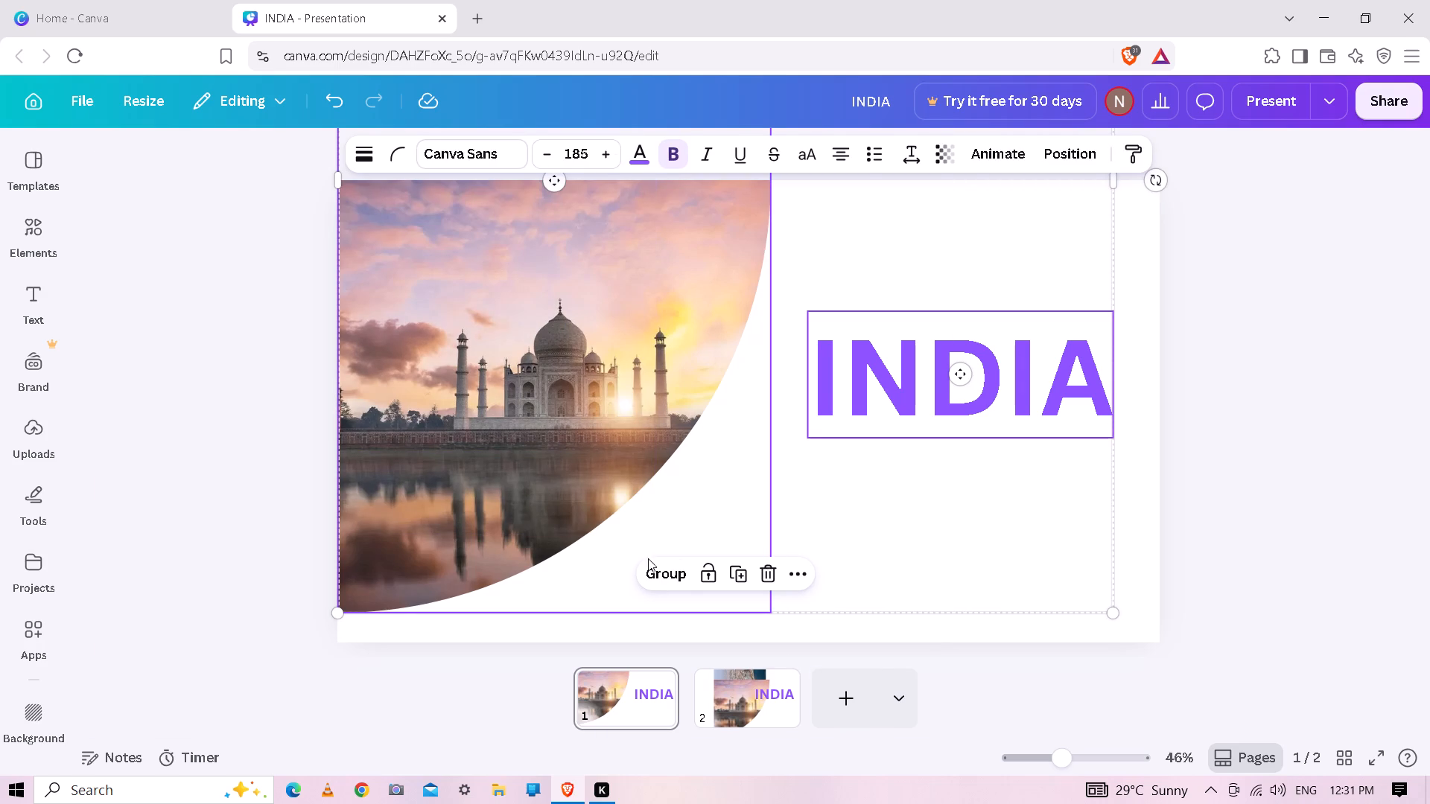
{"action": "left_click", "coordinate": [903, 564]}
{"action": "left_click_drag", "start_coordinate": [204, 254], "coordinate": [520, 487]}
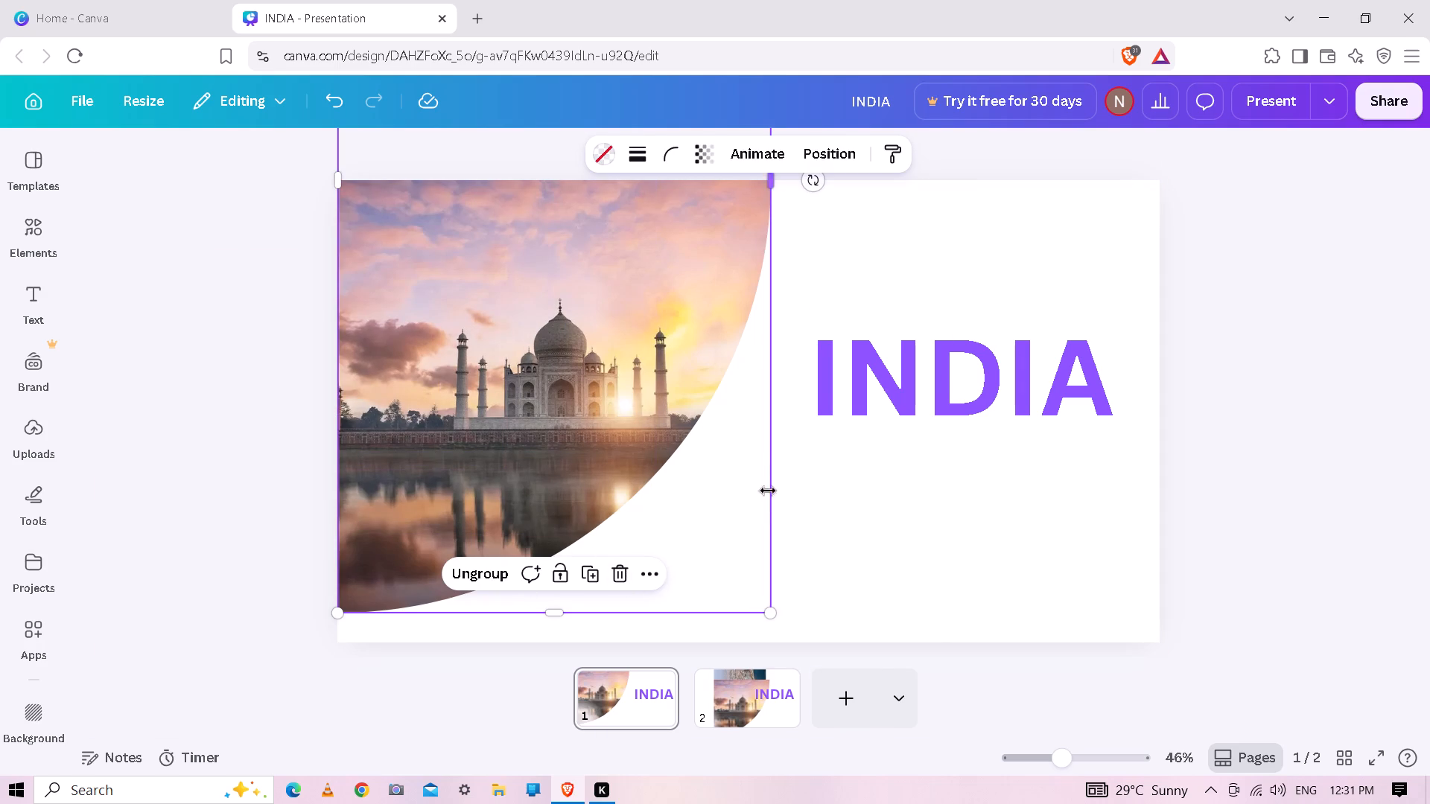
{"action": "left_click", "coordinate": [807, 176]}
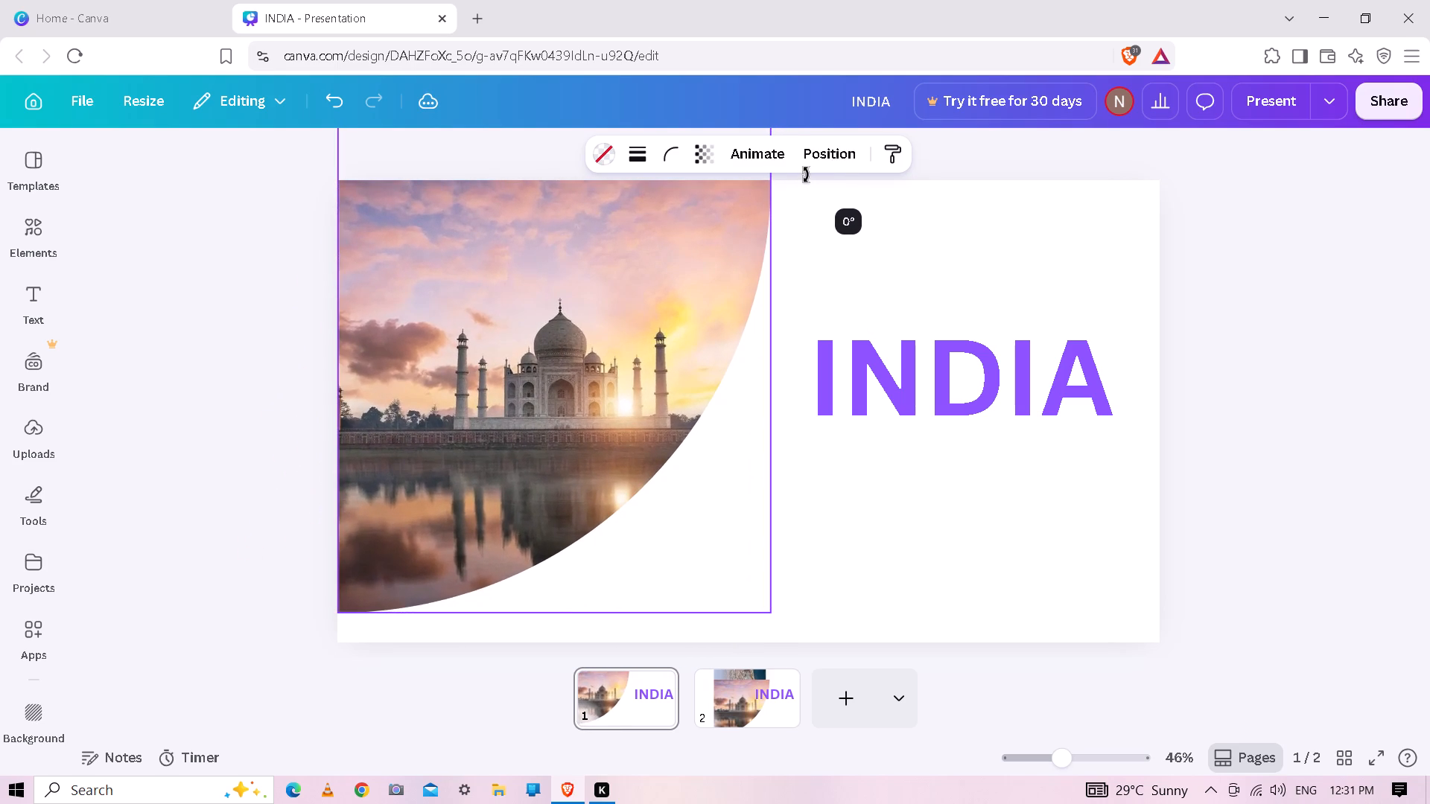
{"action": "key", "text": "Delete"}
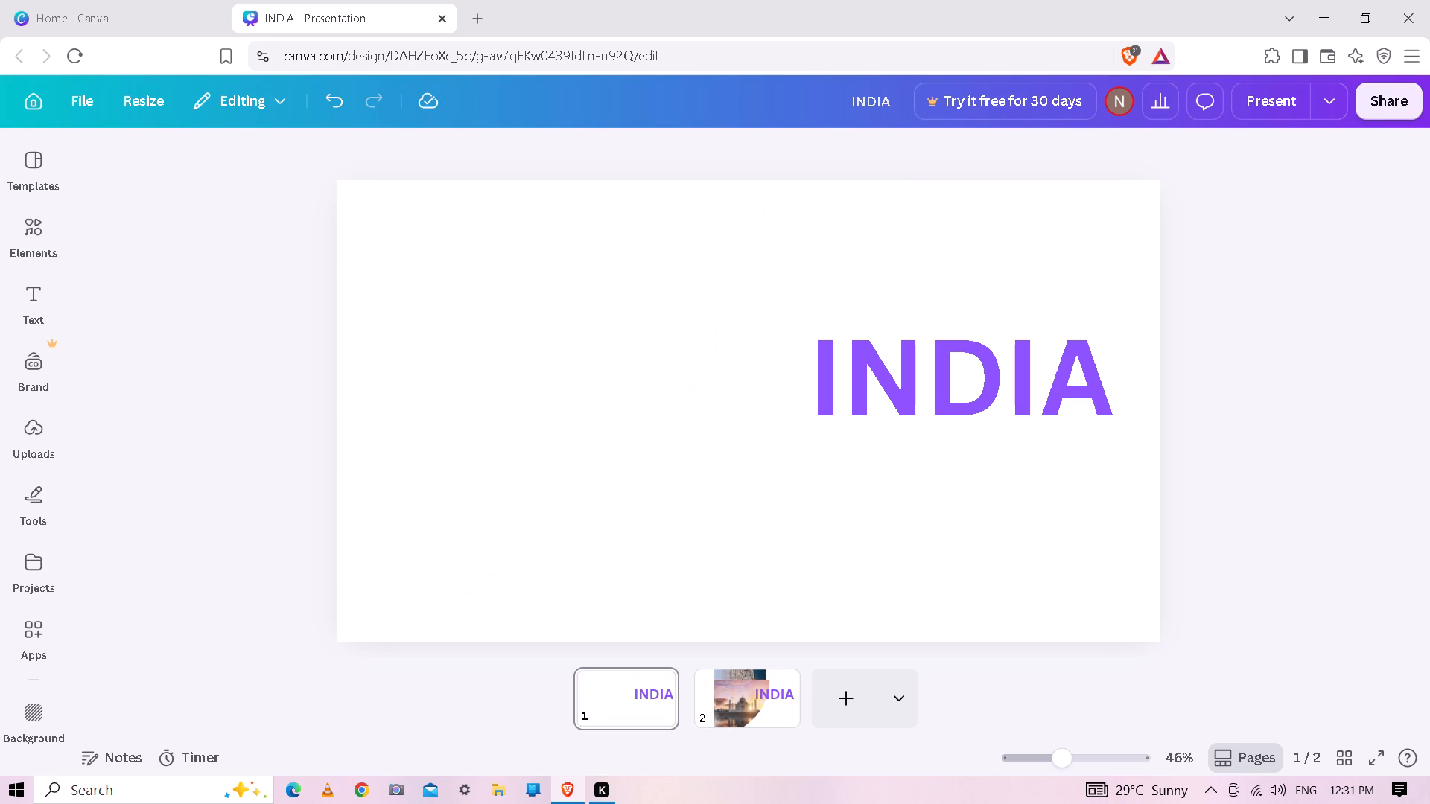
Delete page 2 with the displaced landmark circle.
{"action": "left_click", "coordinate": [719, 694]}
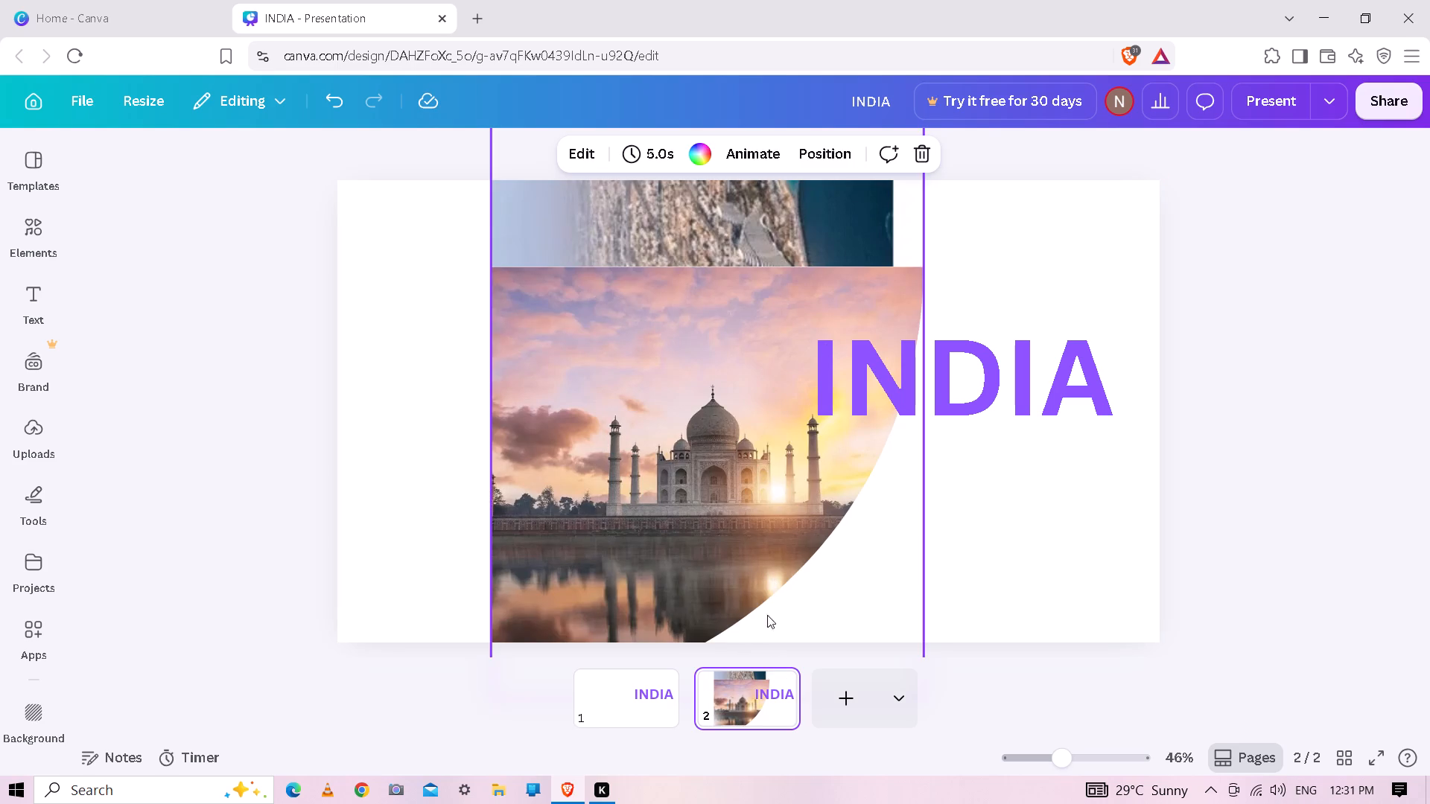
{"action": "left_click", "coordinate": [783, 674]}
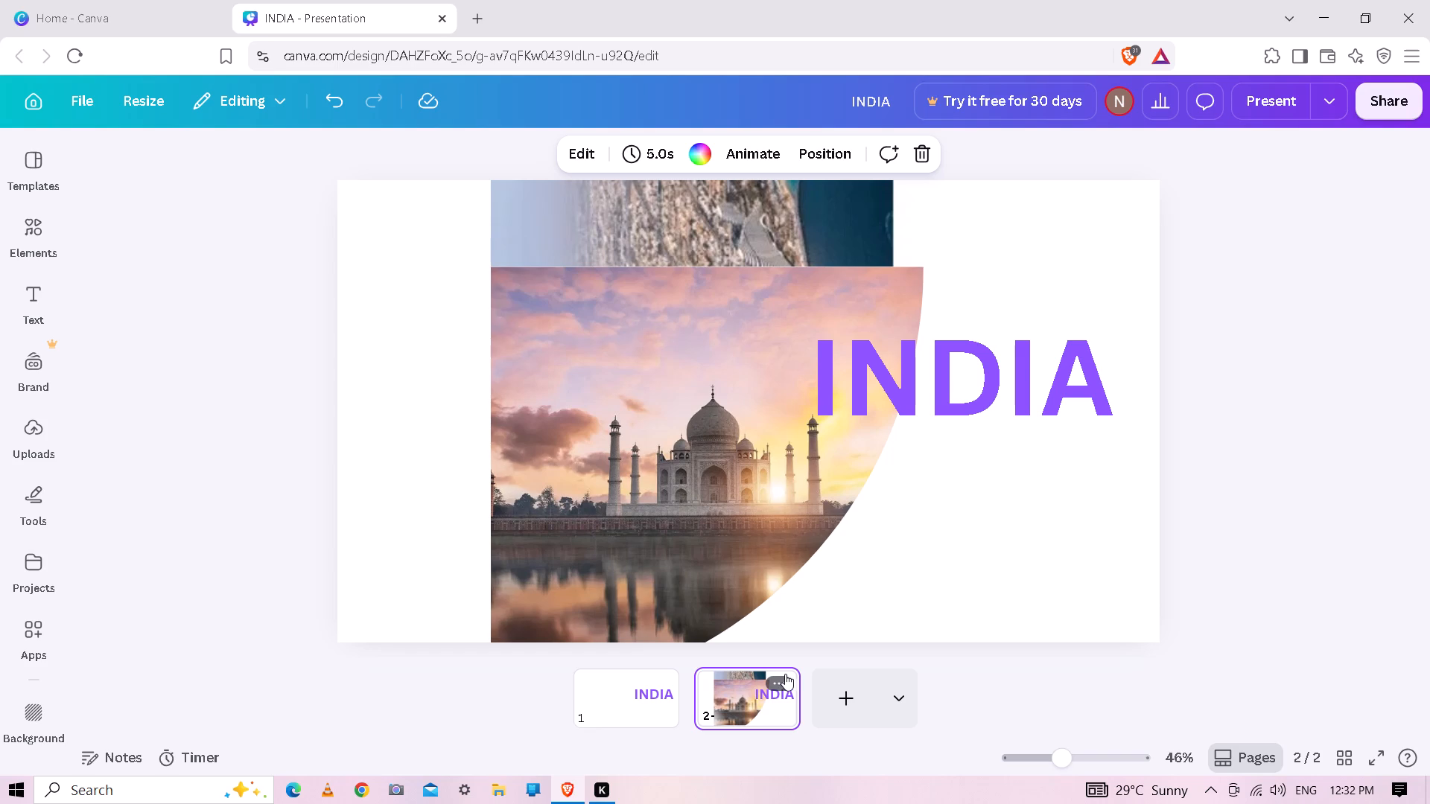
{"action": "left_click", "coordinate": [777, 680]}
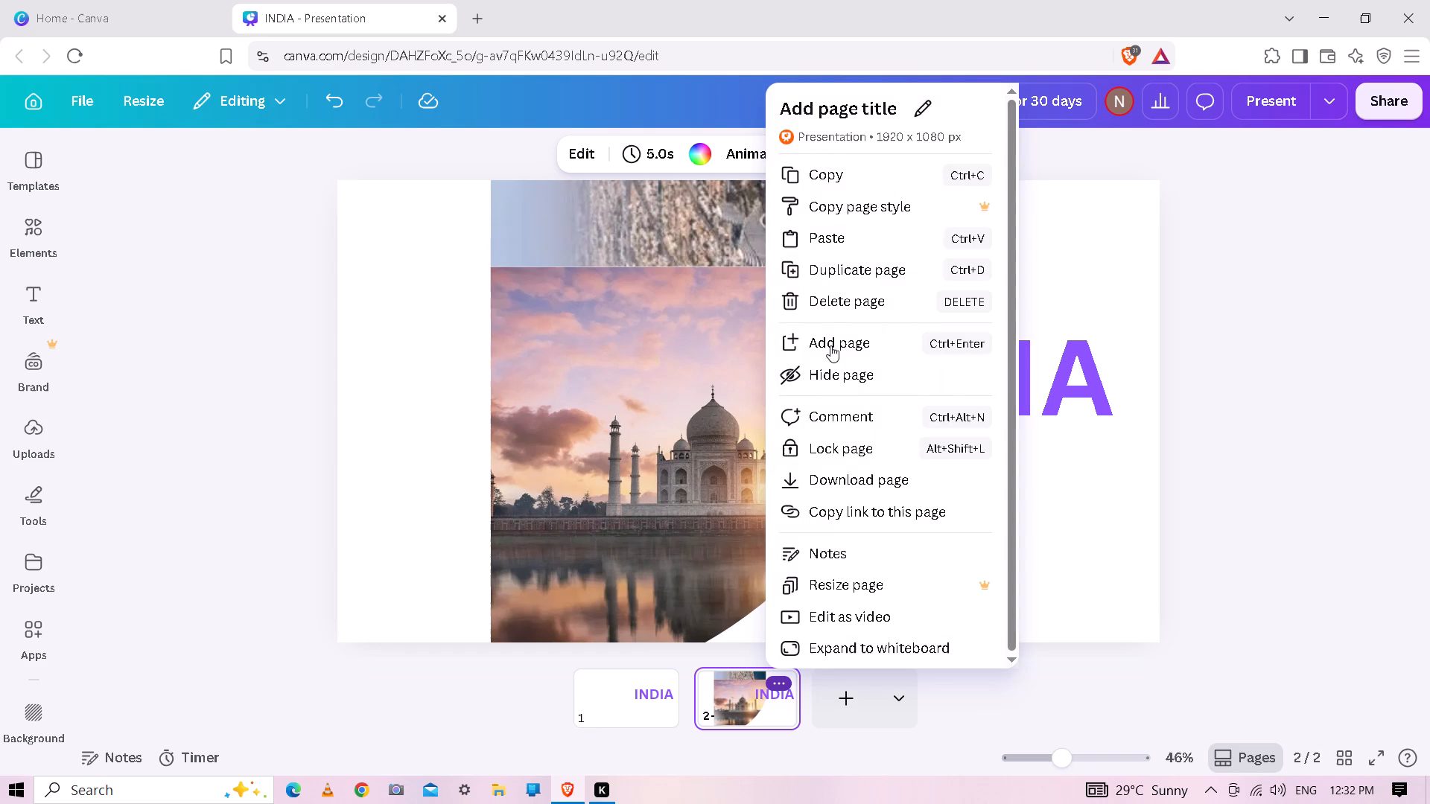
{"action": "left_click", "coordinate": [837, 288]}
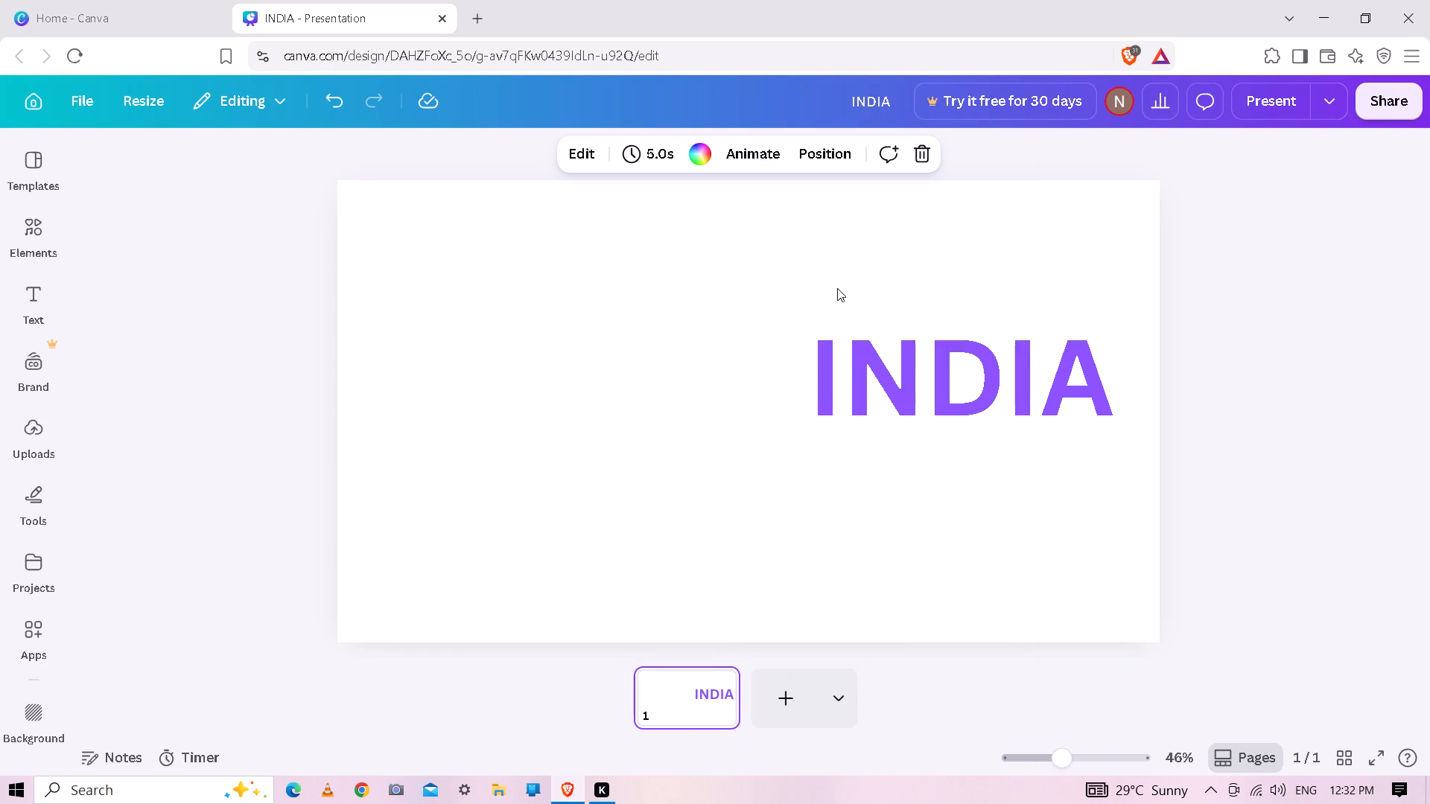
Delete the remaining page with the INDIA heading to start over from a blank page.
{"action": "left_click", "coordinate": [229, 502]}
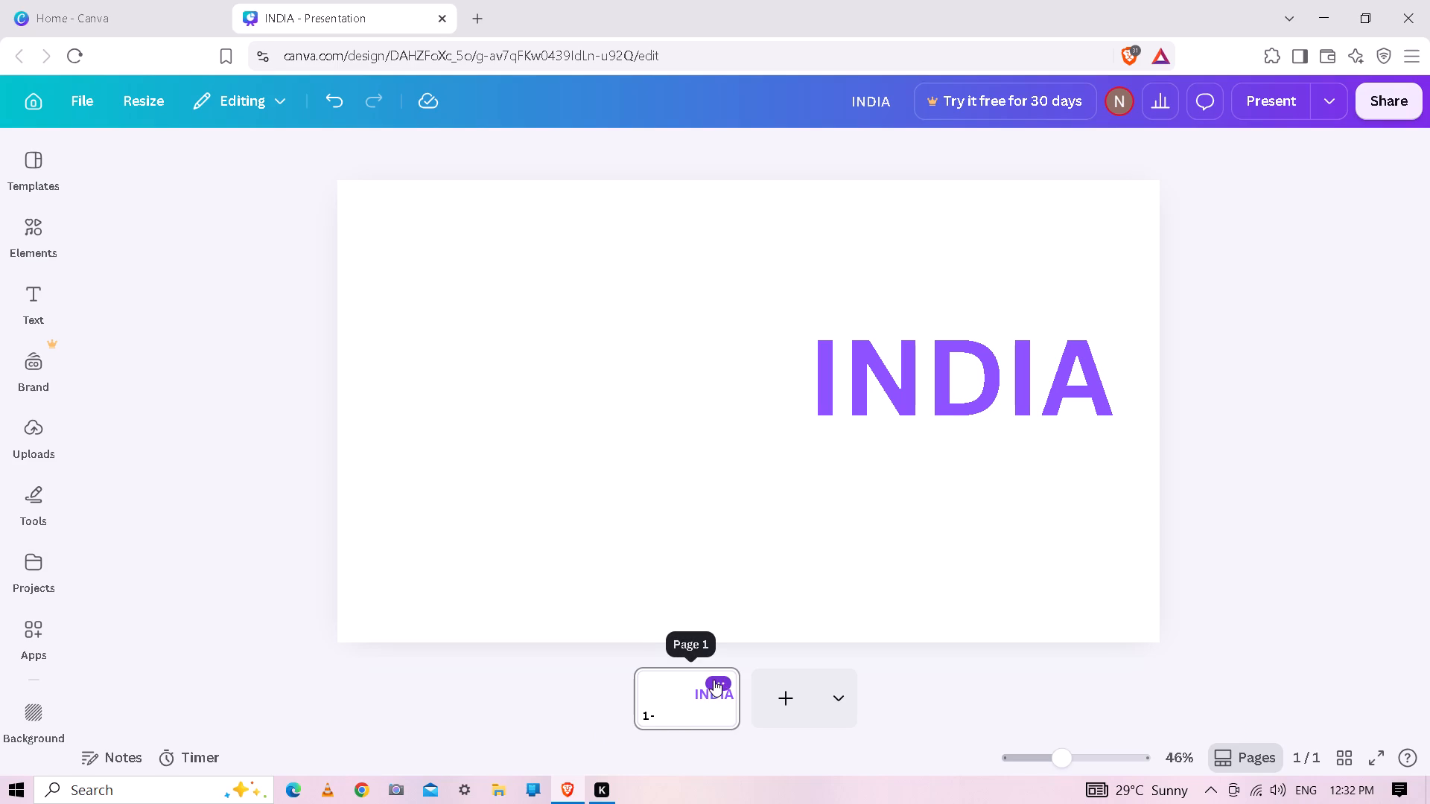
{"action": "left_click", "coordinate": [714, 680]}
{"action": "left_click", "coordinate": [819, 330]}
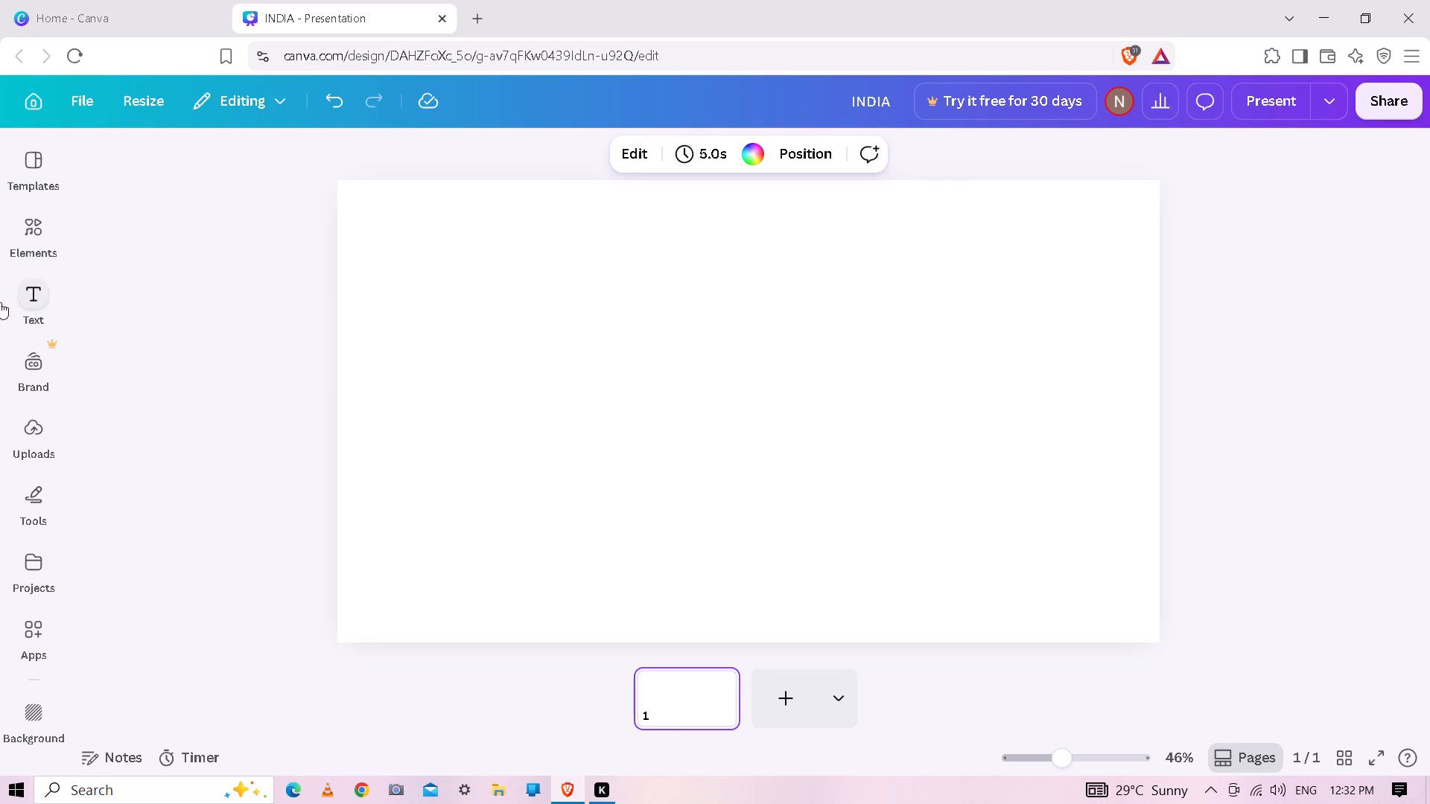
Add the recently used quarter-circle frame to the blank page and place it near the page's lower-right area.
{"action": "left_click", "coordinate": [23, 208]}
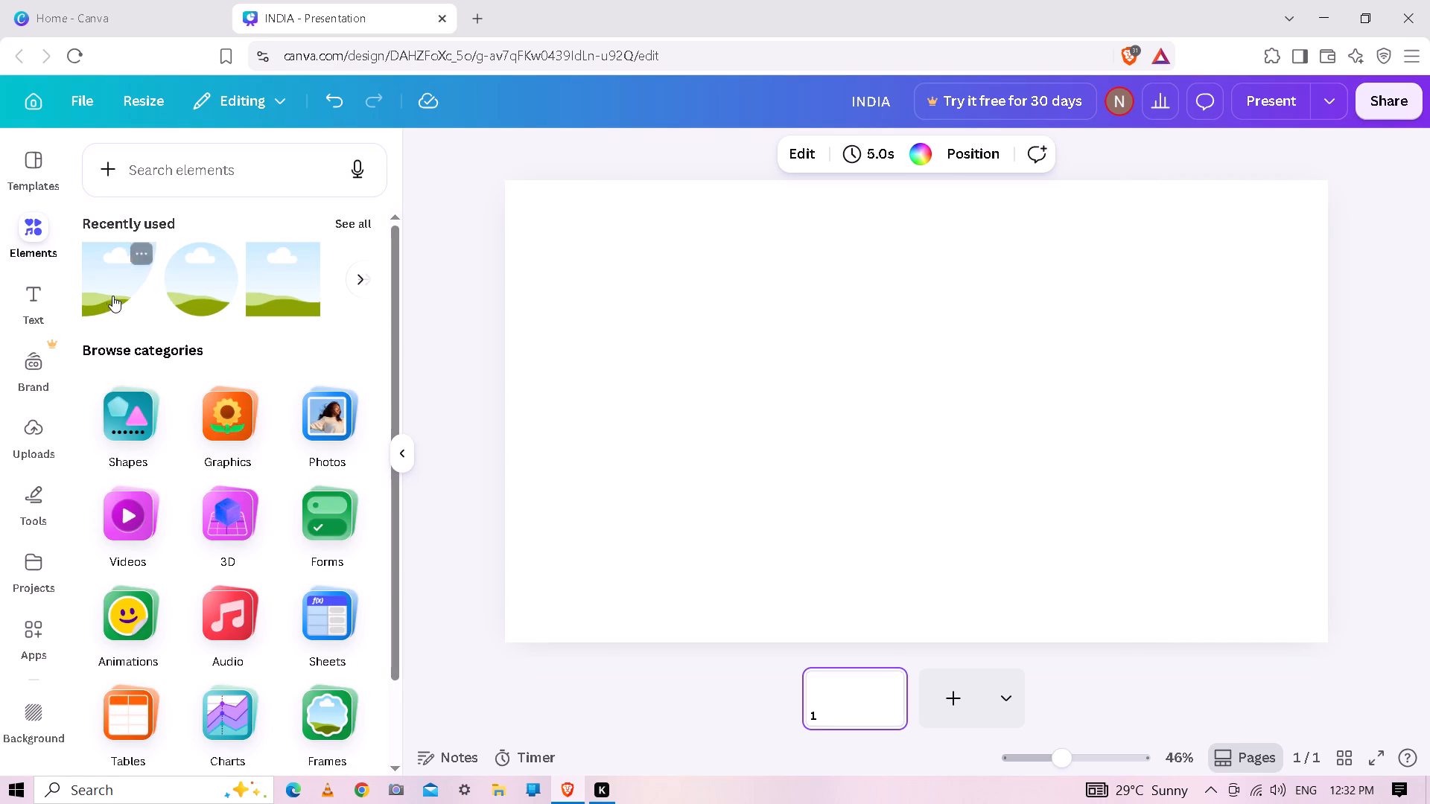
{"action": "left_click", "coordinate": [111, 293]}
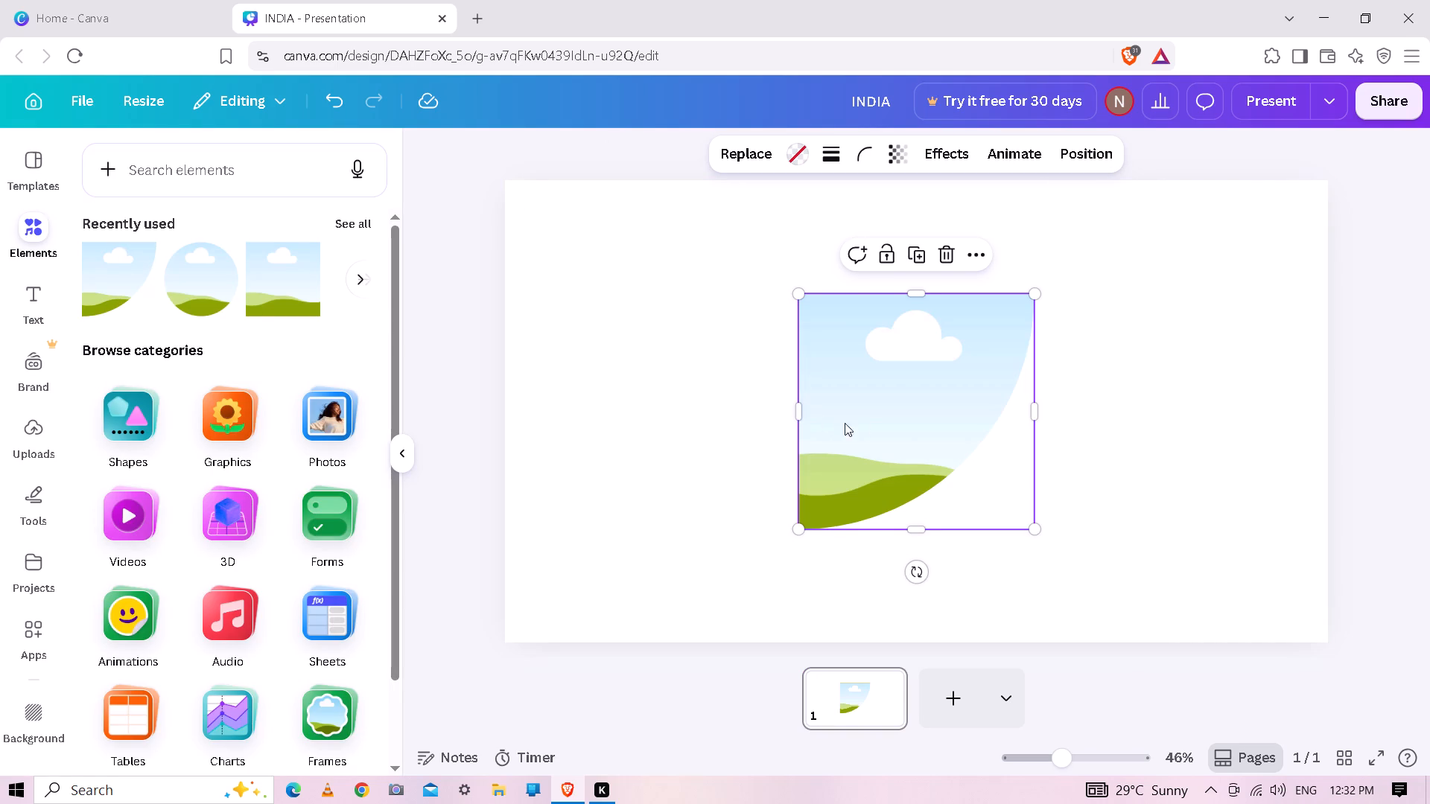
{"action": "left_click_drag", "start_coordinate": [865, 422], "coordinate": [1066, 523]}
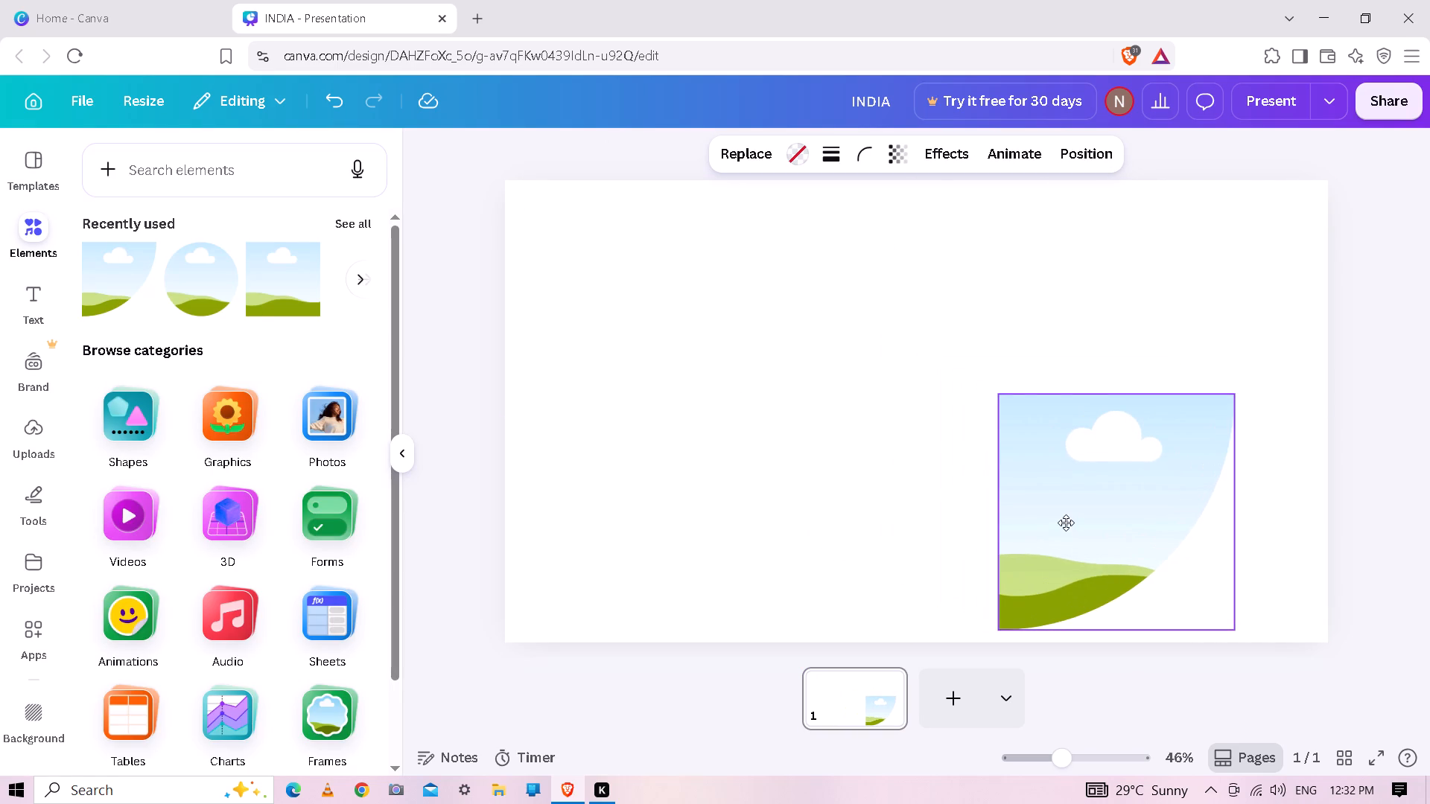
{"action": "left_click_drag", "start_coordinate": [1066, 523], "coordinate": [1064, 529]}
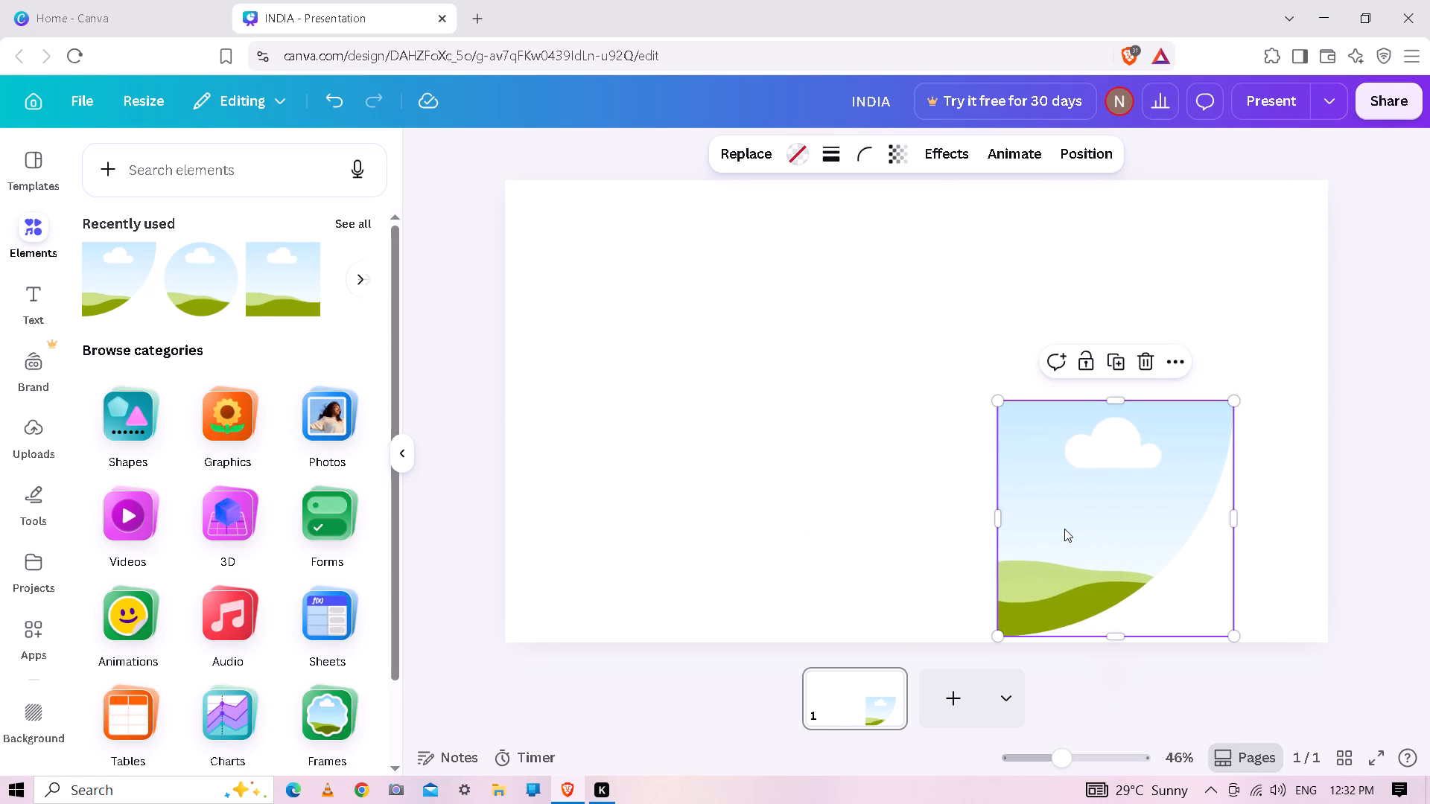
Duplicate the quarter-circle frame and align the copy directly above the original, edge to edge.
{"action": "left_click", "coordinate": [1122, 368]}
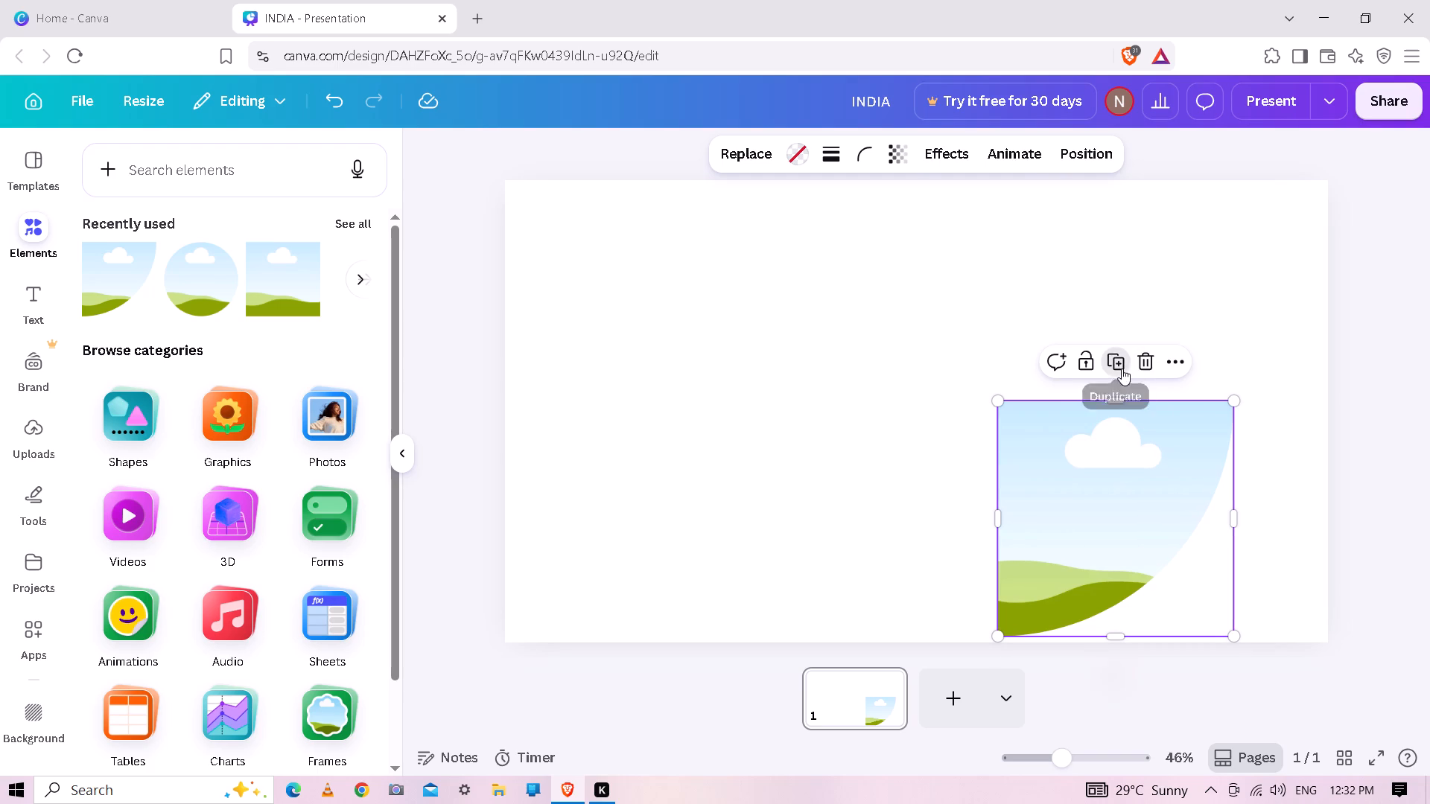
{"action": "left_click_drag", "start_coordinate": [1128, 468], "coordinate": [1137, 307]}
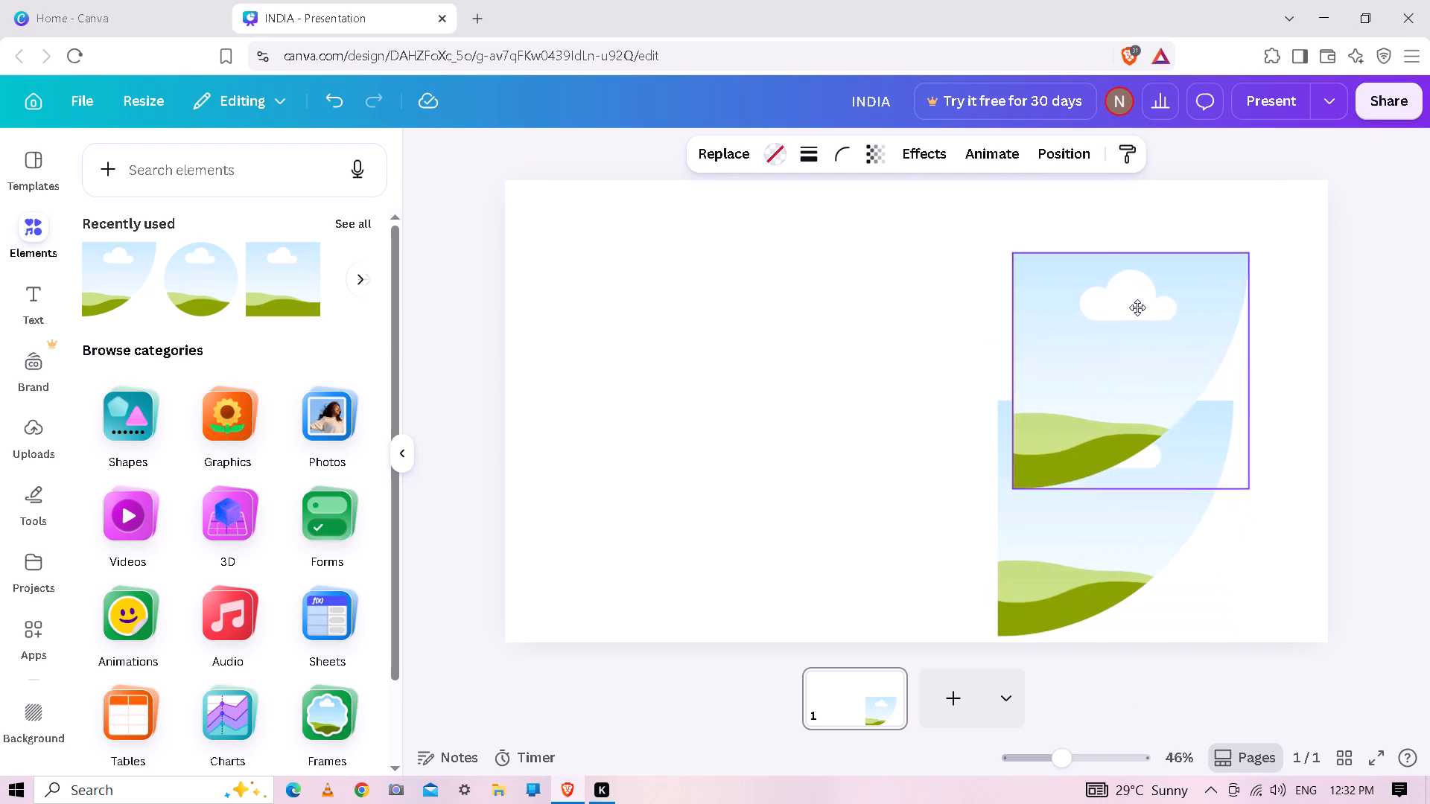
{"action": "left_click_drag", "start_coordinate": [1137, 307], "coordinate": [1121, 226]}
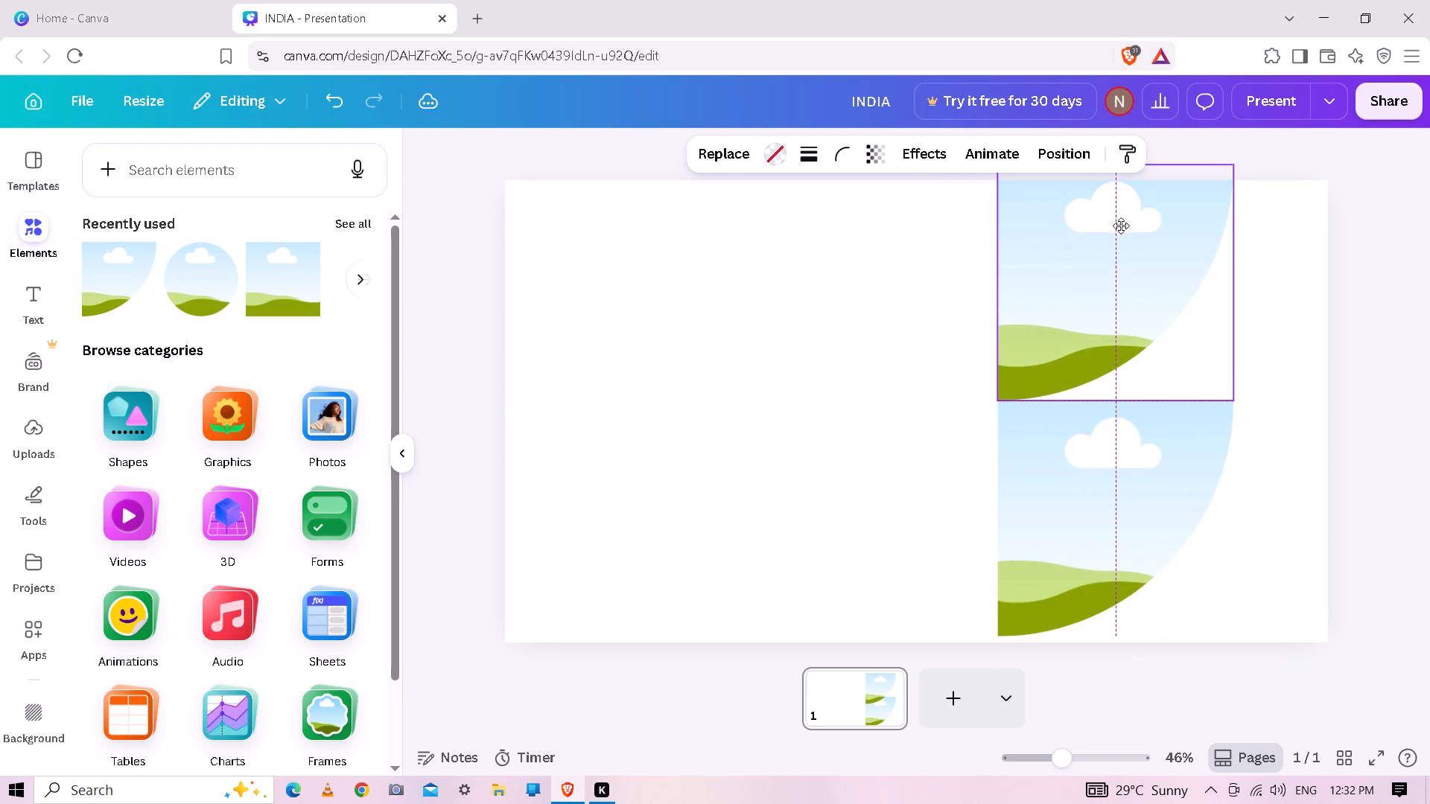
{"action": "left_click_drag", "start_coordinate": [1121, 226], "coordinate": [1125, 227]}
{"action": "left_click_drag", "start_coordinate": [1125, 227], "coordinate": [1124, 227]}
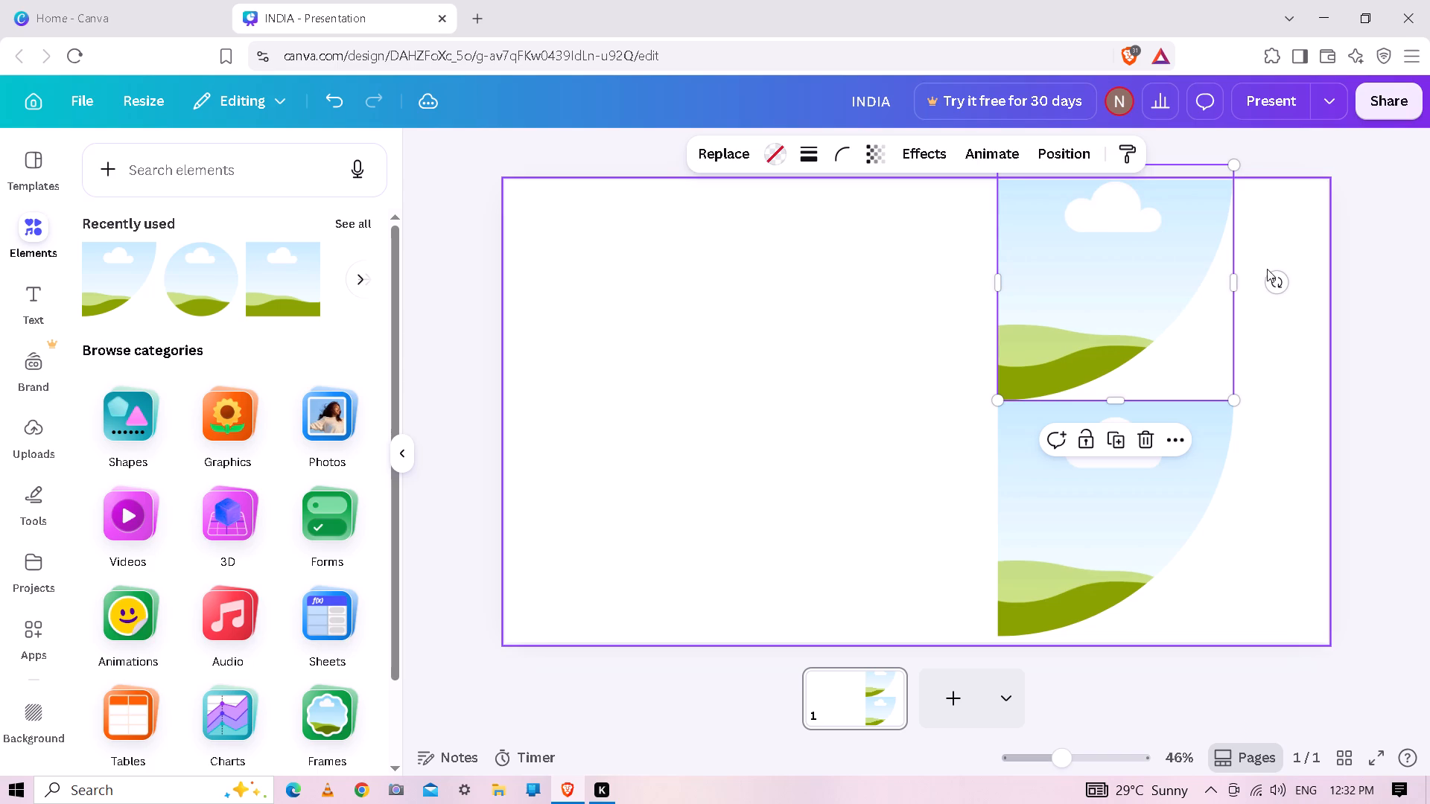
Rotate the upper quarter-circle frame a quarter turn counterclockwise so both frames form a half circle.
{"action": "left_click_drag", "start_coordinate": [1274, 281], "coordinate": [1129, 243]}
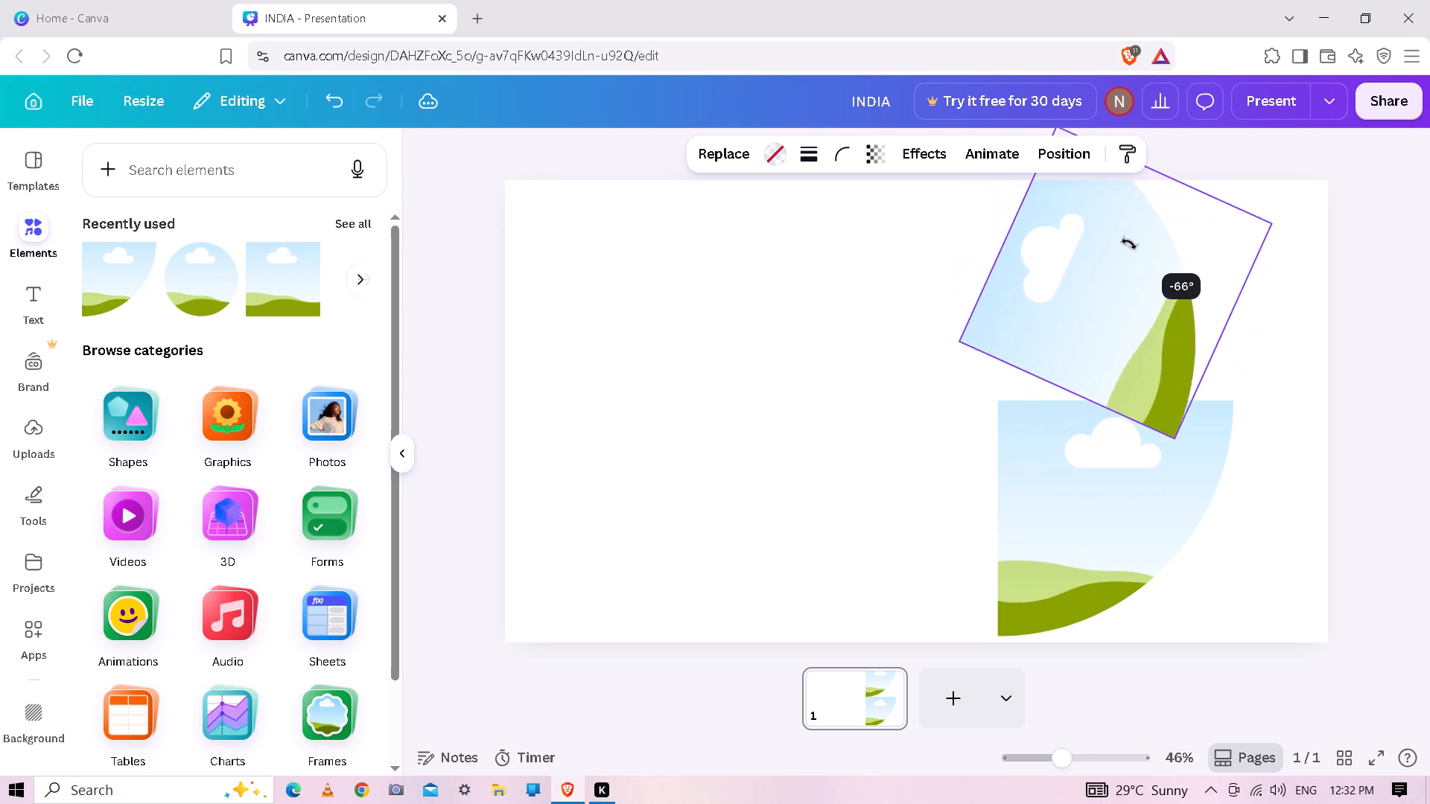
{"action": "left_click_drag", "start_coordinate": [1129, 243], "coordinate": [1116, 257]}
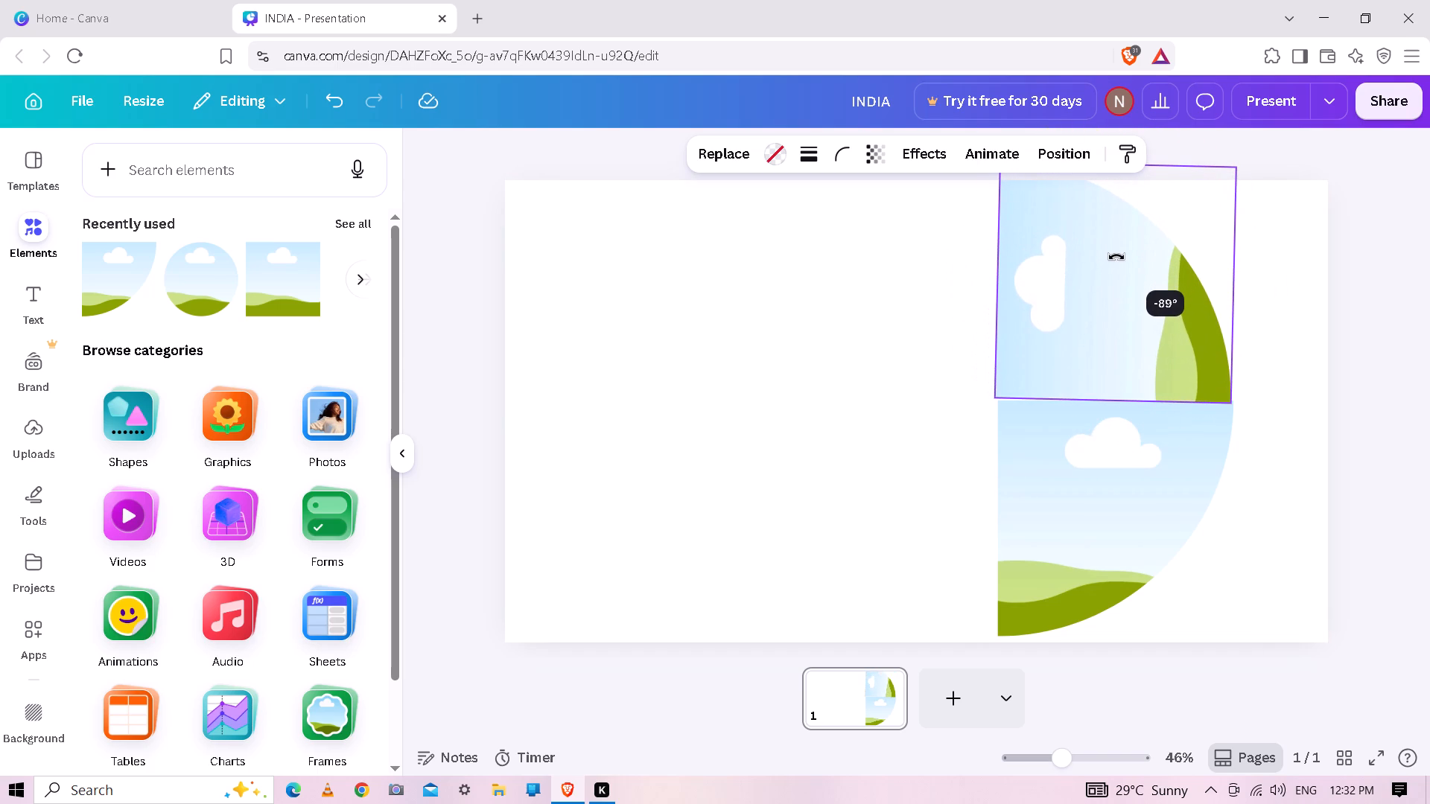
{"action": "left_click_drag", "start_coordinate": [1116, 257], "coordinate": [1117, 258]}
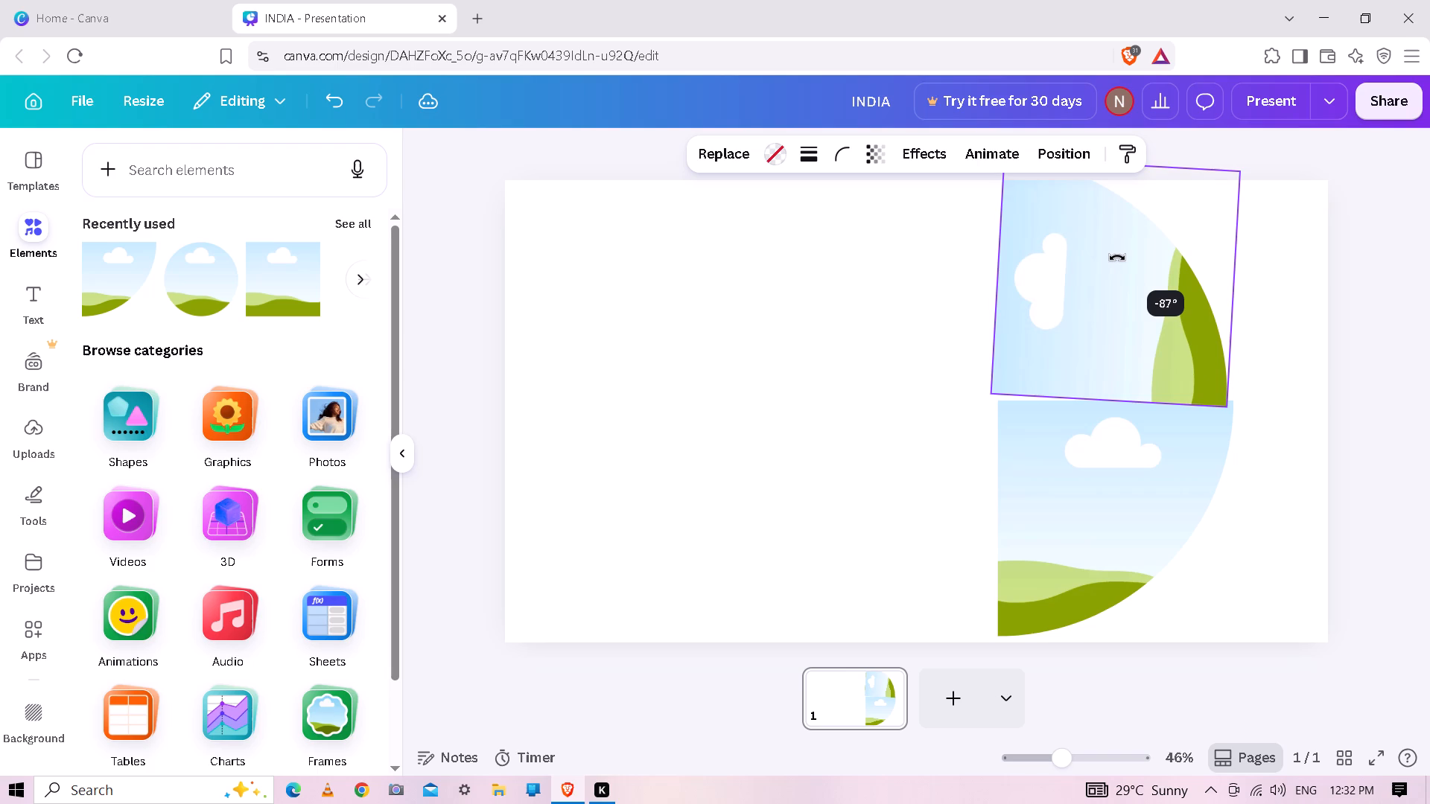
{"action": "left_click_drag", "start_coordinate": [1117, 258], "coordinate": [1116, 259]}
Group the two stacked quarter-circle frames into one half circle.
{"action": "left_click_drag", "start_coordinate": [1291, 602], "coordinate": [993, 413]}
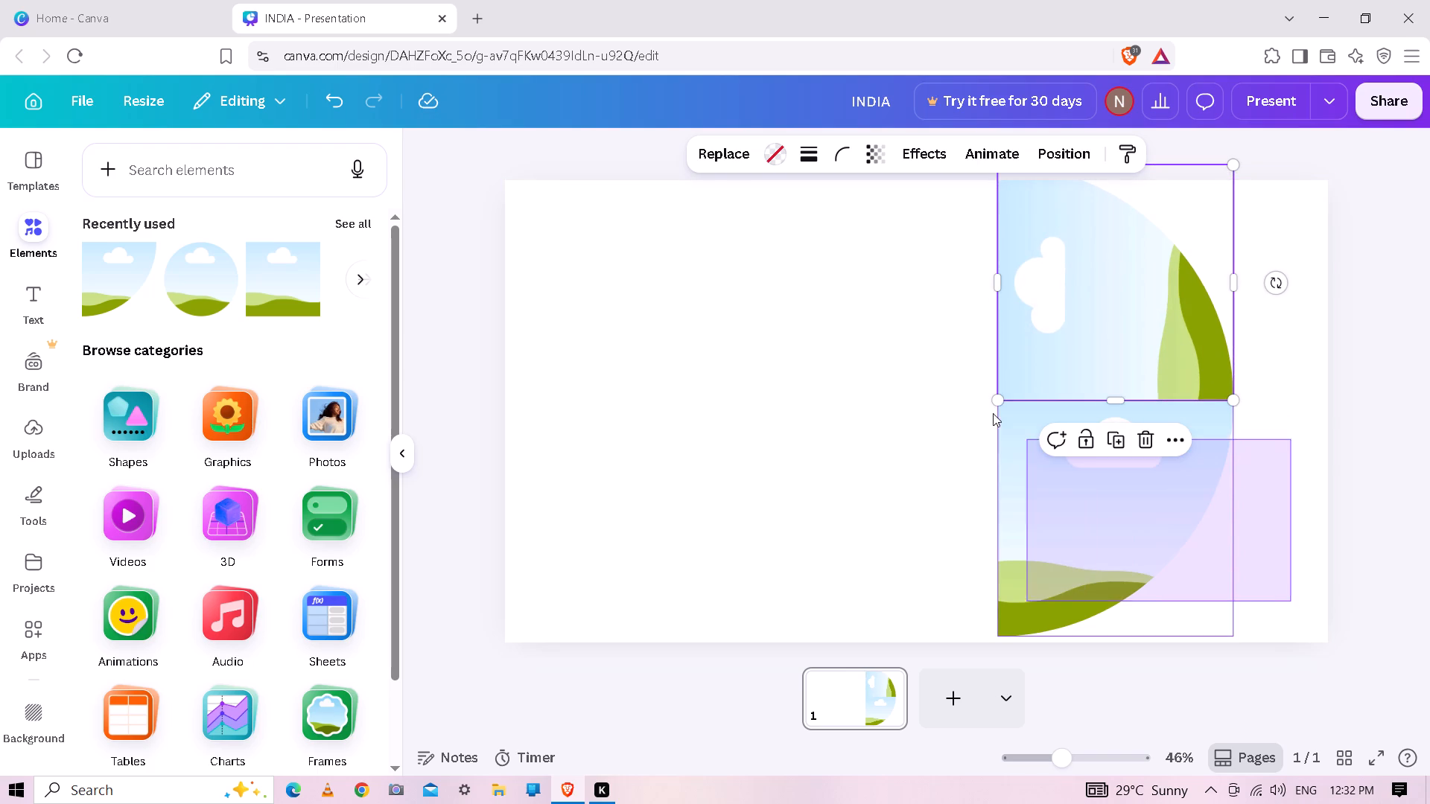
{"action": "left_click_drag", "start_coordinate": [993, 413], "coordinate": [724, 207]}
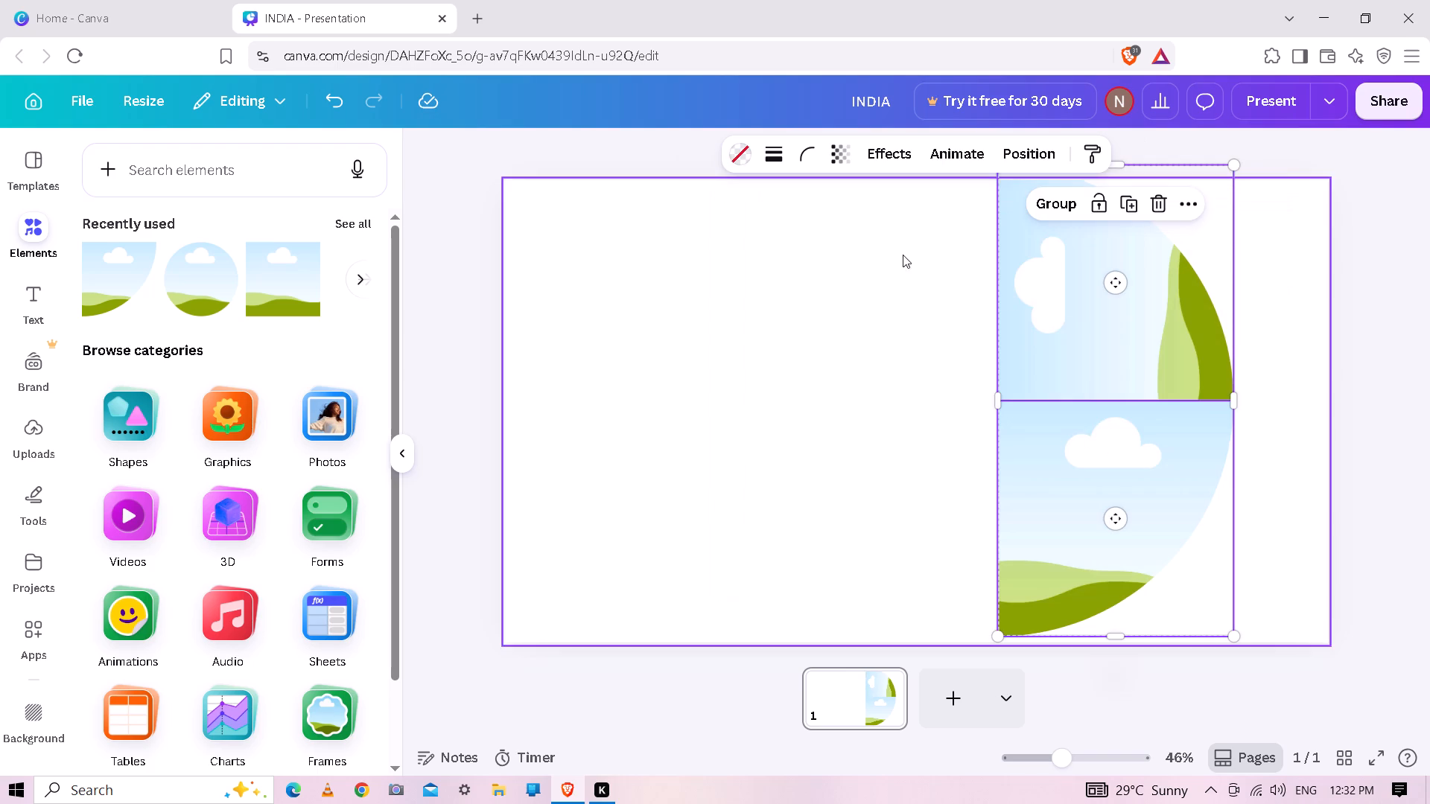
{"action": "left_click", "coordinate": [1049, 205]}
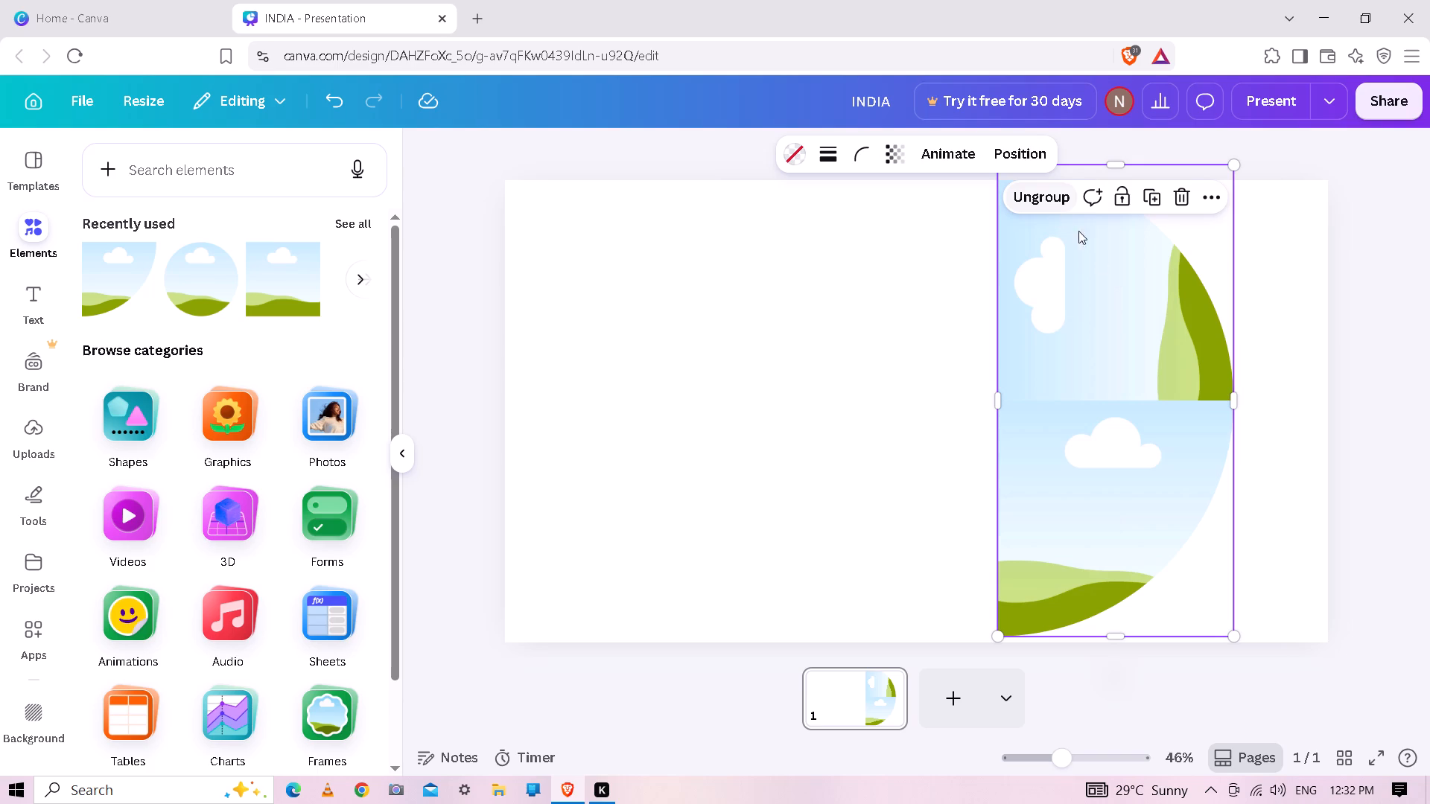
Duplicate the half-circle group and place the copy directly left of the original, edge to edge and level with it.
{"action": "left_click", "coordinate": [1157, 205]}
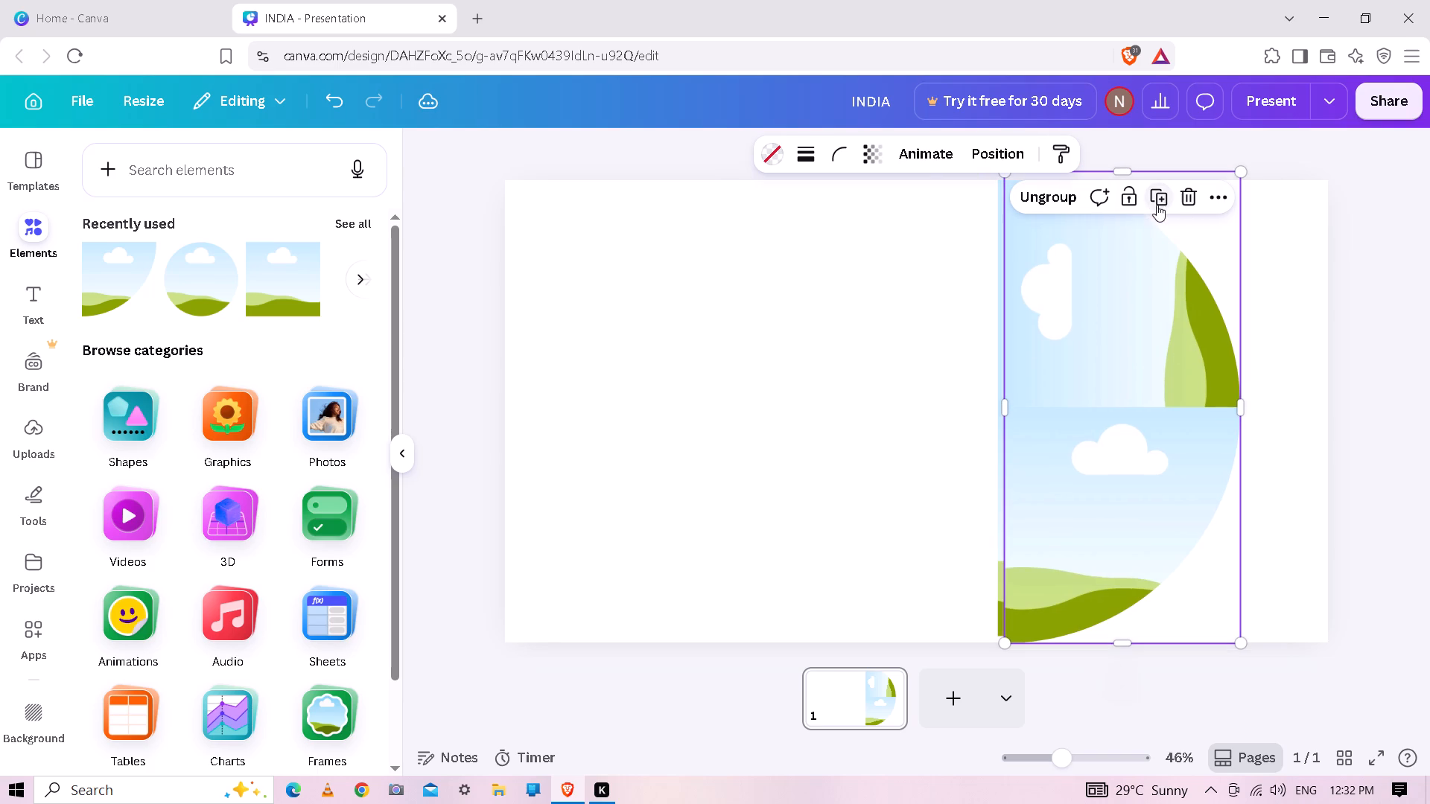
{"action": "left_click_drag", "start_coordinate": [1162, 369], "coordinate": [917, 369]}
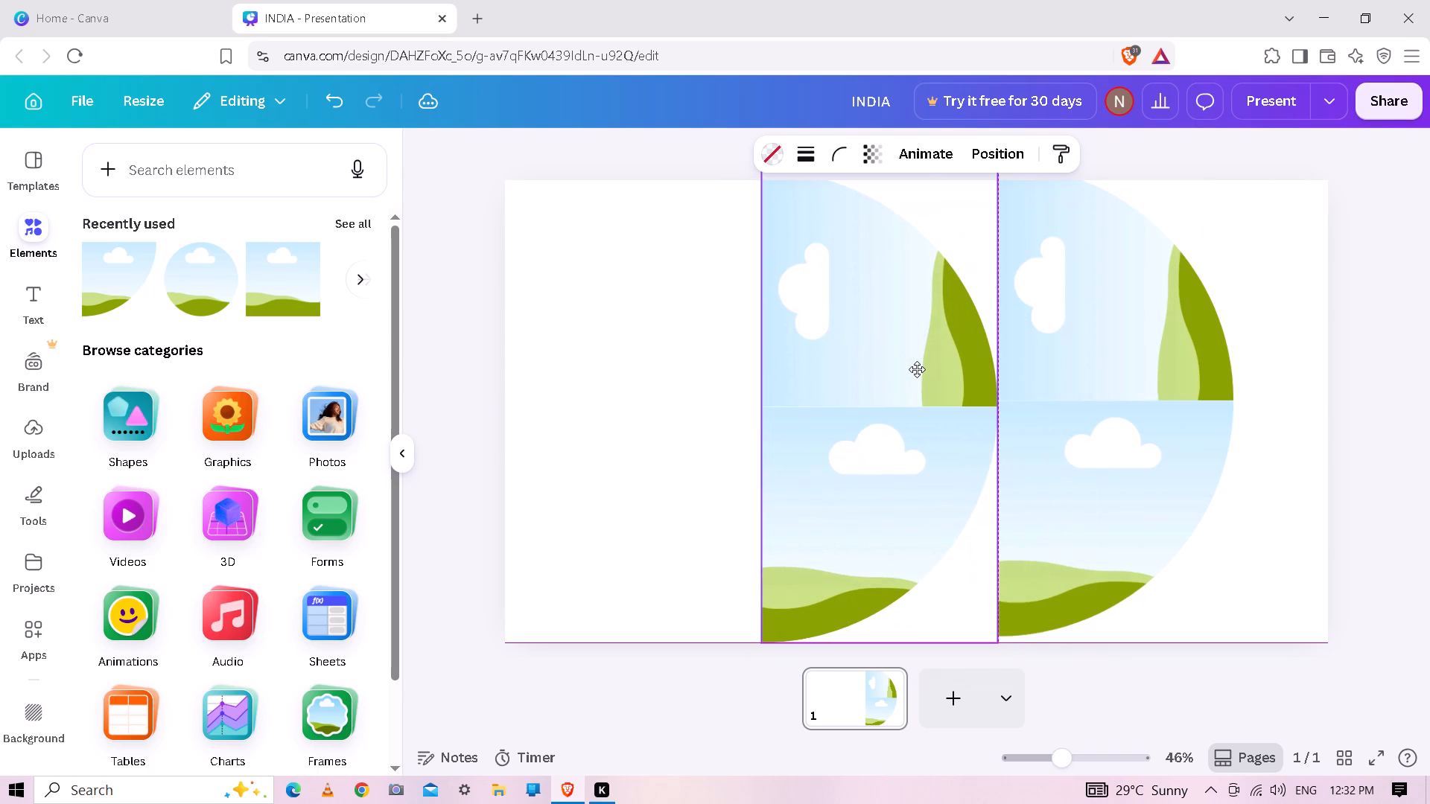
{"action": "left_click_drag", "start_coordinate": [917, 369], "coordinate": [916, 369]}
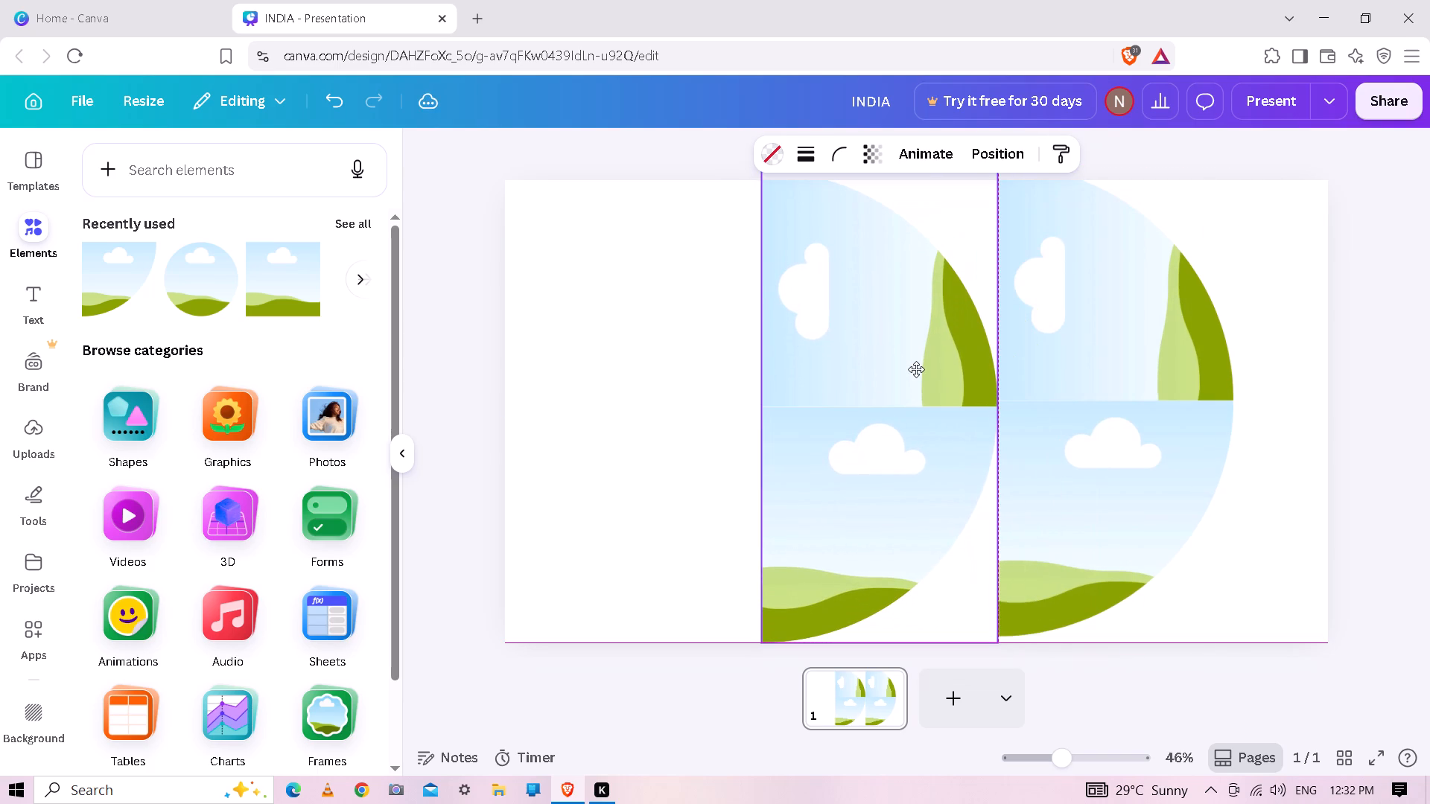
{"action": "left_click_drag", "start_coordinate": [916, 369], "coordinate": [915, 366]}
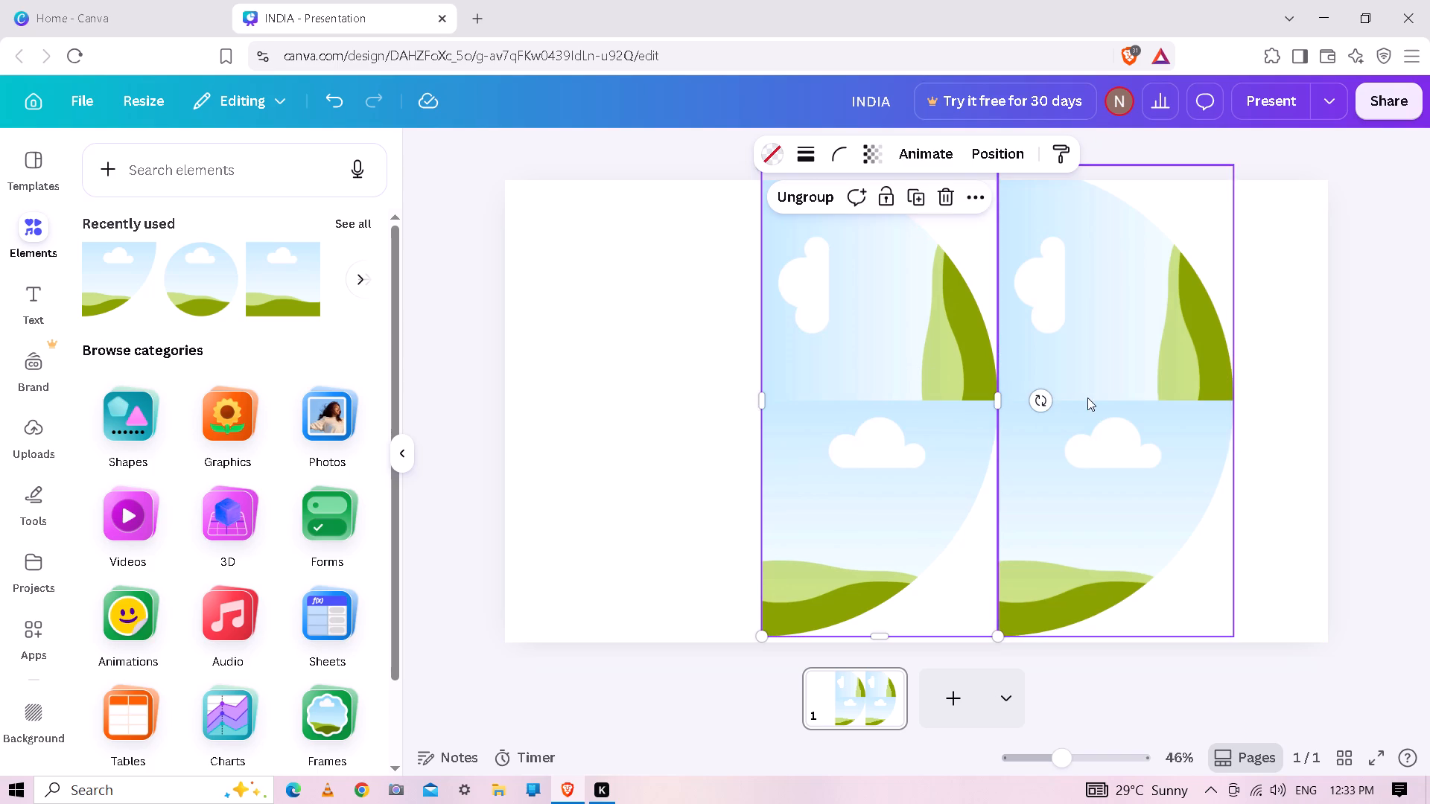
Rotate the copied half circle by 180° so the two halves form a full circle.
{"action": "left_click_drag", "start_coordinate": [1038, 398], "coordinate": [1046, 417]}
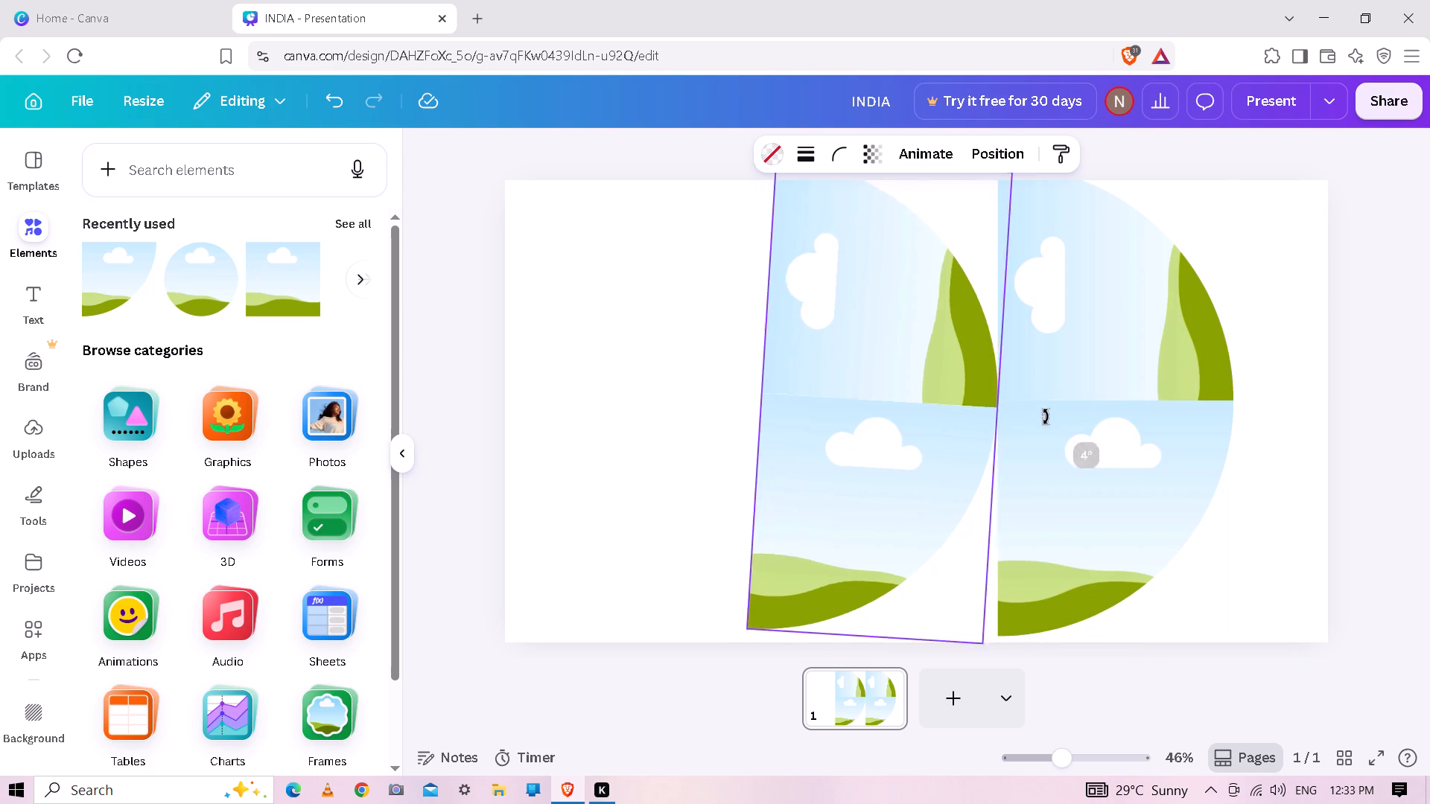
{"action": "left_click_drag", "start_coordinate": [1046, 417], "coordinate": [791, 448]}
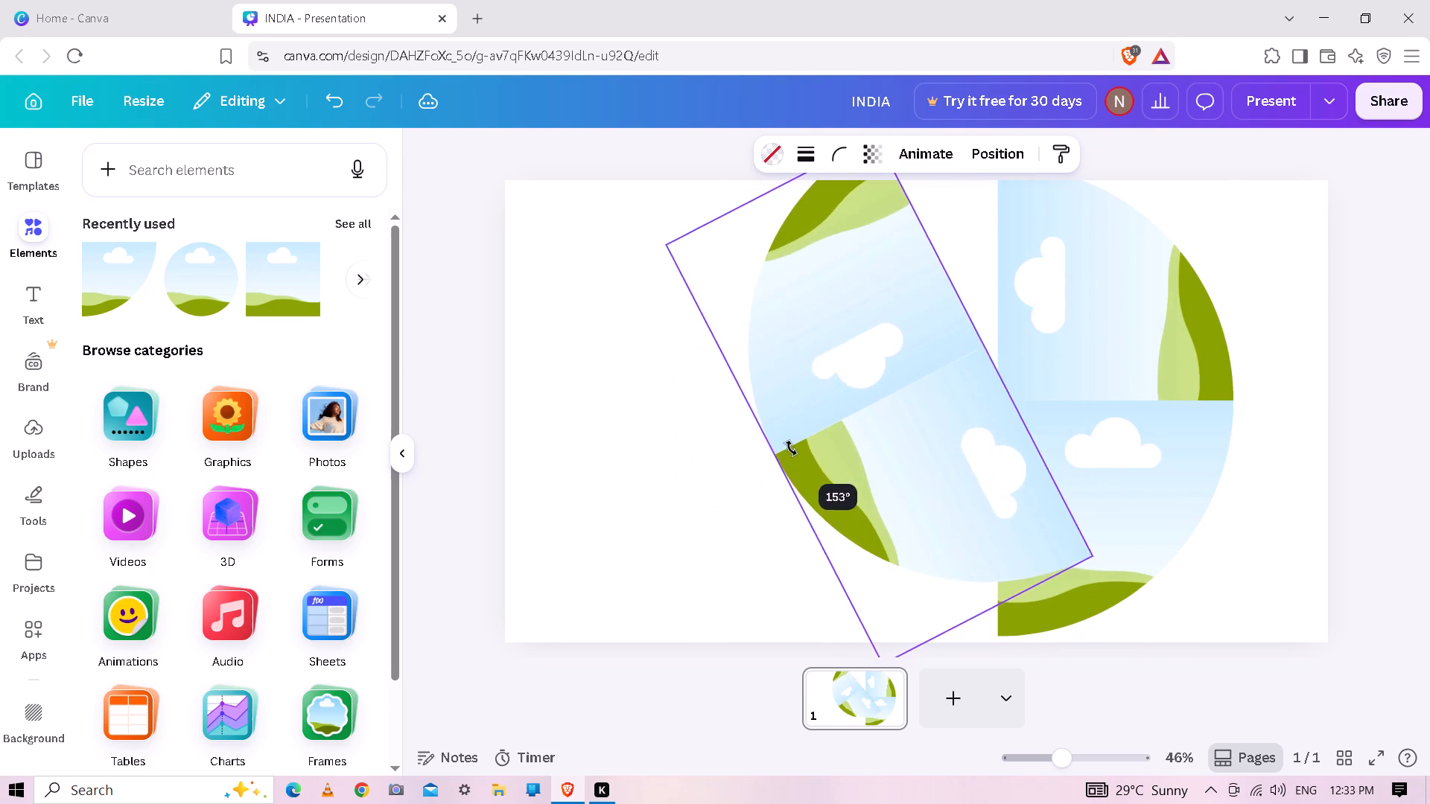
{"action": "left_click_drag", "start_coordinate": [791, 448], "coordinate": [799, 403]}
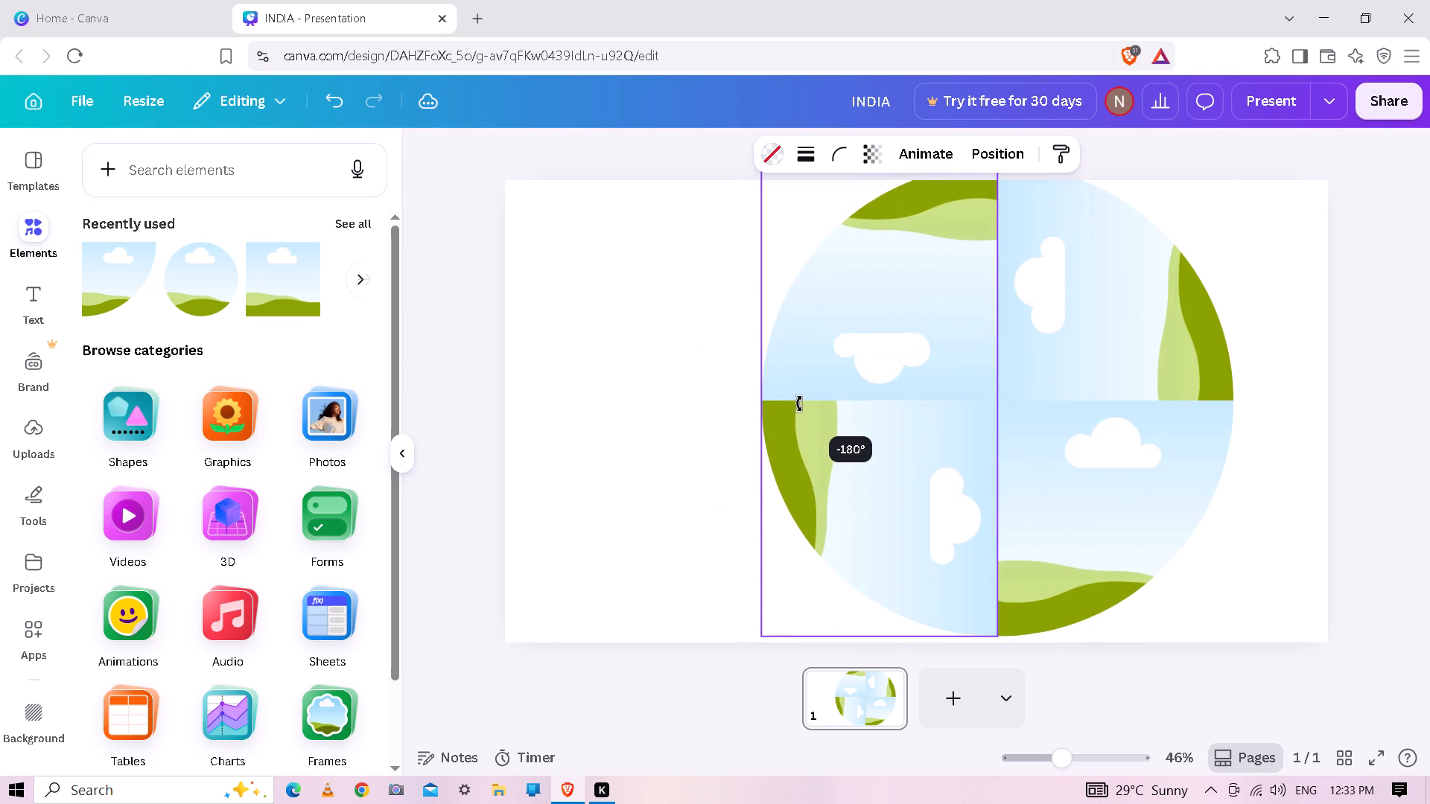
{"action": "left_click_drag", "start_coordinate": [799, 403], "coordinate": [799, 400]}
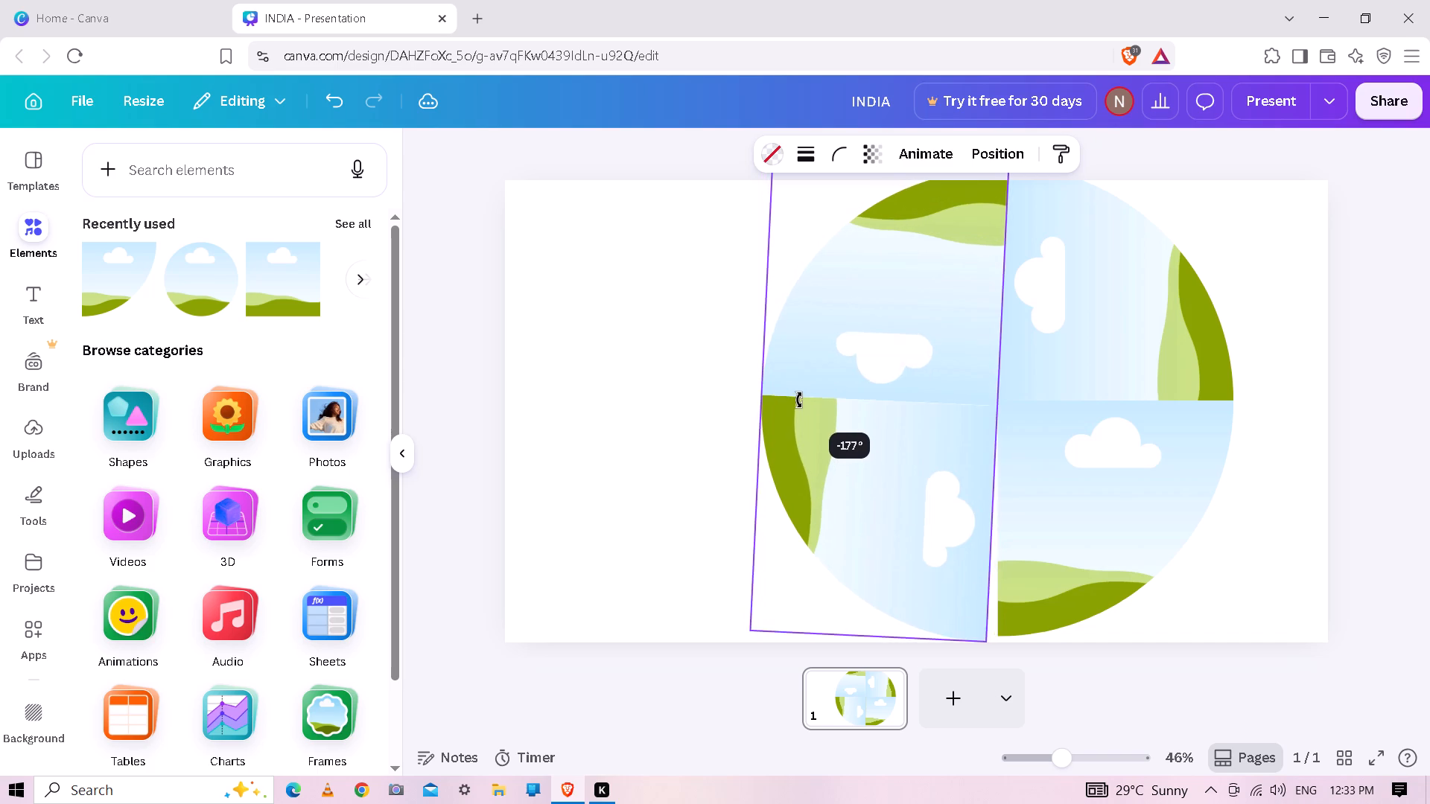
{"action": "left_click_drag", "start_coordinate": [799, 400], "coordinate": [800, 403]}
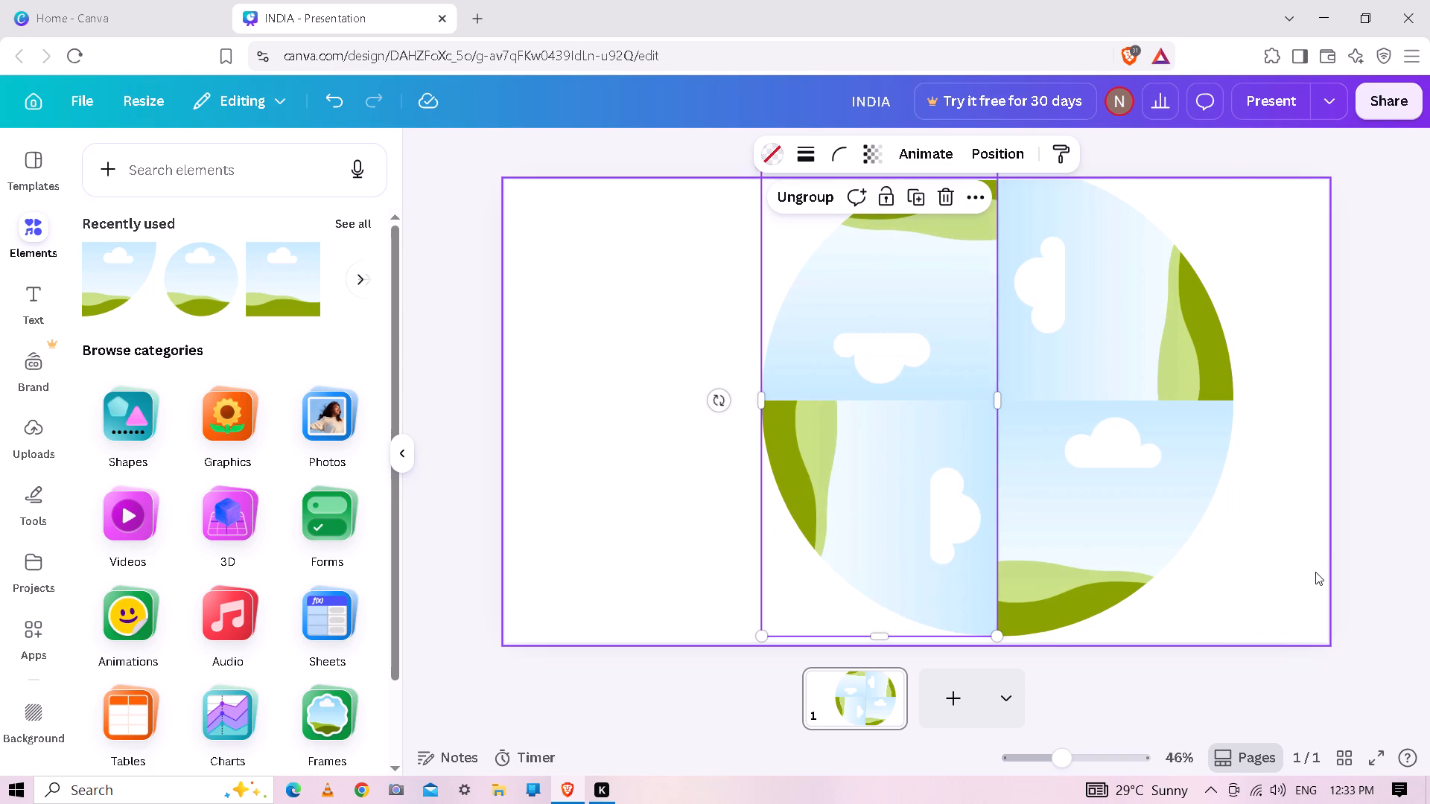
Group the two half circles into one full circle.
{"action": "left_click", "coordinate": [1315, 572]}
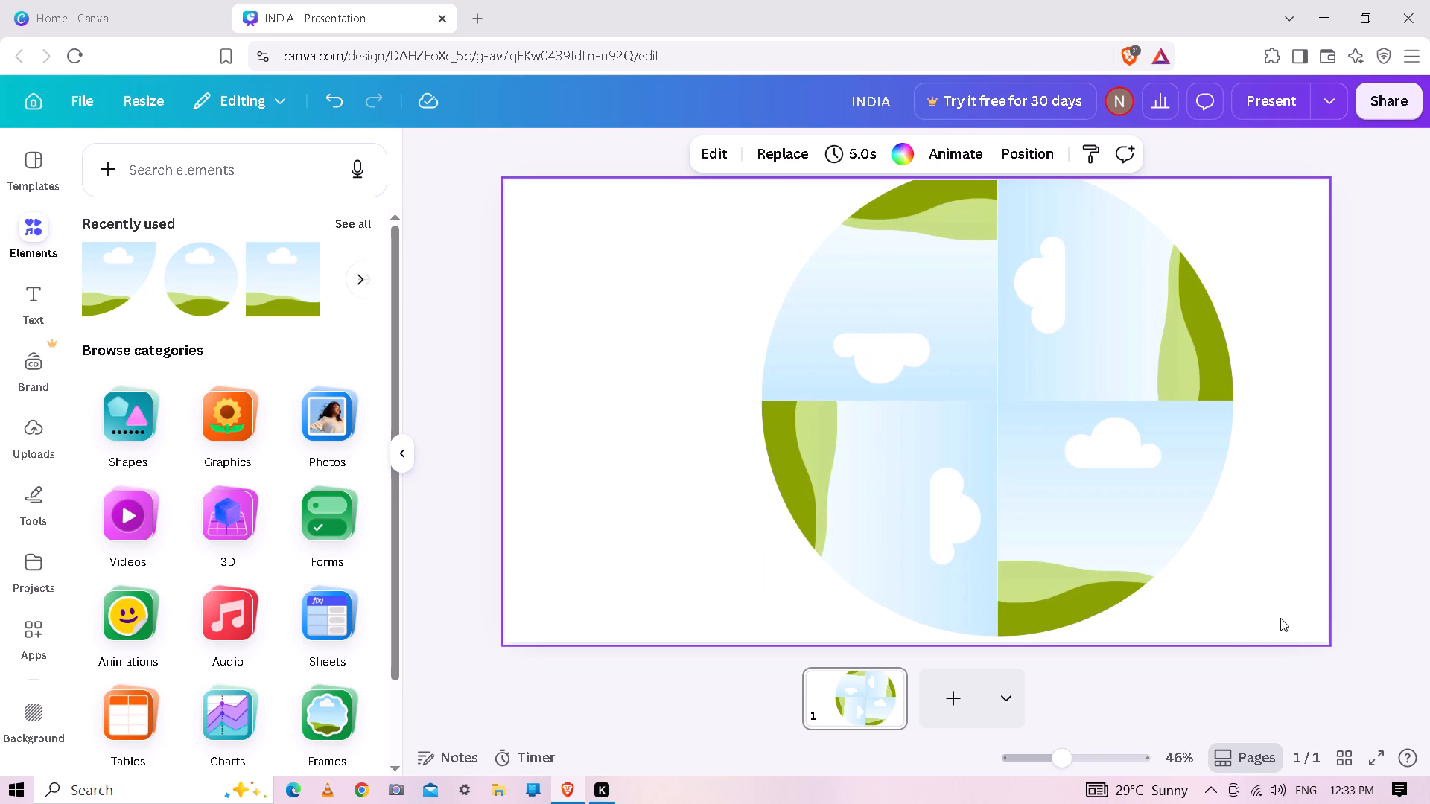
{"action": "left_click_drag", "start_coordinate": [1280, 618], "coordinate": [574, 255]}
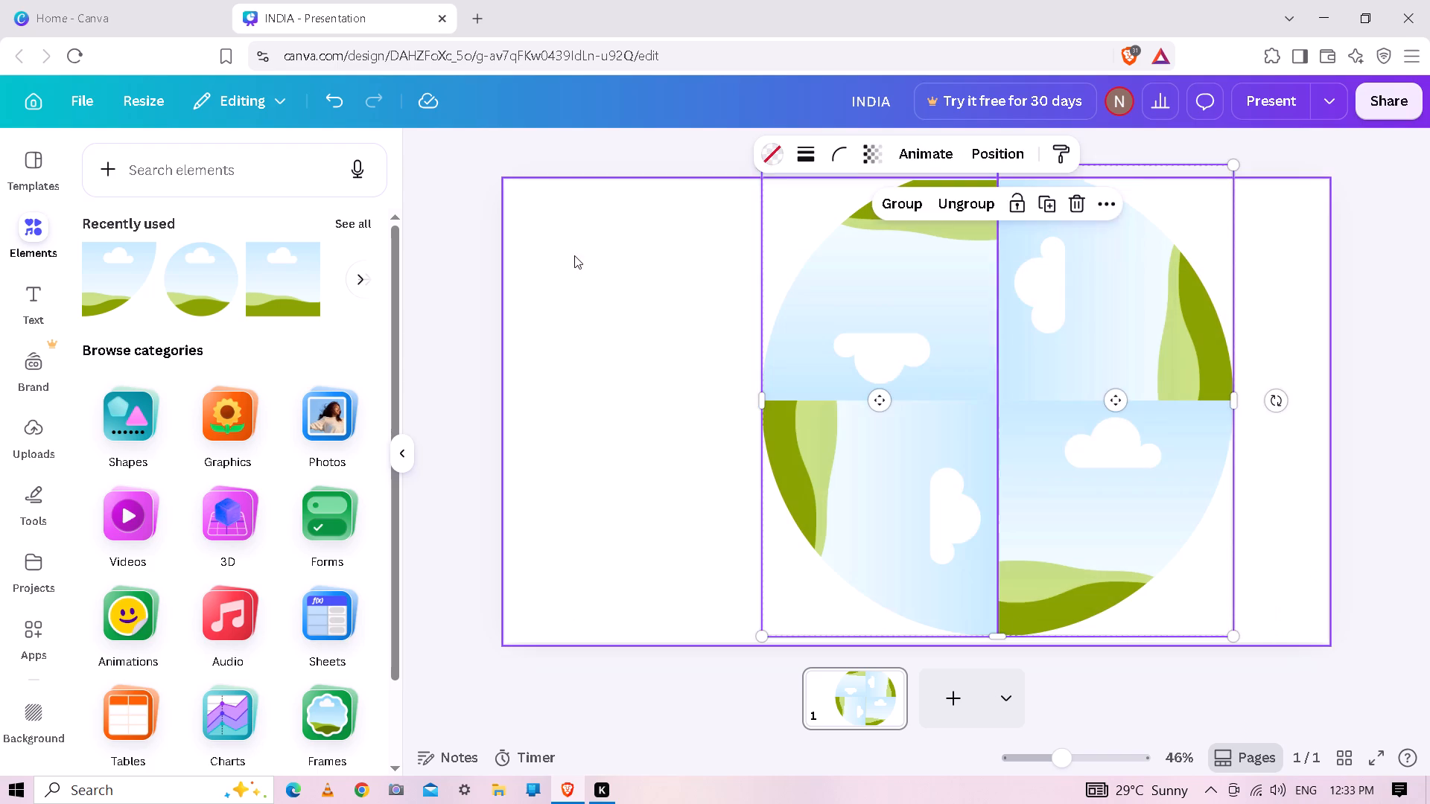
{"action": "left_click", "coordinate": [574, 255]}
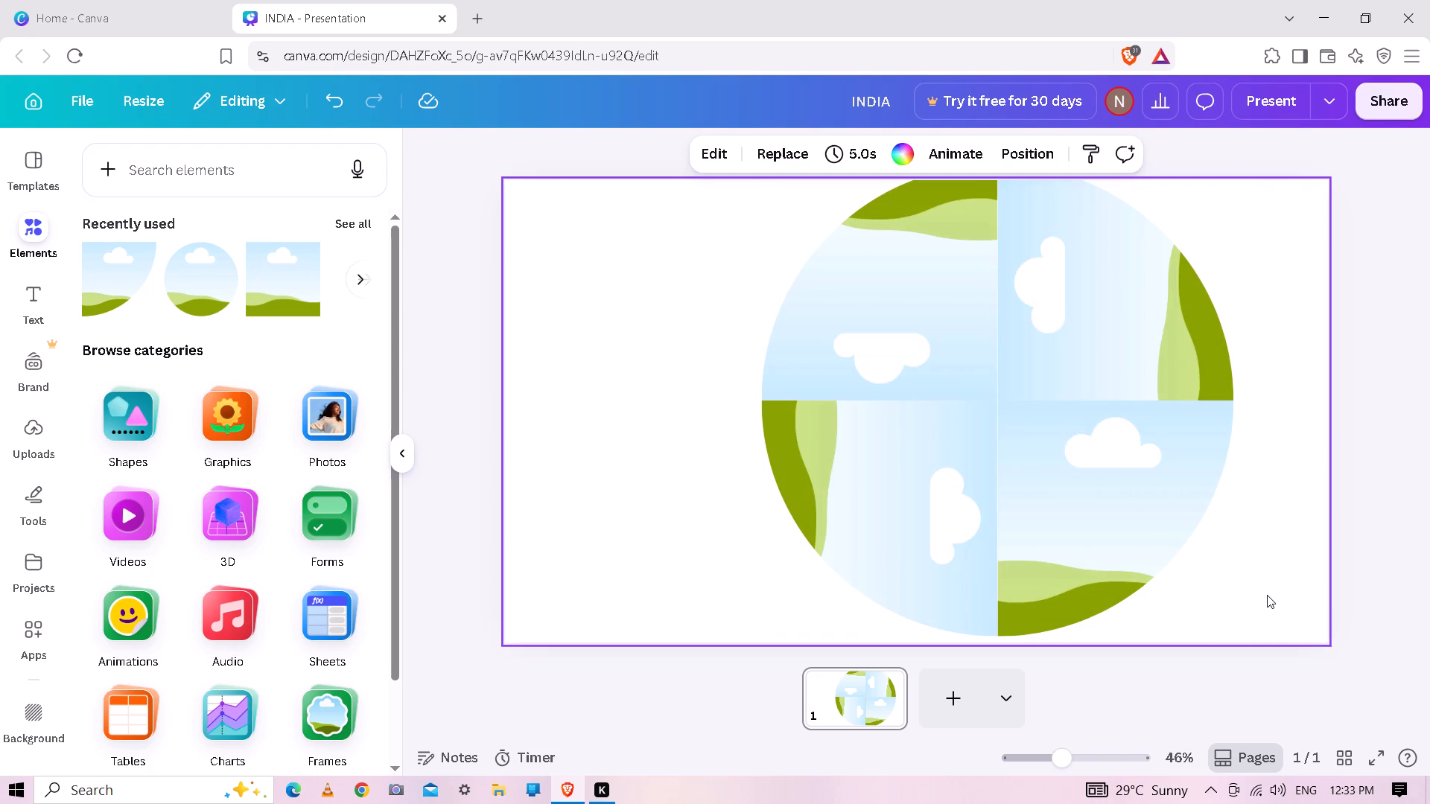
{"action": "left_click_drag", "start_coordinate": [1267, 595], "coordinate": [626, 252]}
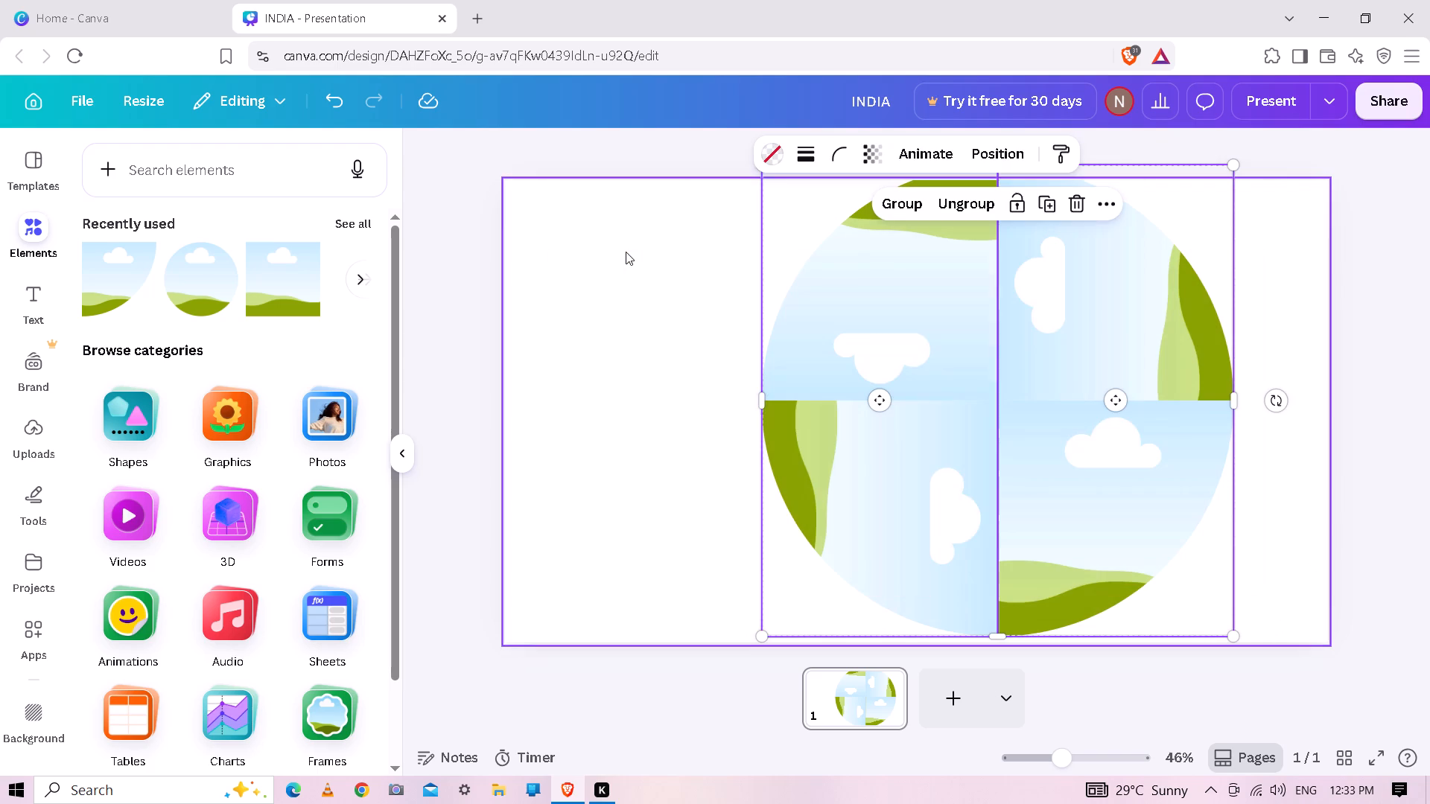
{"action": "left_click", "coordinate": [891, 201]}
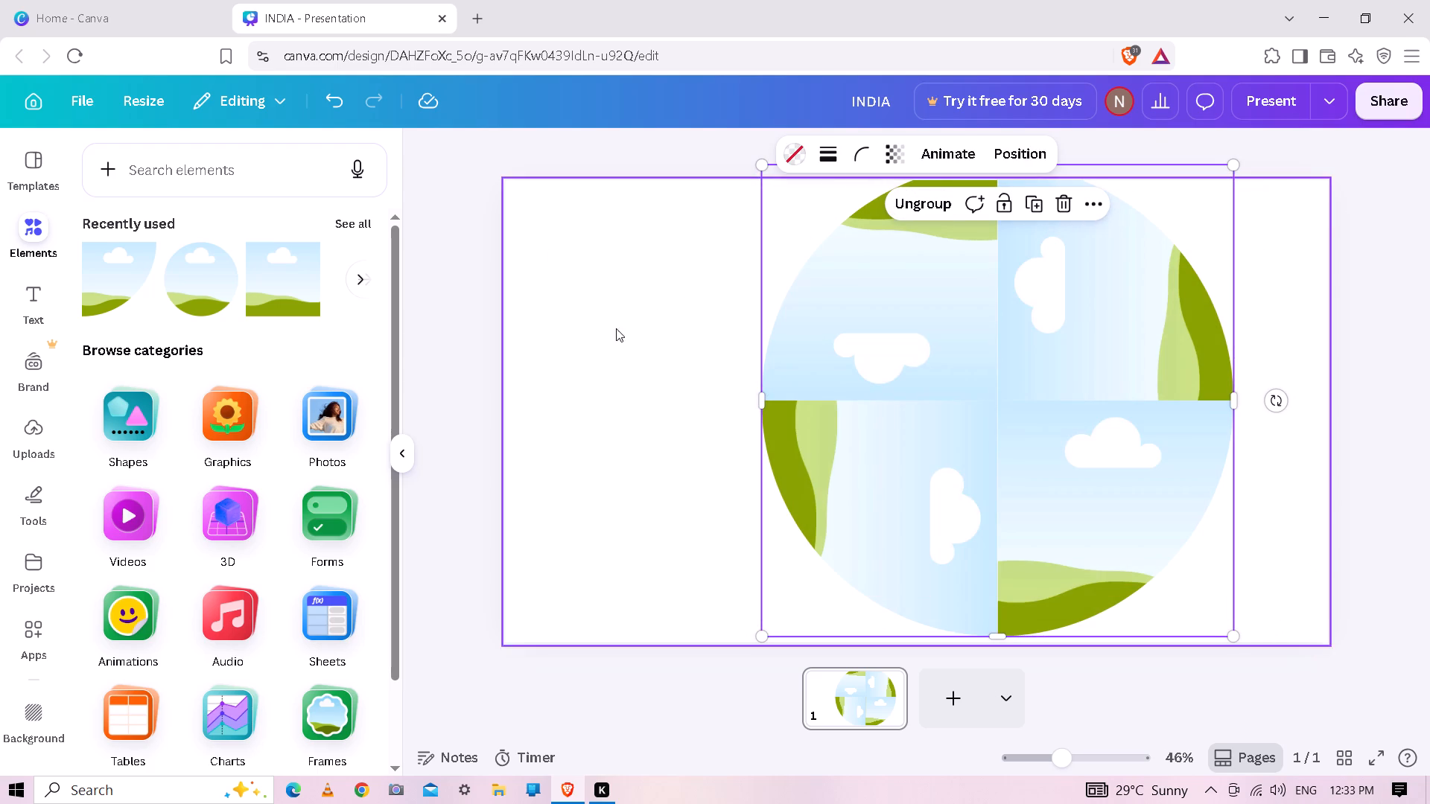
Fill the circle's frames with uploaded photos: Taj Mahal lower right, Dubai coast upper right, Mount Fuji upper left, Great Wall lower left.
{"action": "left_click", "coordinate": [48, 431]}
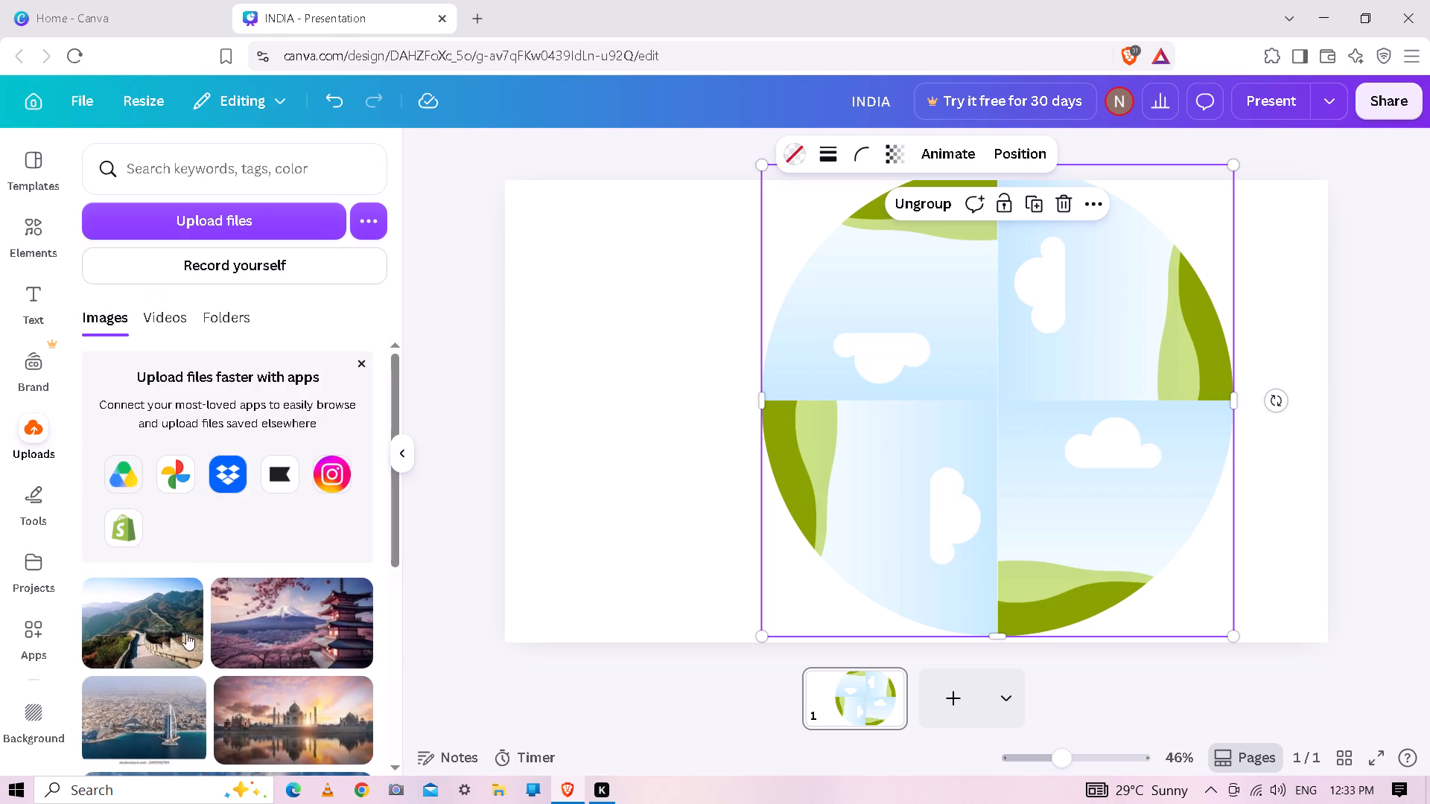
{"action": "left_click_drag", "start_coordinate": [305, 707], "coordinate": [897, 557]}
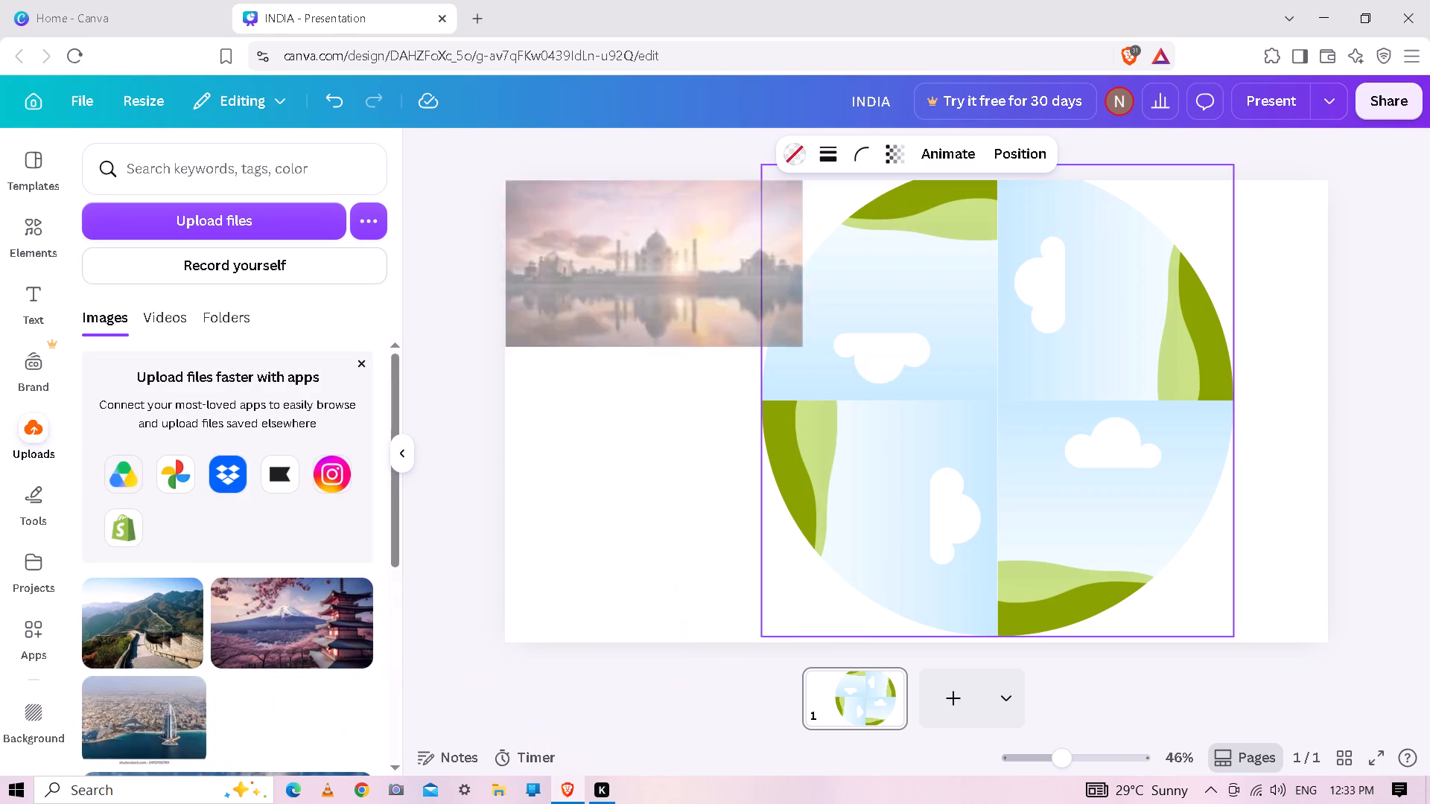
{"action": "left_click_drag", "start_coordinate": [897, 557], "coordinate": [1037, 459]}
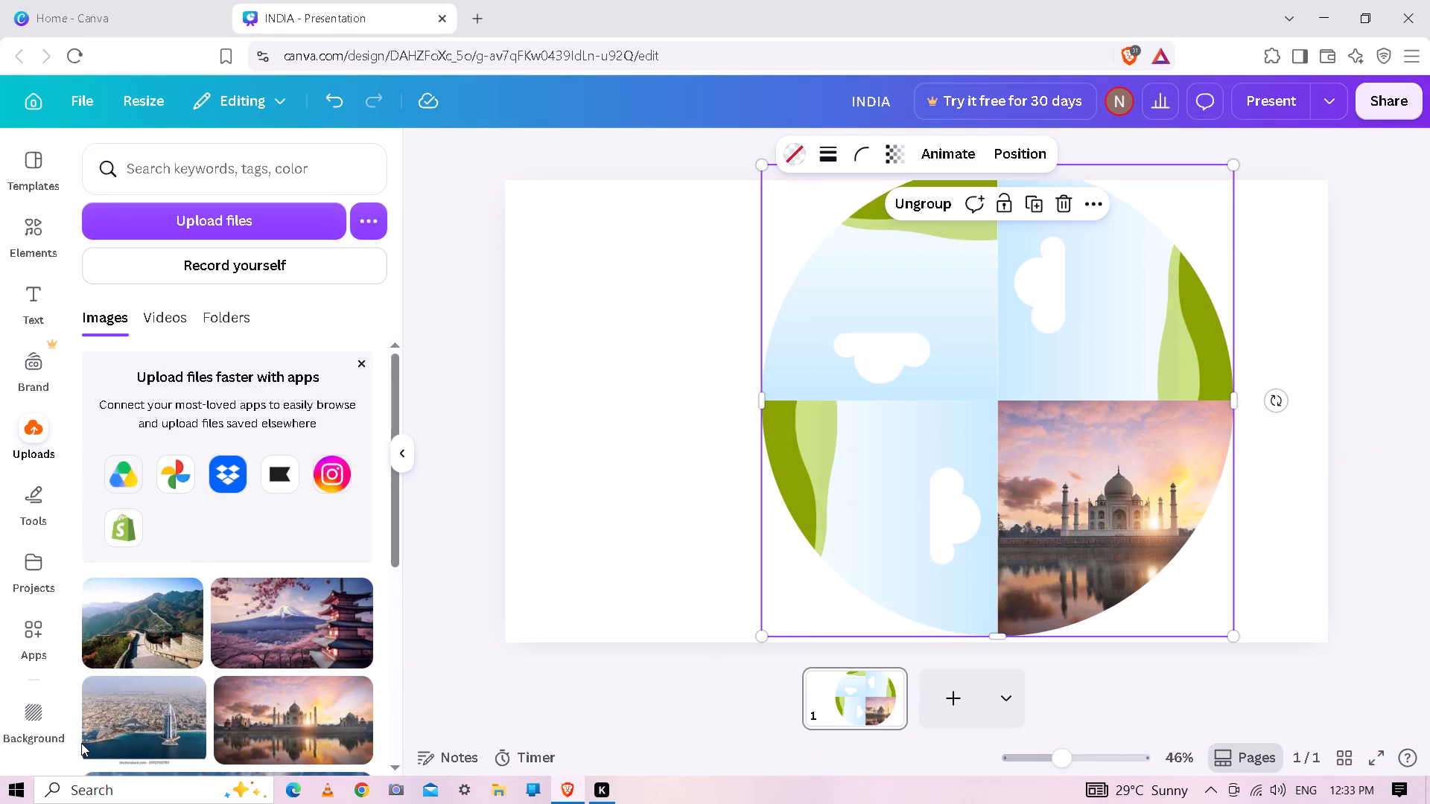
{"action": "left_click_drag", "start_coordinate": [102, 737], "coordinate": [1067, 272]}
{"action": "left_click_drag", "start_coordinate": [322, 602], "coordinate": [874, 225]}
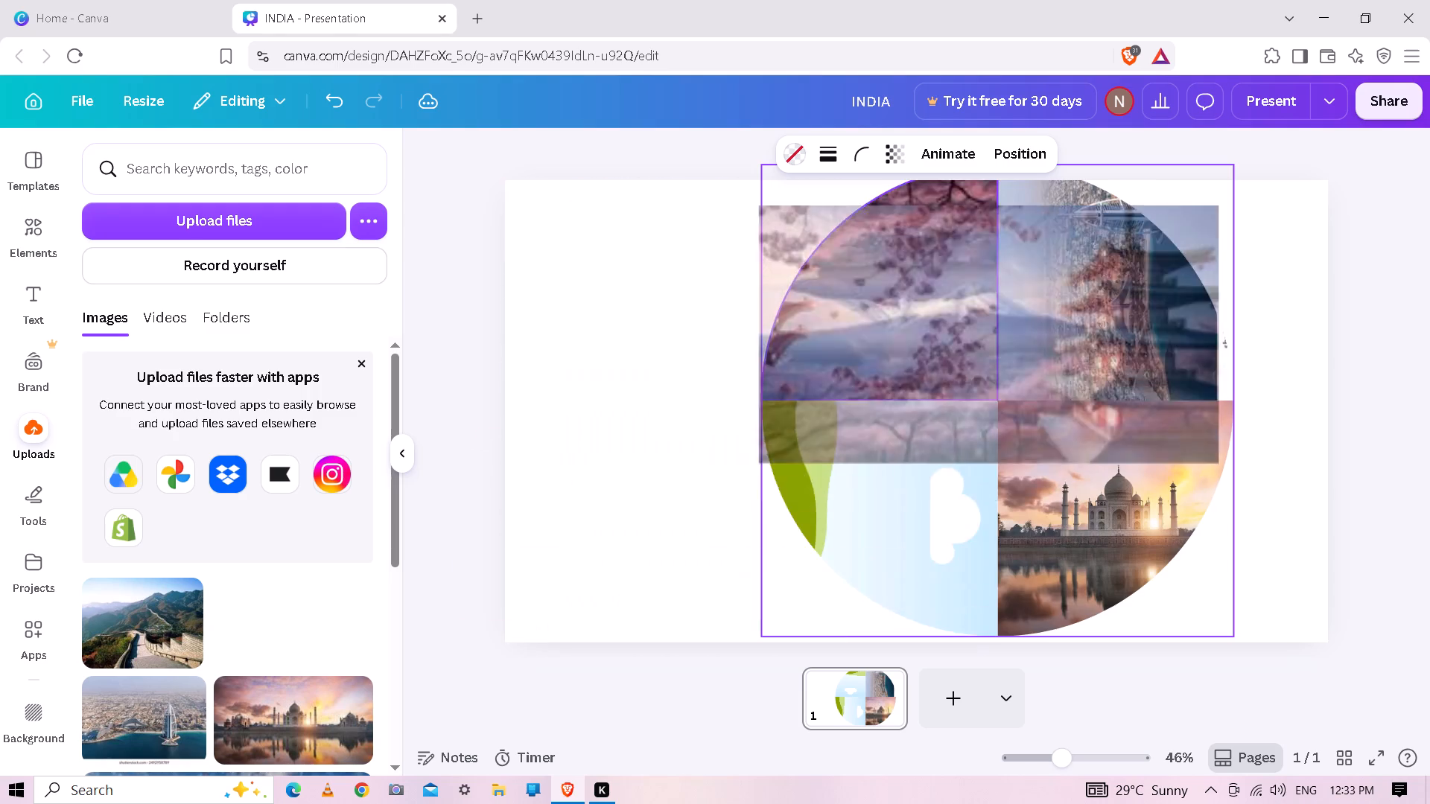
{"action": "left_click_drag", "start_coordinate": [874, 225], "coordinate": [887, 258]}
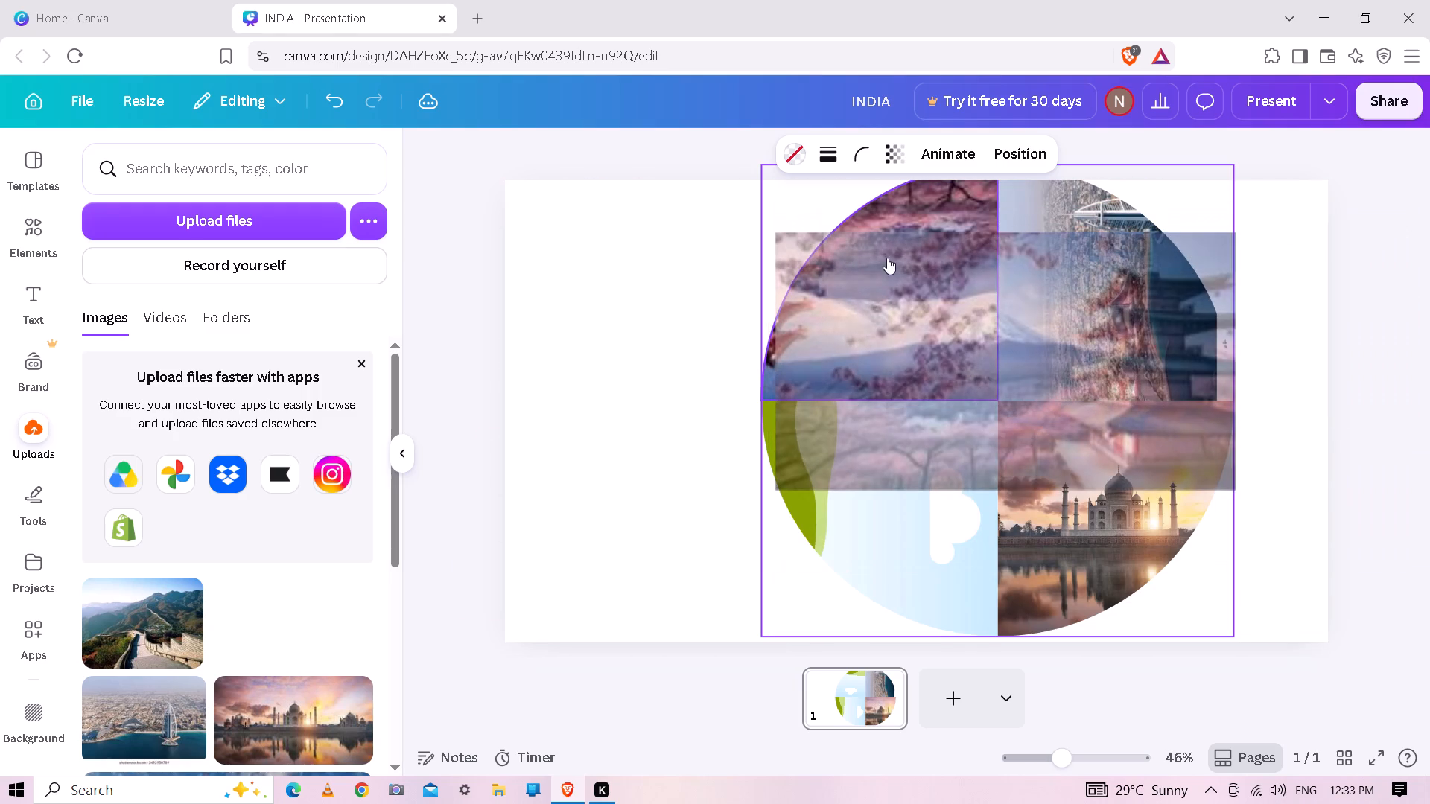
{"action": "left_click_drag", "start_coordinate": [135, 625], "coordinate": [818, 475]}
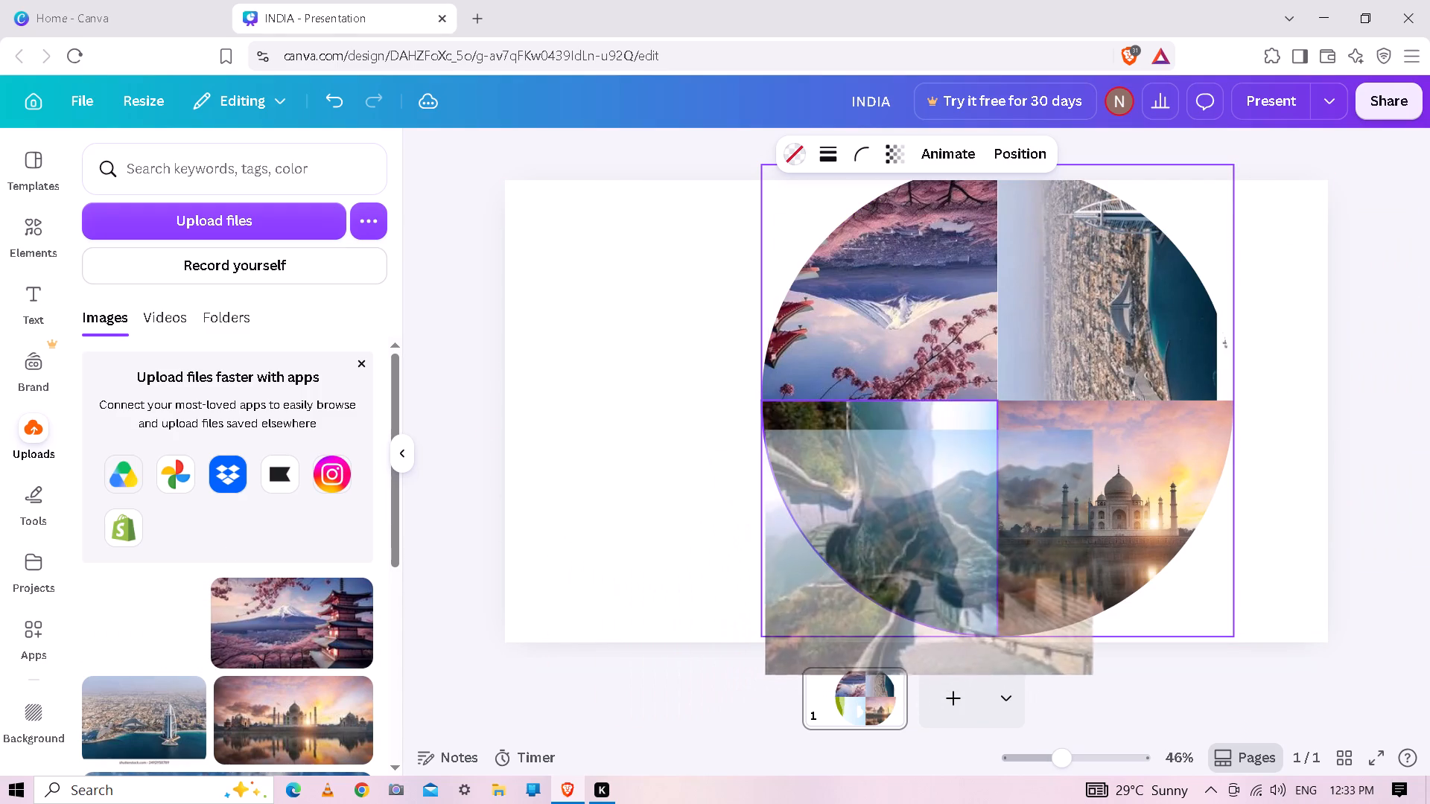
{"action": "left_click_drag", "start_coordinate": [818, 475], "coordinate": [818, 473]}
{"action": "left_click", "coordinate": [818, 472]}
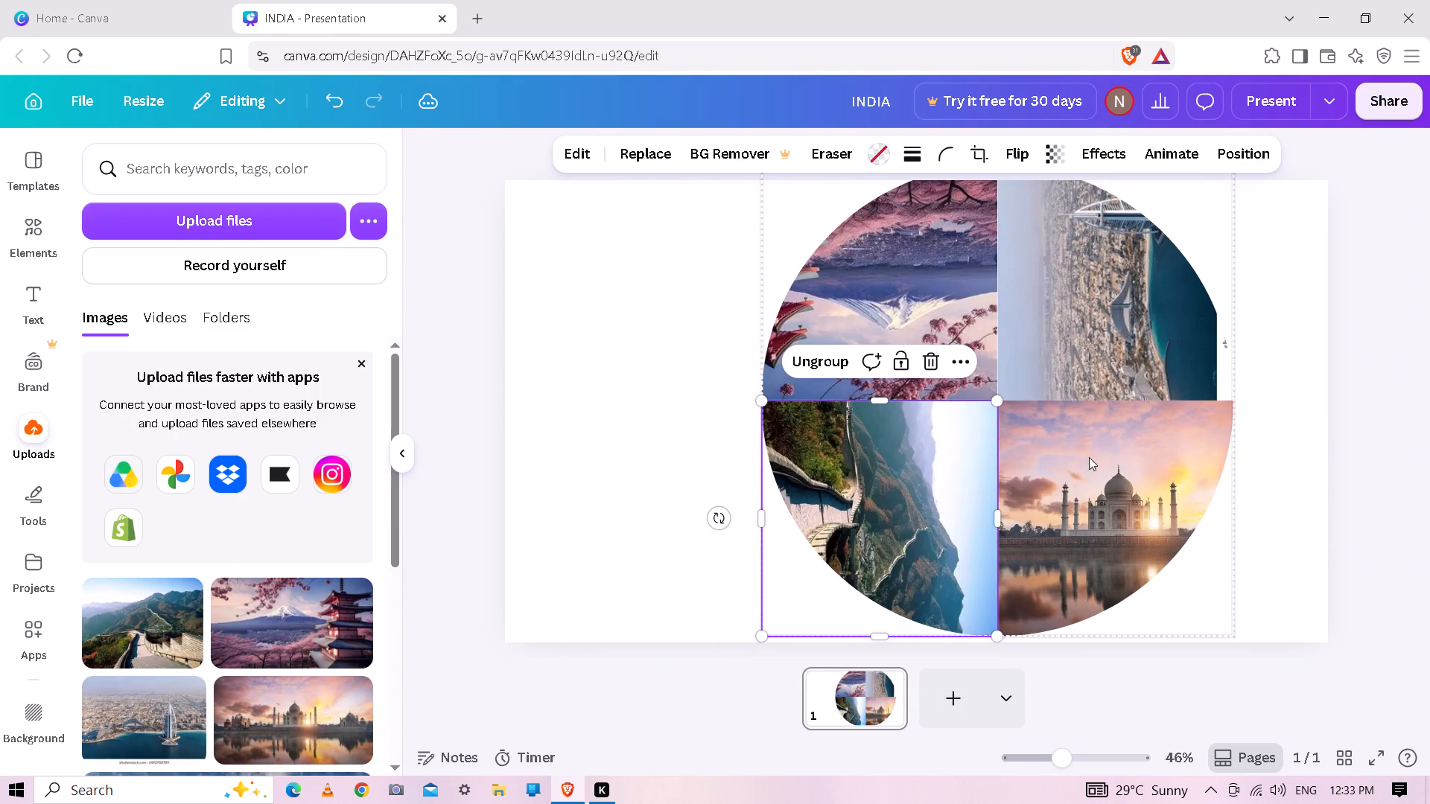
Move the whole photo circle so its centre sits on the page's top-left corner, leaving only the Taj Mahal quarter on the page.
{"action": "left_click", "coordinate": [1256, 611]}
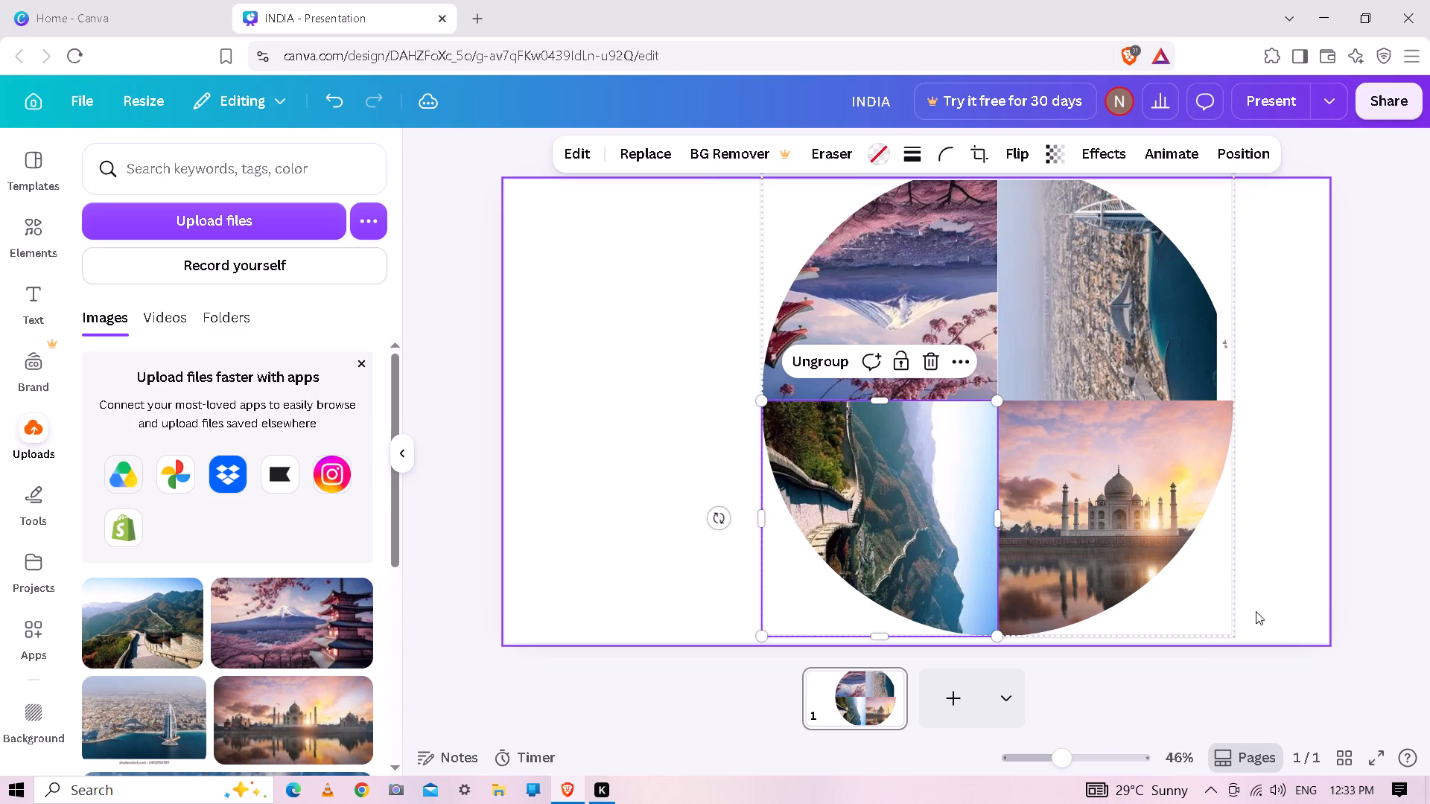
{"action": "left_click_drag", "start_coordinate": [1278, 625], "coordinate": [558, 333]}
{"action": "left_click", "coordinate": [558, 333]}
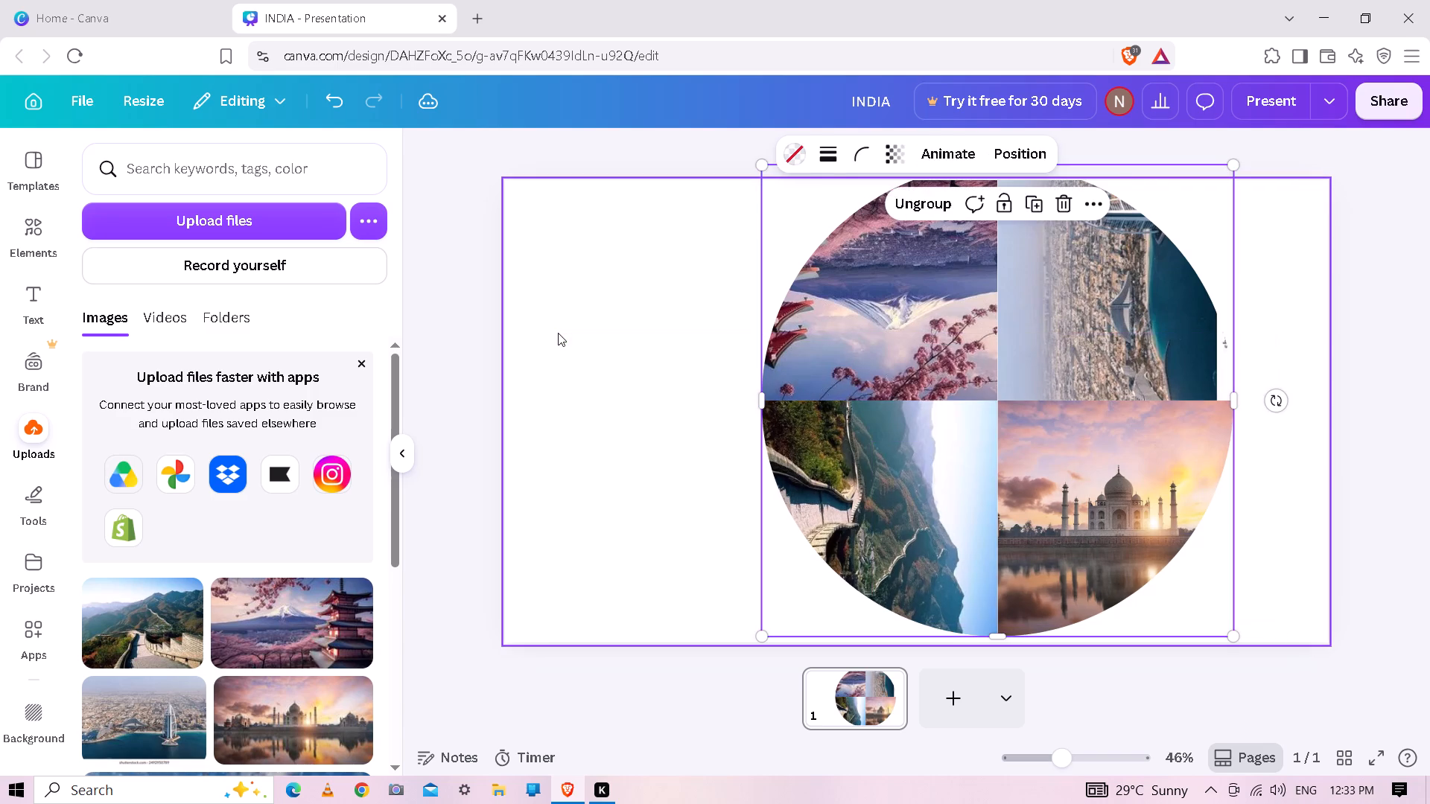
{"action": "left_click_drag", "start_coordinate": [1283, 593], "coordinate": [585, 301]}
{"action": "left_click", "coordinate": [585, 301]}
{"action": "left_click_drag", "start_coordinate": [1265, 539], "coordinate": [588, 175]}
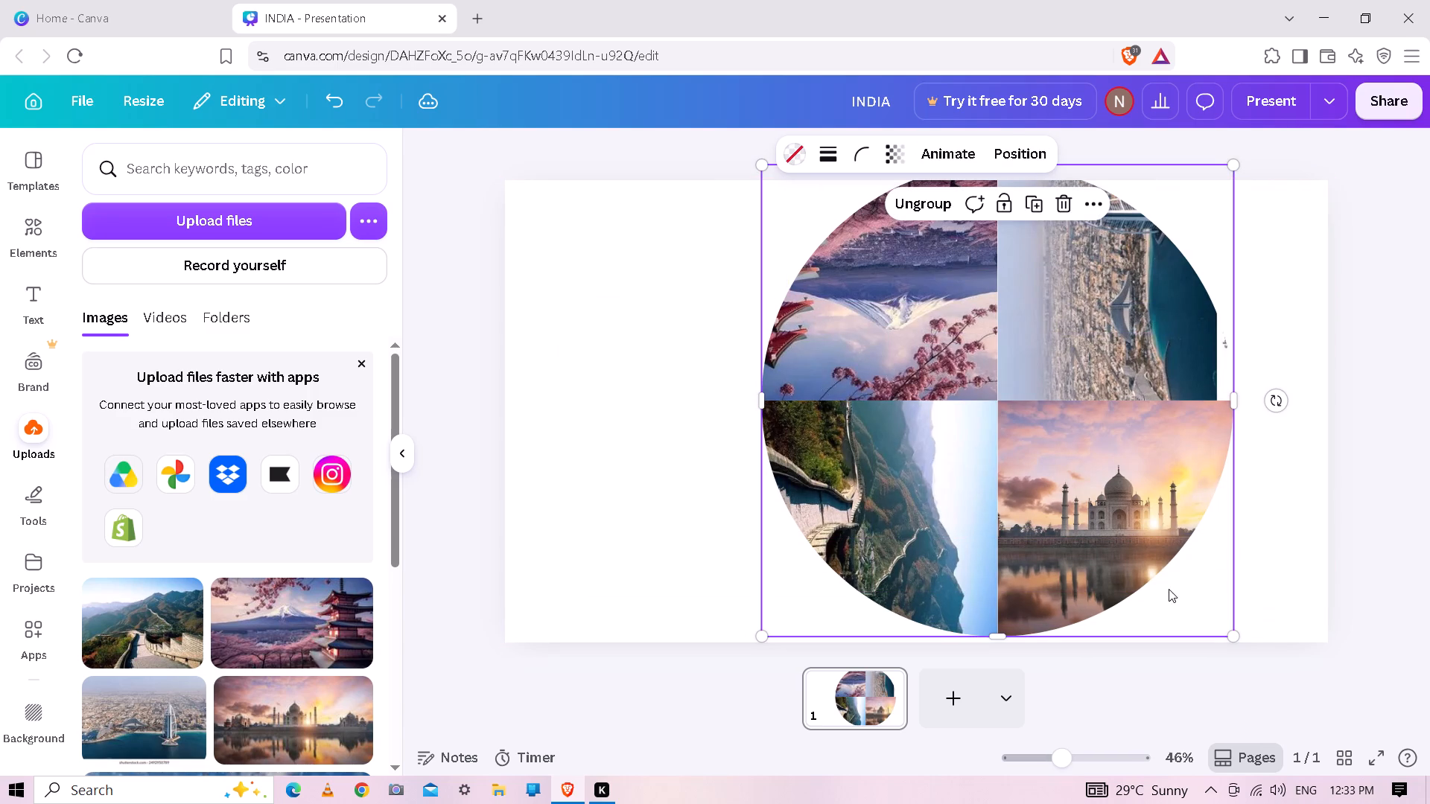
{"action": "left_click_drag", "start_coordinate": [1176, 591], "coordinate": [772, 497]}
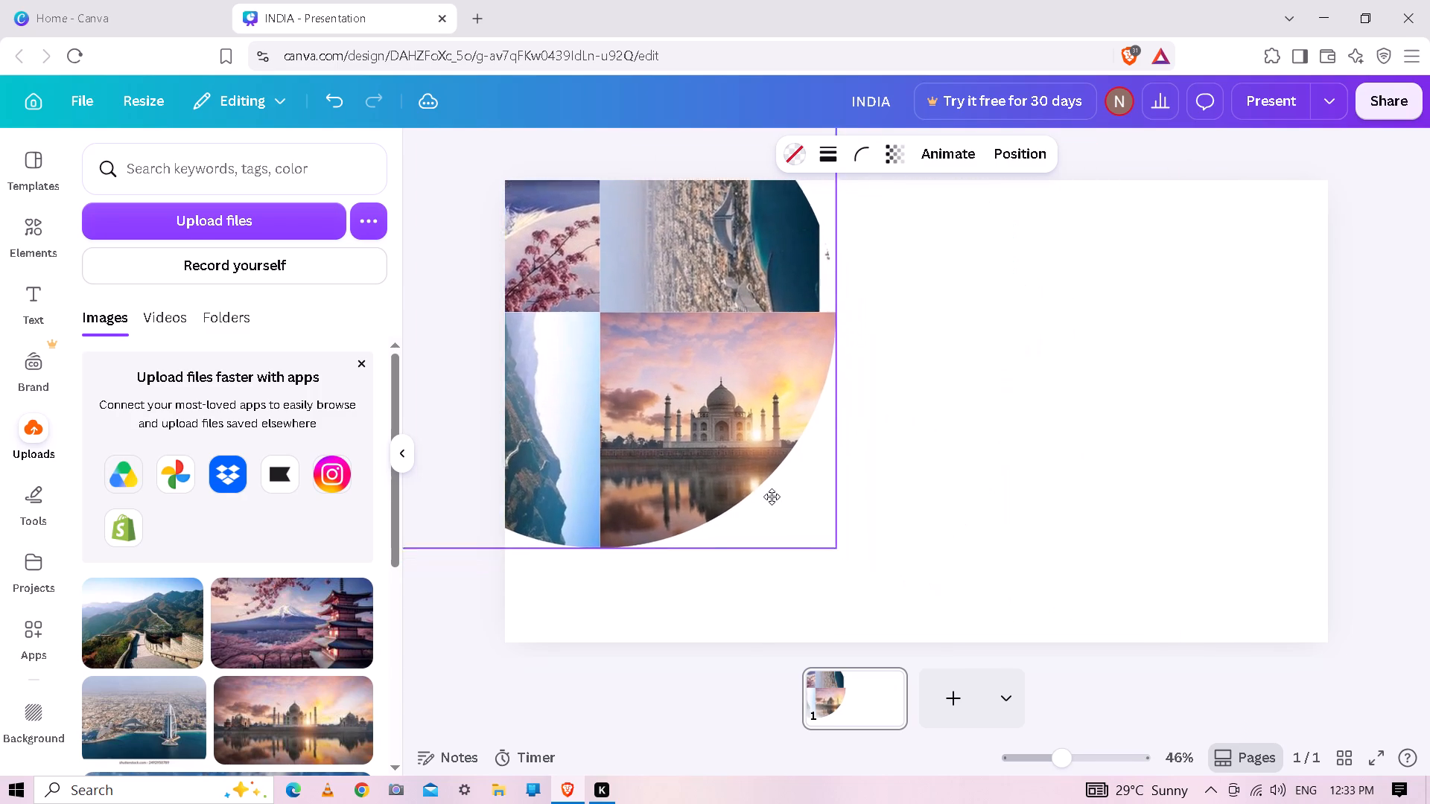
{"action": "left_click_drag", "start_coordinate": [772, 497], "coordinate": [685, 379]}
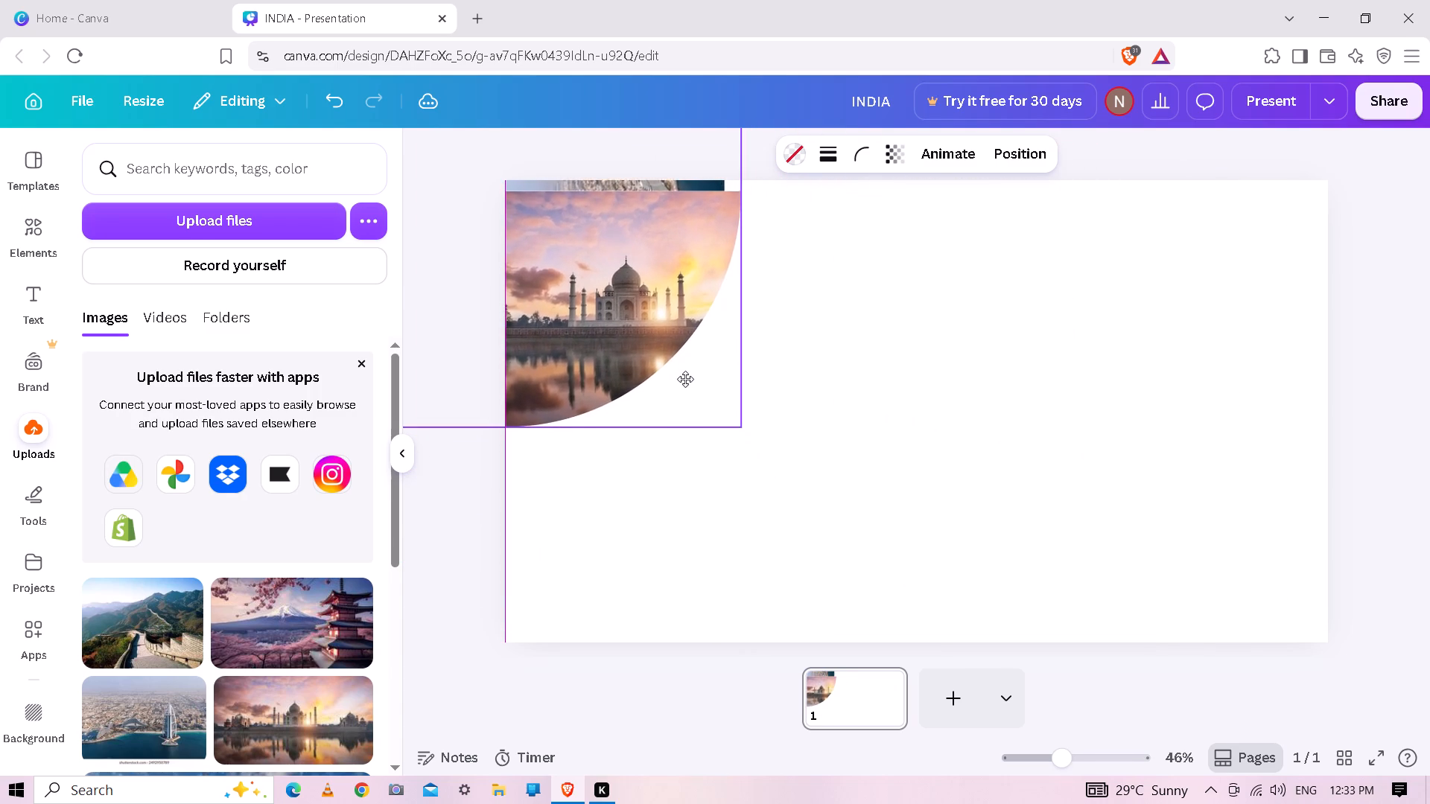
{"action": "left_click_drag", "start_coordinate": [685, 379], "coordinate": [685, 370]}
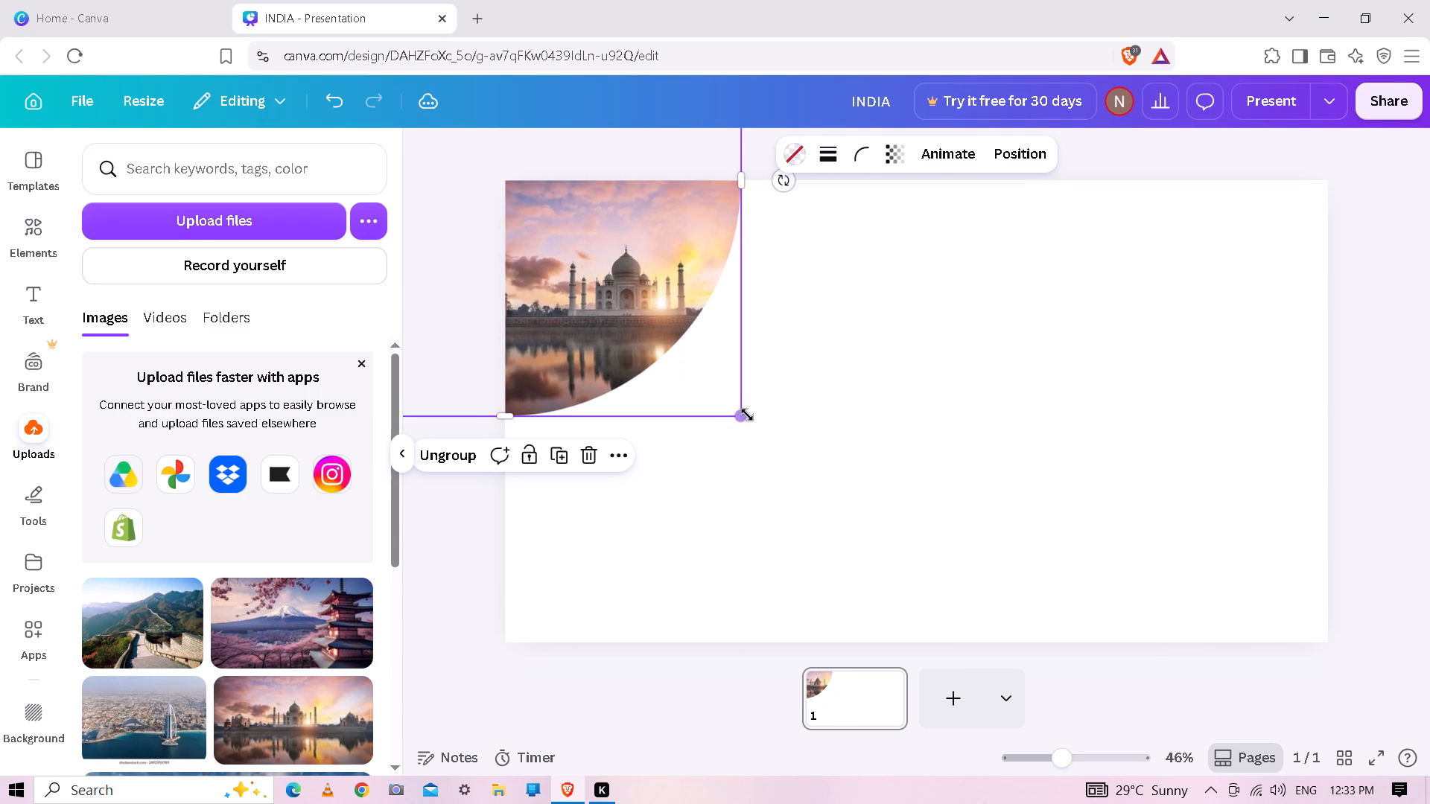
Enlarge the photo circle until the Taj Mahal quarter nearly fills the page height, keeping the circle's centre on the page's top-left corner.
{"action": "left_click_drag", "start_coordinate": [740, 415], "coordinate": [907, 582]}
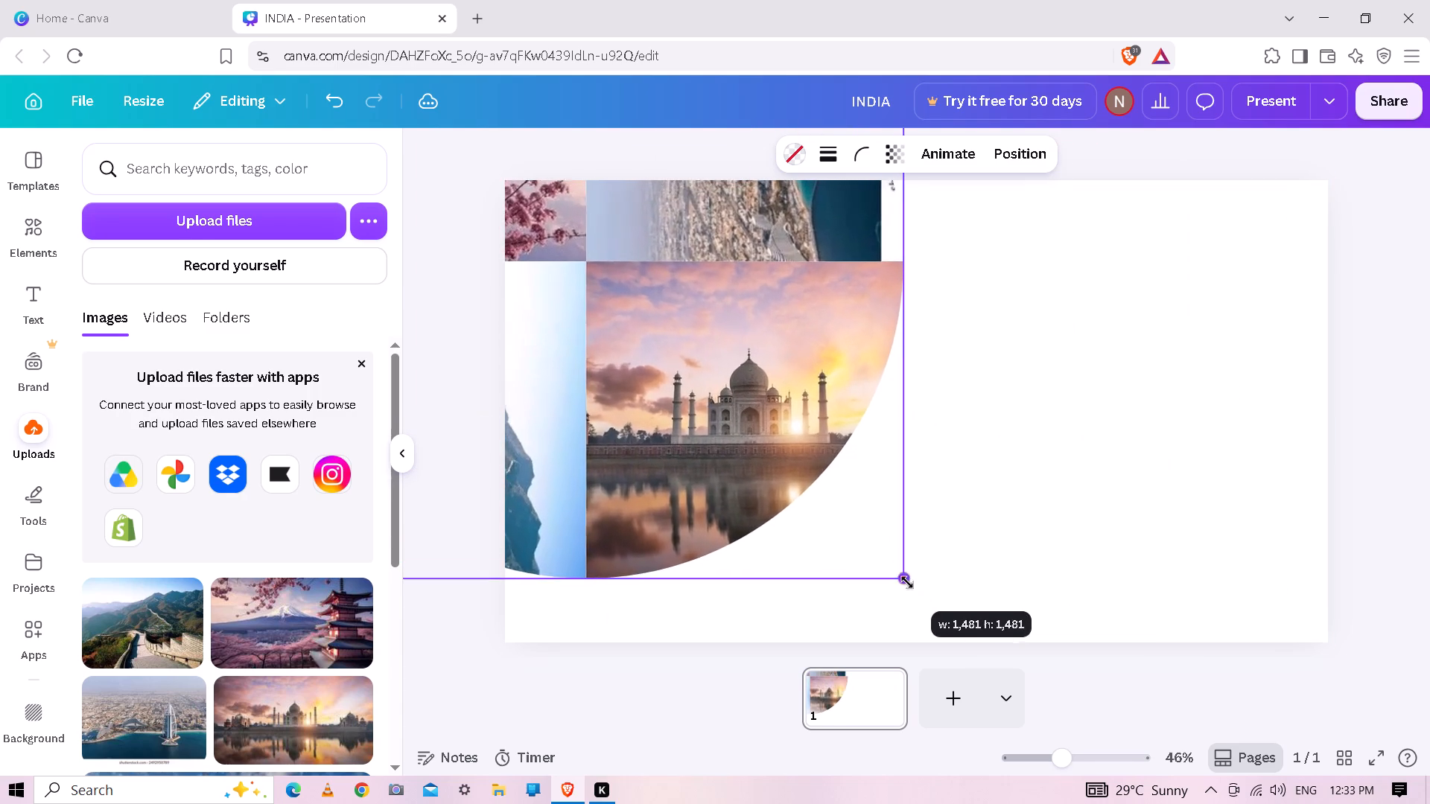
{"action": "left_click_drag", "start_coordinate": [907, 582], "coordinate": [955, 621]}
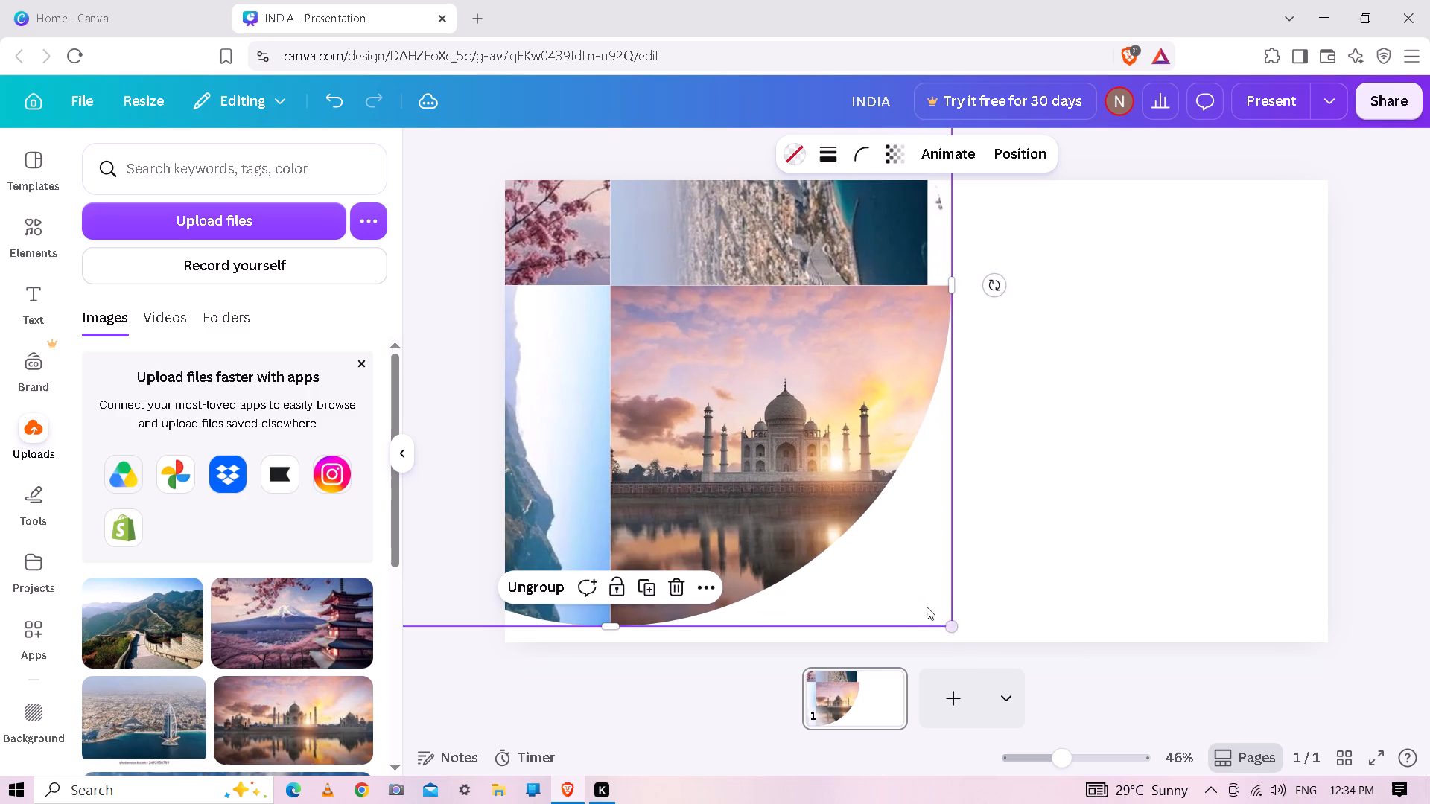
{"action": "left_click_drag", "start_coordinate": [915, 595], "coordinate": [816, 502]}
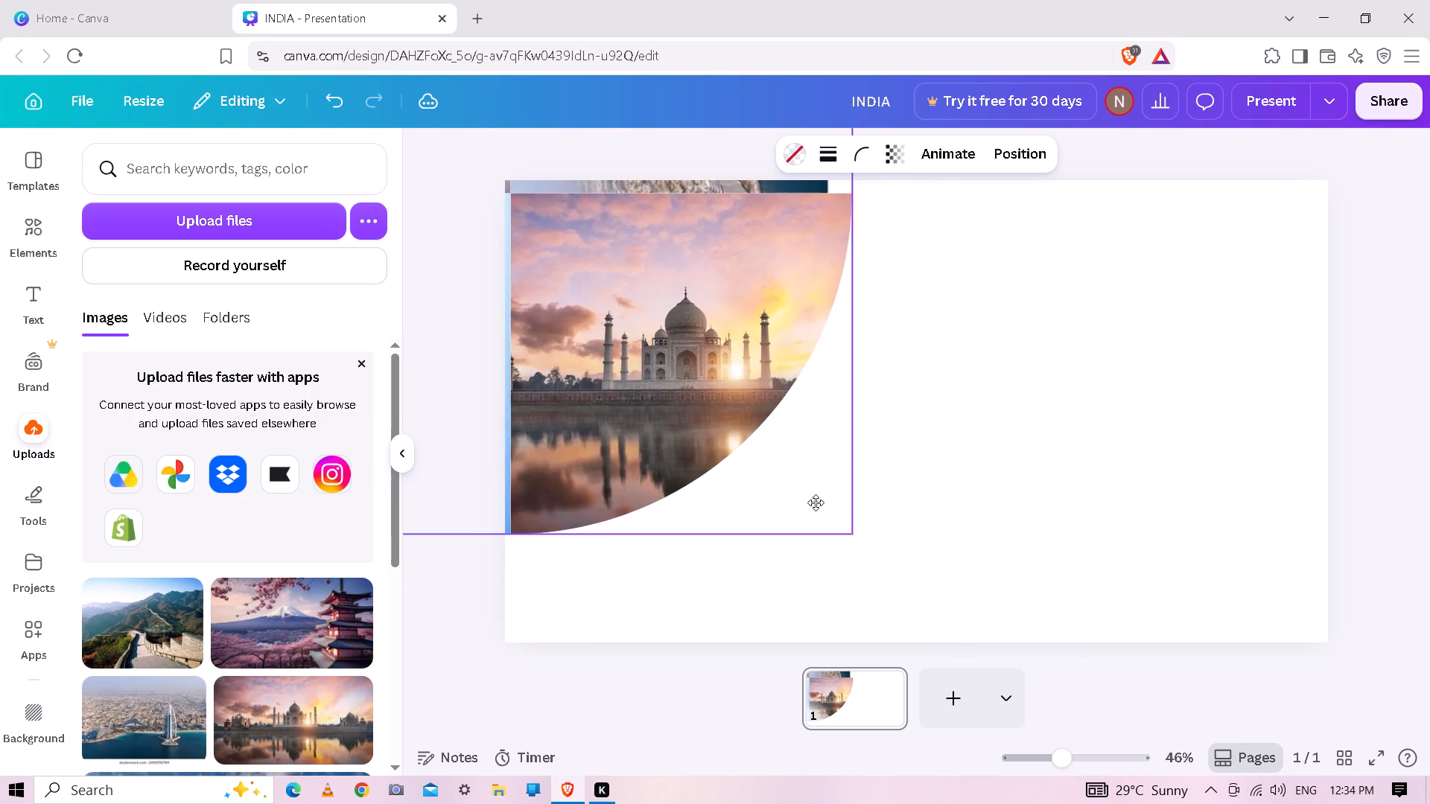
{"action": "left_click_drag", "start_coordinate": [816, 502], "coordinate": [810, 493]}
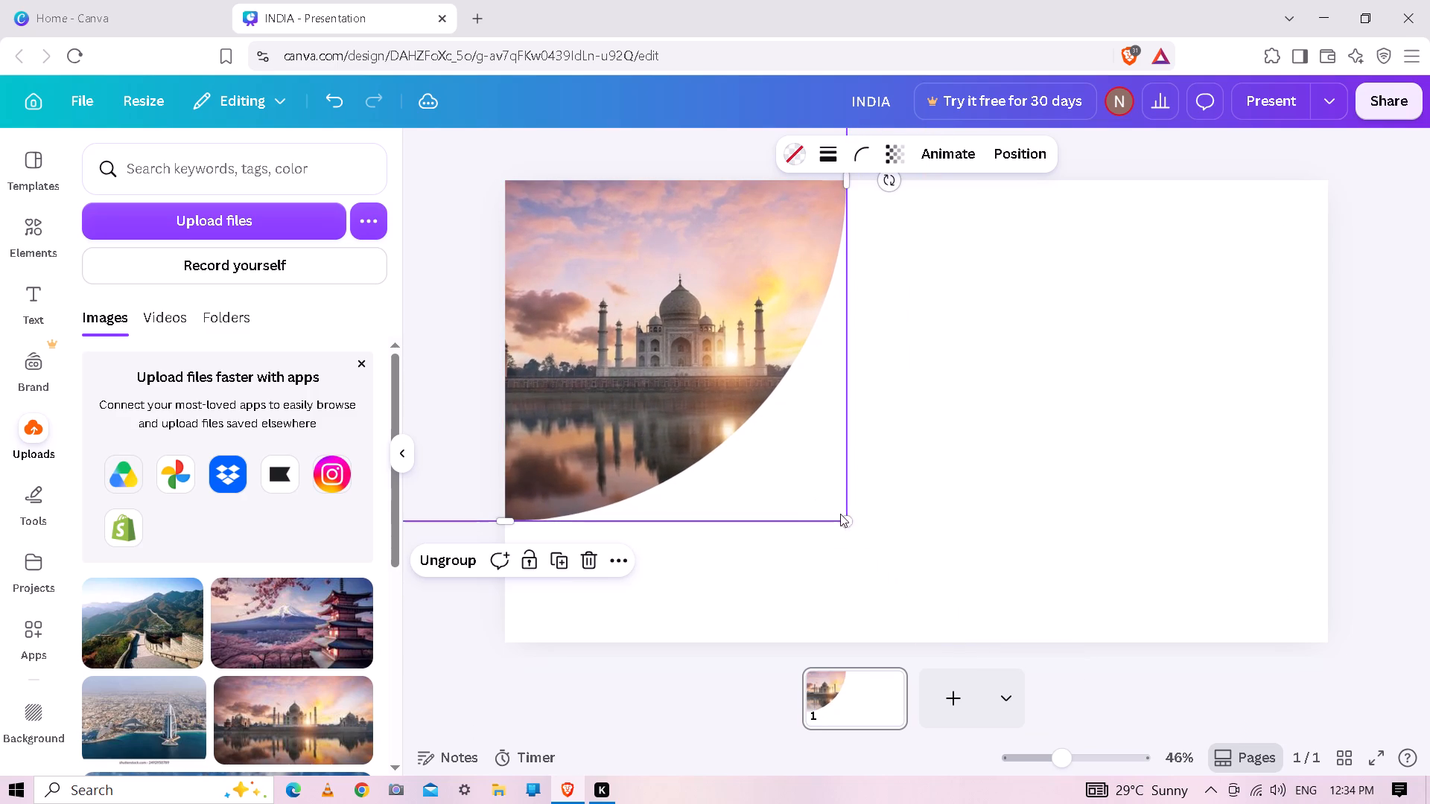
{"action": "left_click_drag", "start_coordinate": [845, 516], "coordinate": [976, 614]}
{"action": "left_click_drag", "start_coordinate": [909, 579], "coordinate": [844, 528]}
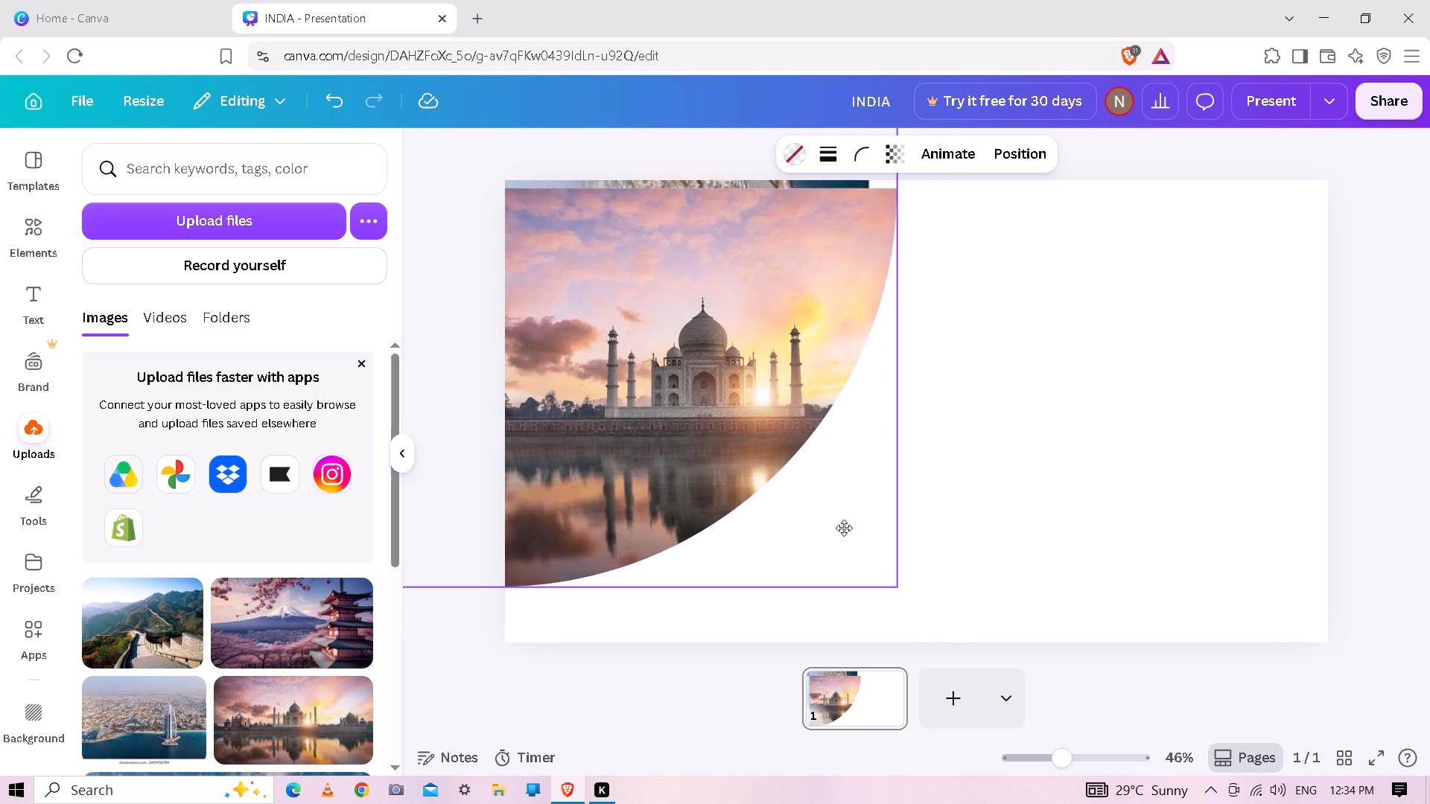
{"action": "left_click_drag", "start_coordinate": [844, 528], "coordinate": [844, 524]}
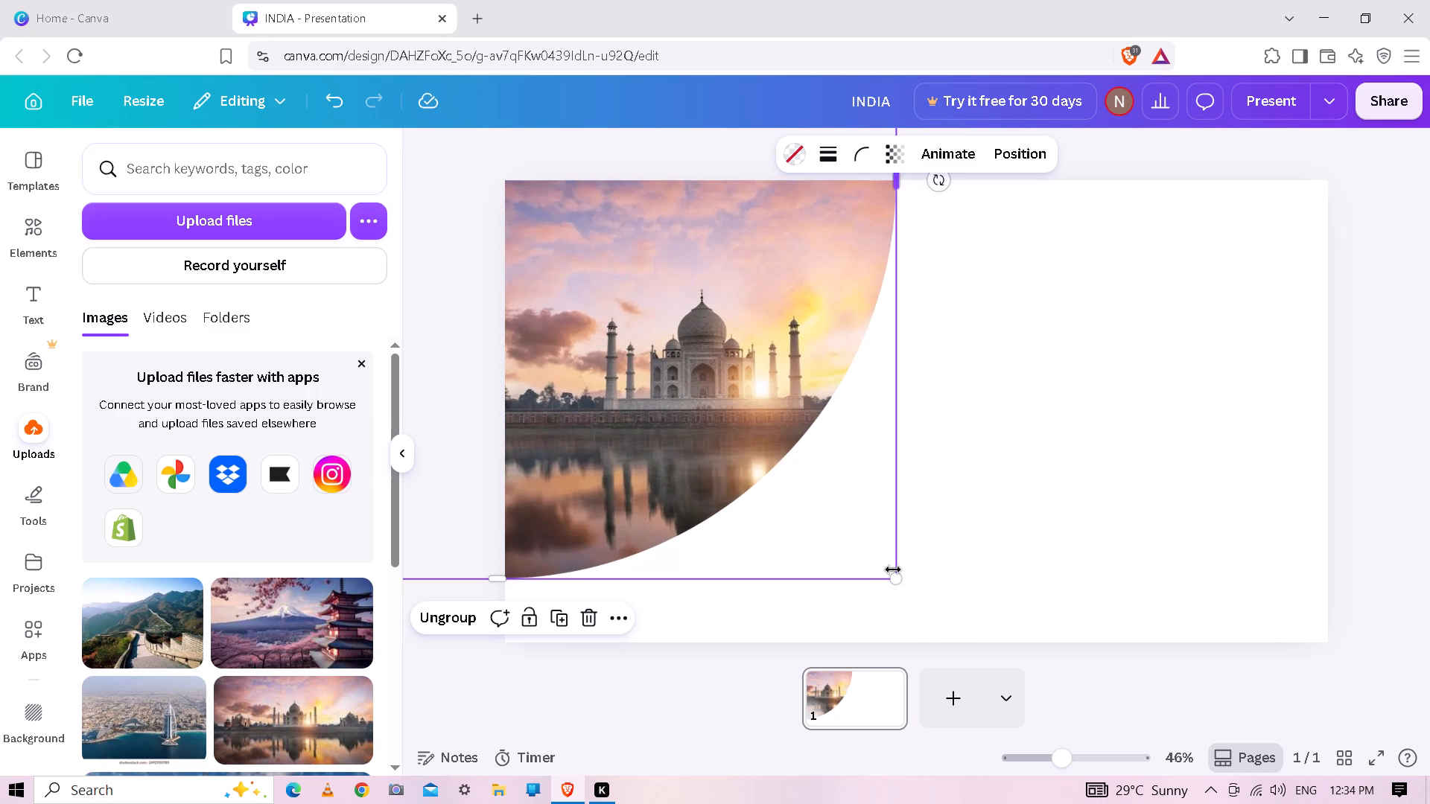
{"action": "left_click_drag", "start_coordinate": [897, 579], "coordinate": [1020, 652]}
{"action": "left_click_drag", "start_coordinate": [938, 599], "coordinate": [902, 554]}
Add a heading to the page and replace its placeholder text with INDIA.
{"action": "left_click", "coordinate": [1073, 459]}
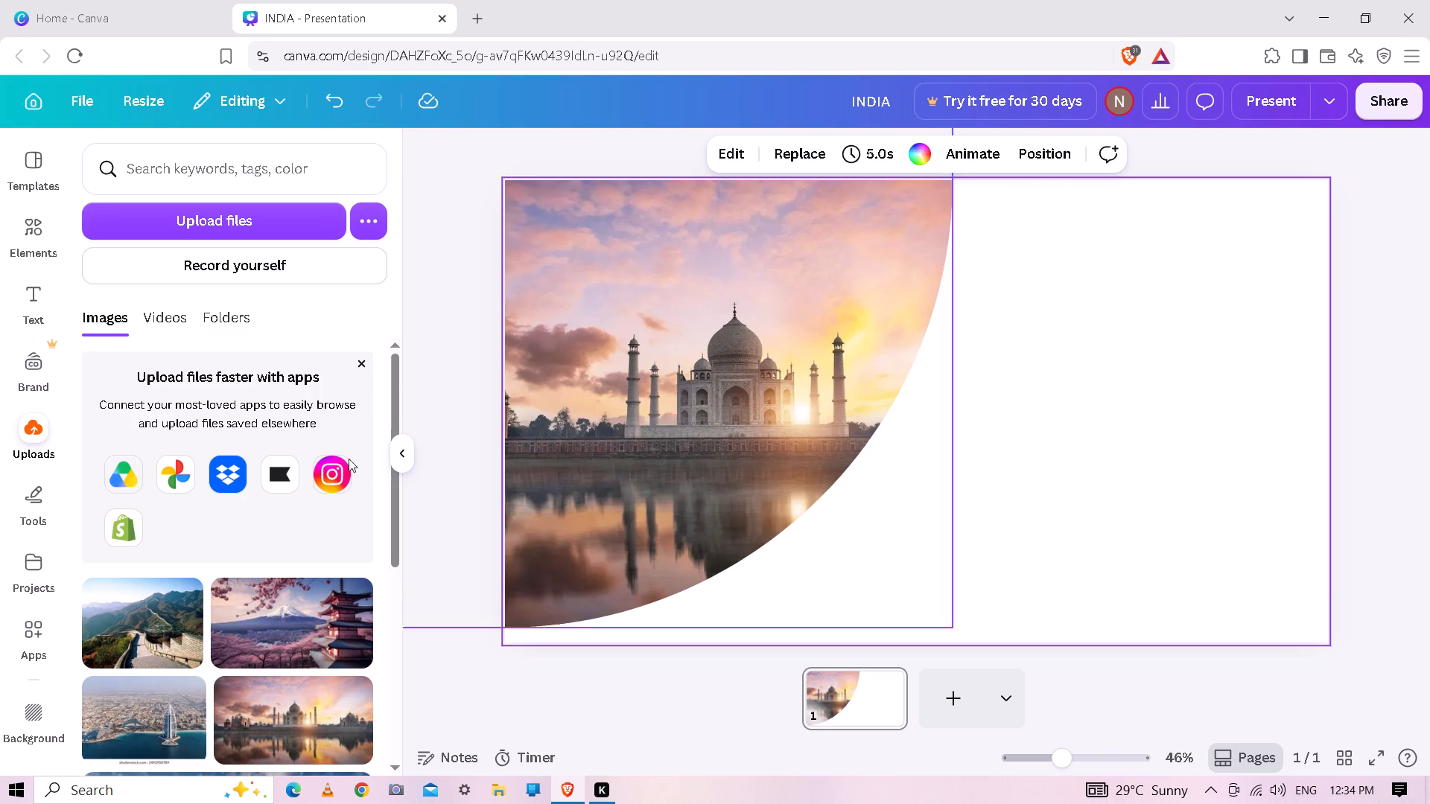
{"action": "left_click", "coordinate": [34, 311]}
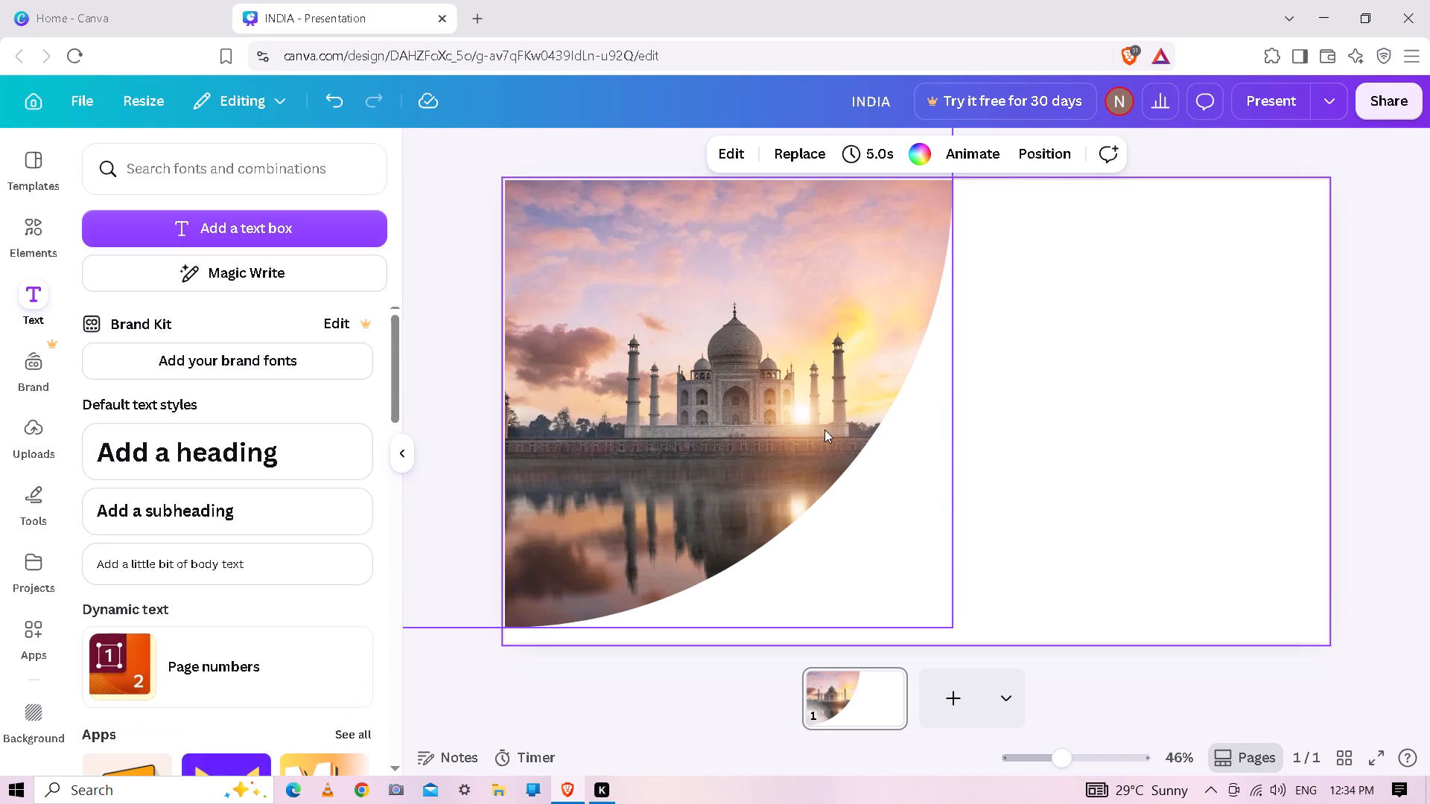
{"action": "left_click", "coordinate": [1052, 368]}
{"action": "left_click", "coordinate": [243, 443]}
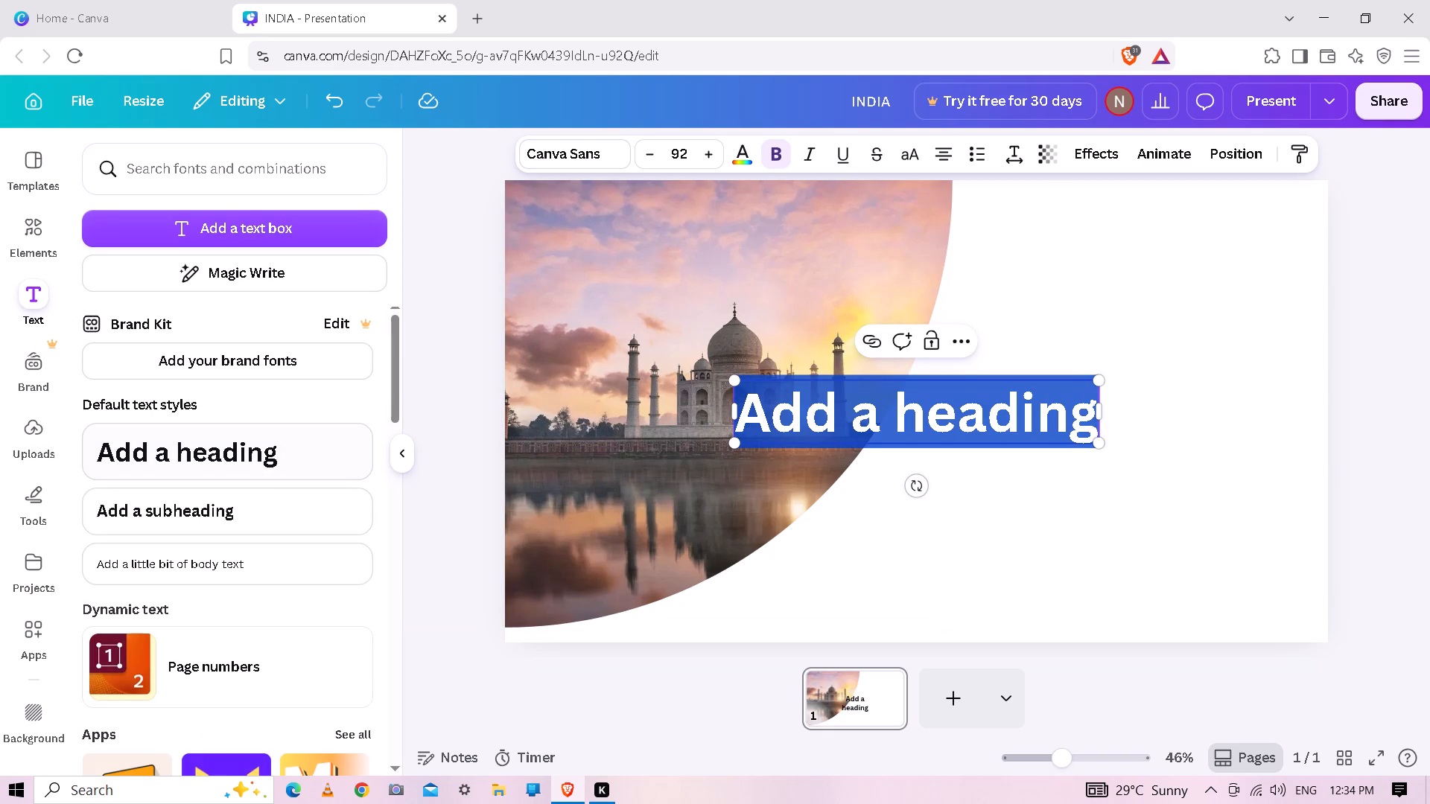
{"action": "key", "text": "BackSpace"}
{"action": "key", "text": "BackSpace"}
{"action": "type", "text": "INDIA"}
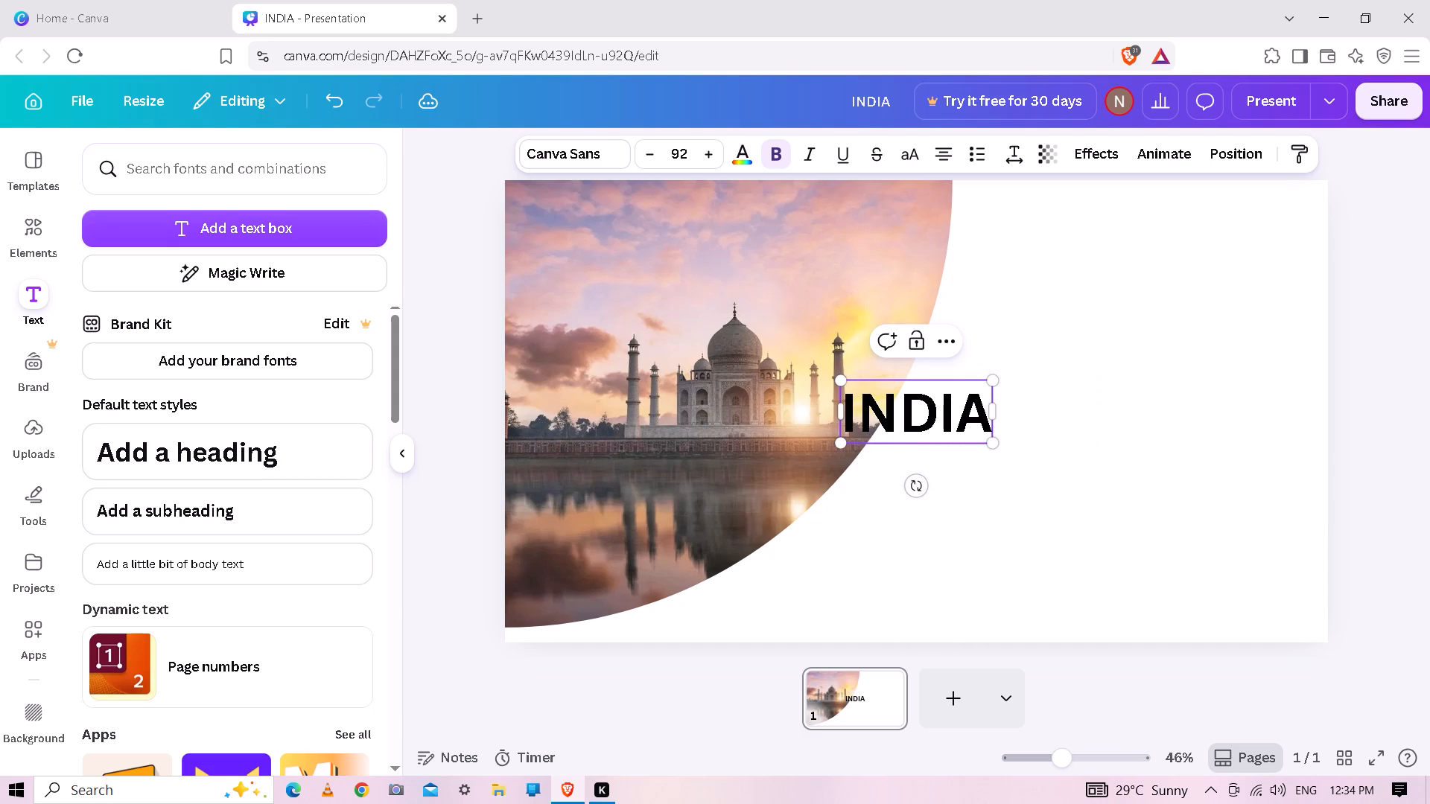
Move the INDIA heading into the blank area beside the Taj Mahal quarter and enlarge it to a font size of about 203.
{"action": "left_click_drag", "start_coordinate": [947, 435], "coordinate": [962, 429]}
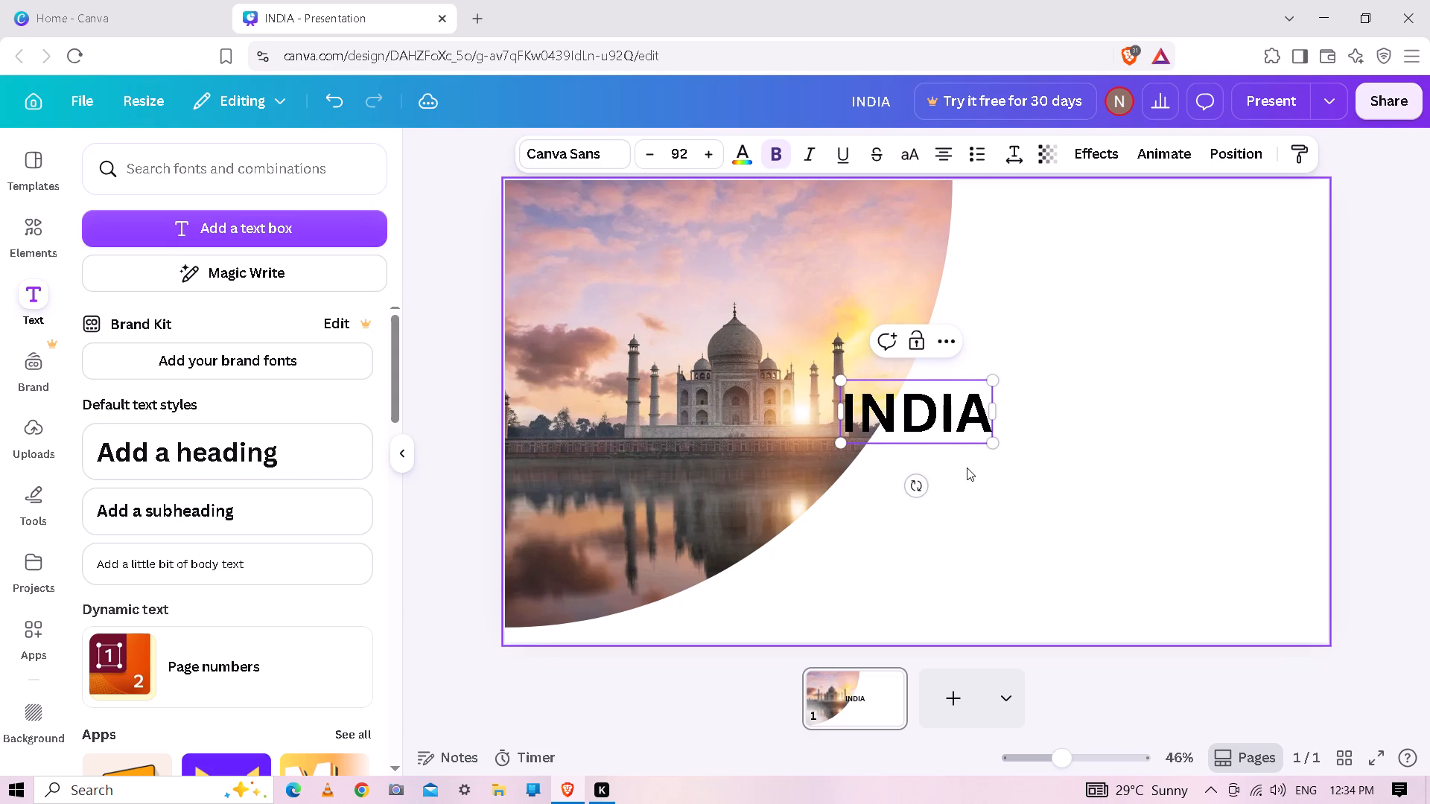
{"action": "left_click", "coordinate": [967, 468]}
{"action": "left_click_drag", "start_coordinate": [927, 437], "coordinate": [1101, 405]}
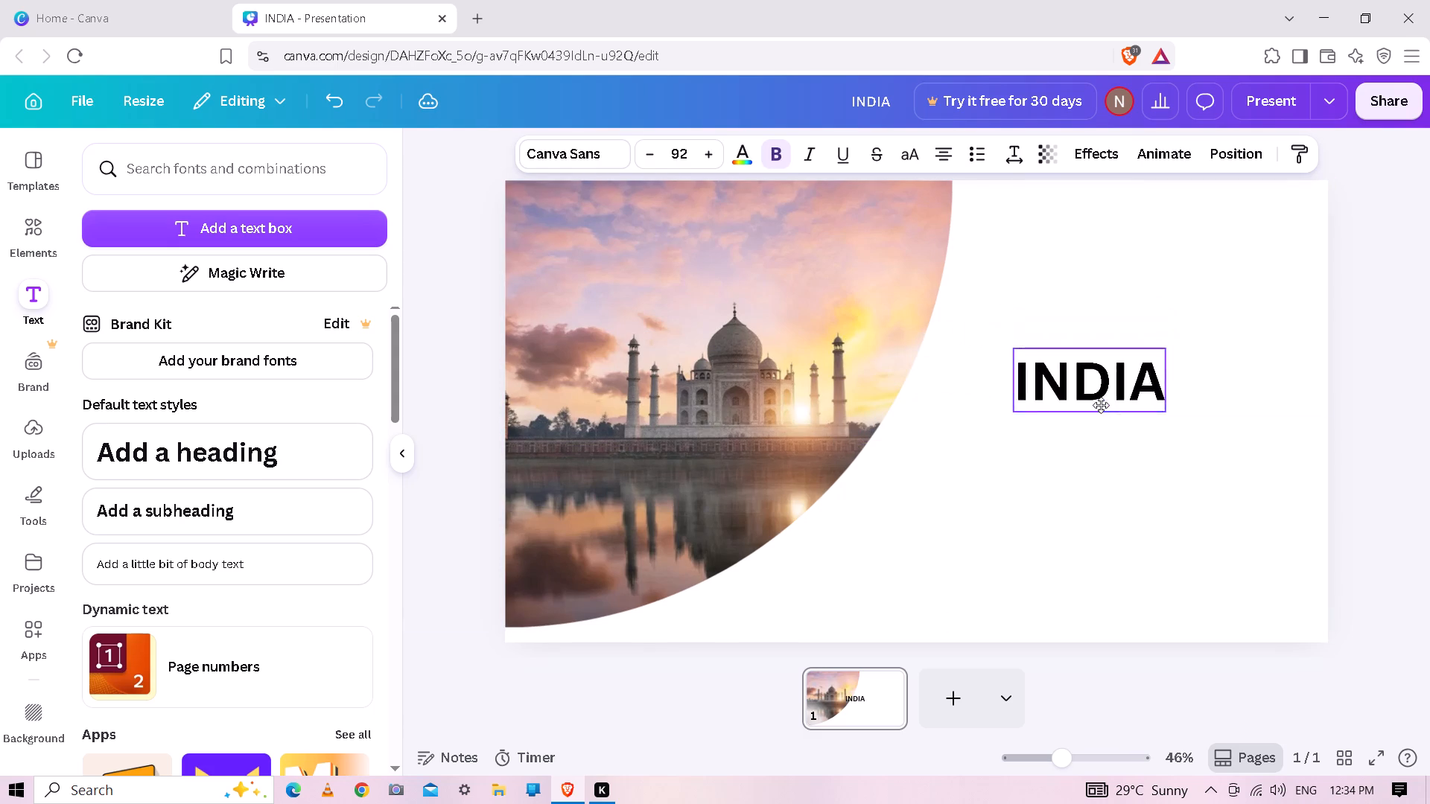
{"action": "left_click_drag", "start_coordinate": [1101, 405], "coordinate": [1094, 399]}
{"action": "left_click_drag", "start_coordinate": [1157, 399], "coordinate": [1194, 437]}
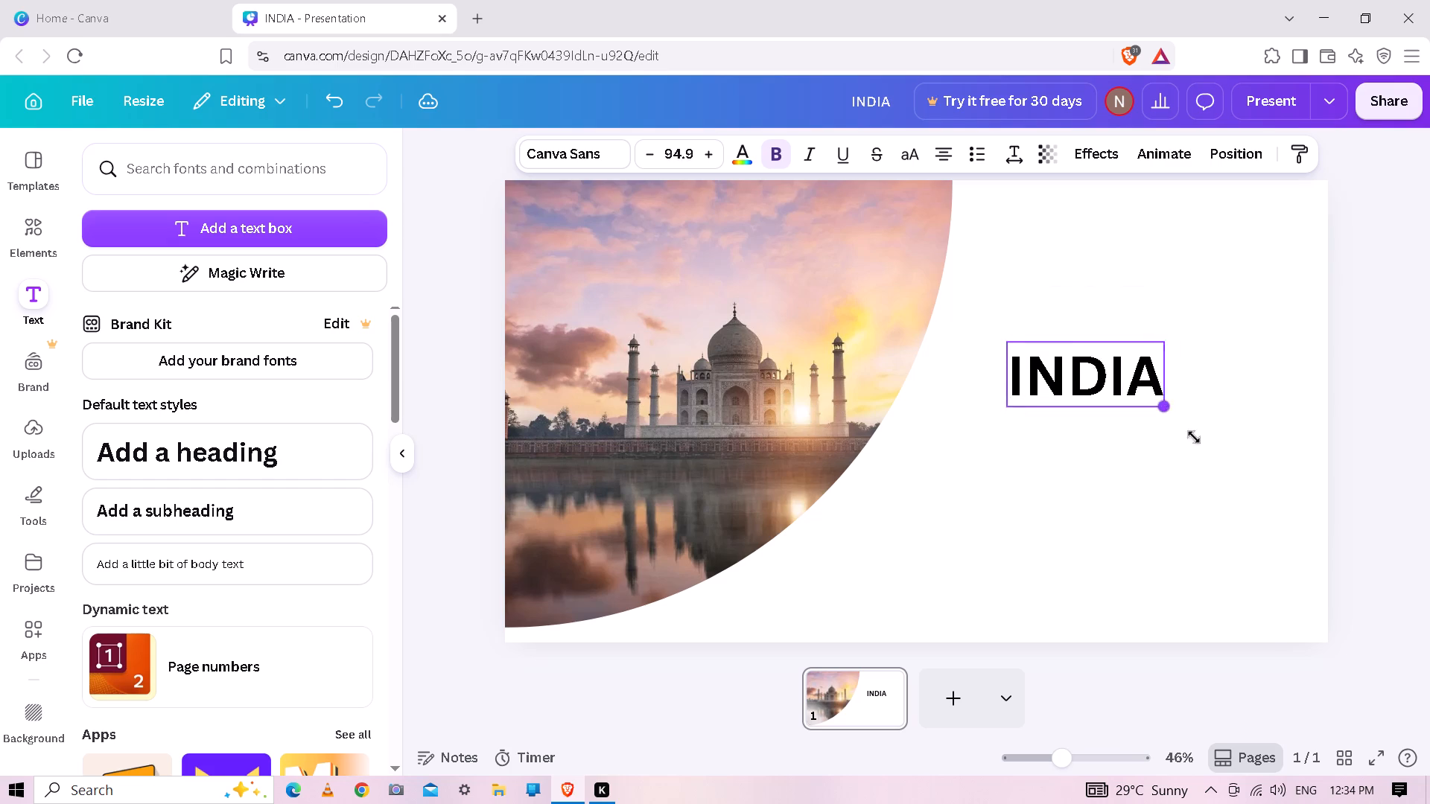
{"action": "left_click_drag", "start_coordinate": [1194, 437], "coordinate": [1268, 497]}
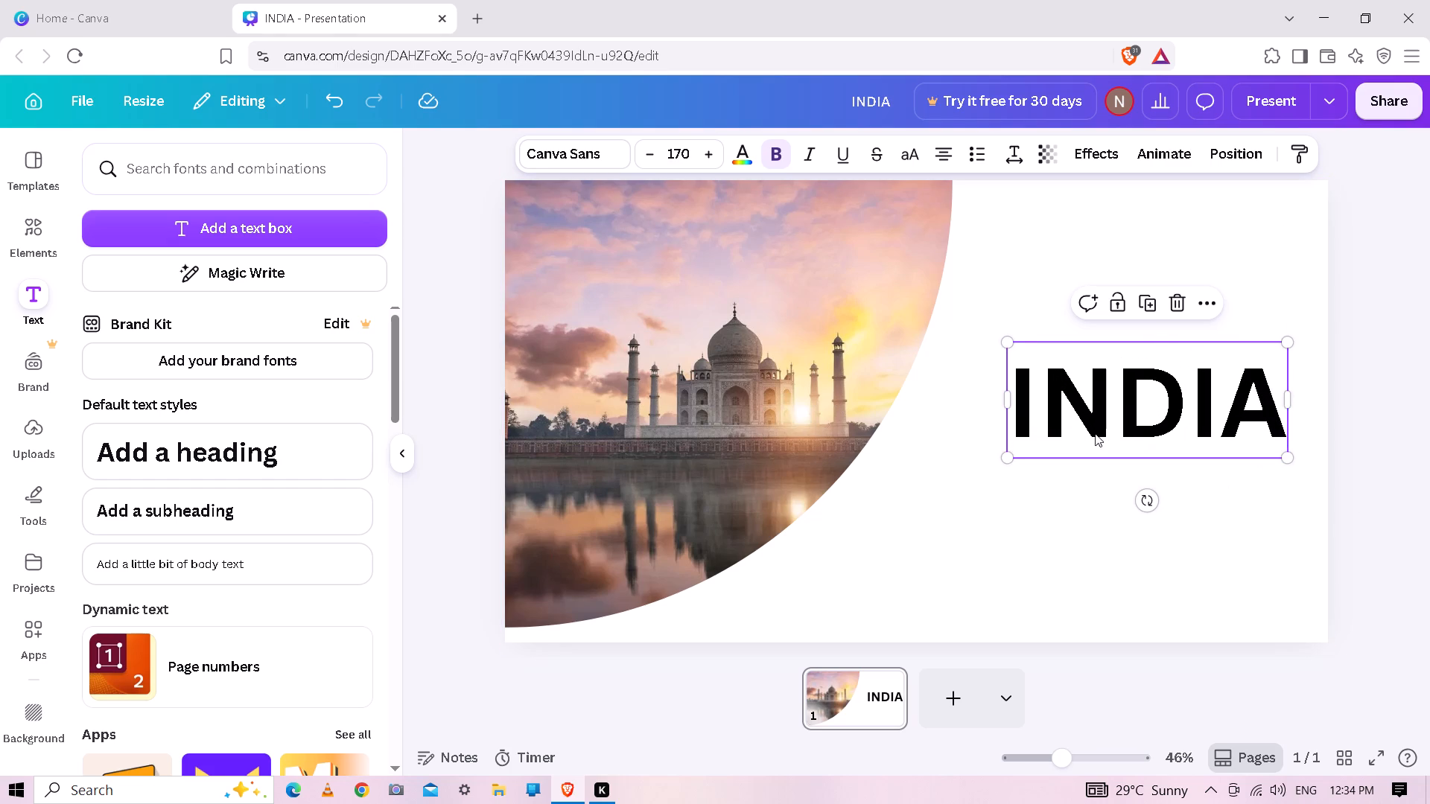
{"action": "left_click_drag", "start_coordinate": [1002, 455], "coordinate": [950, 473]}
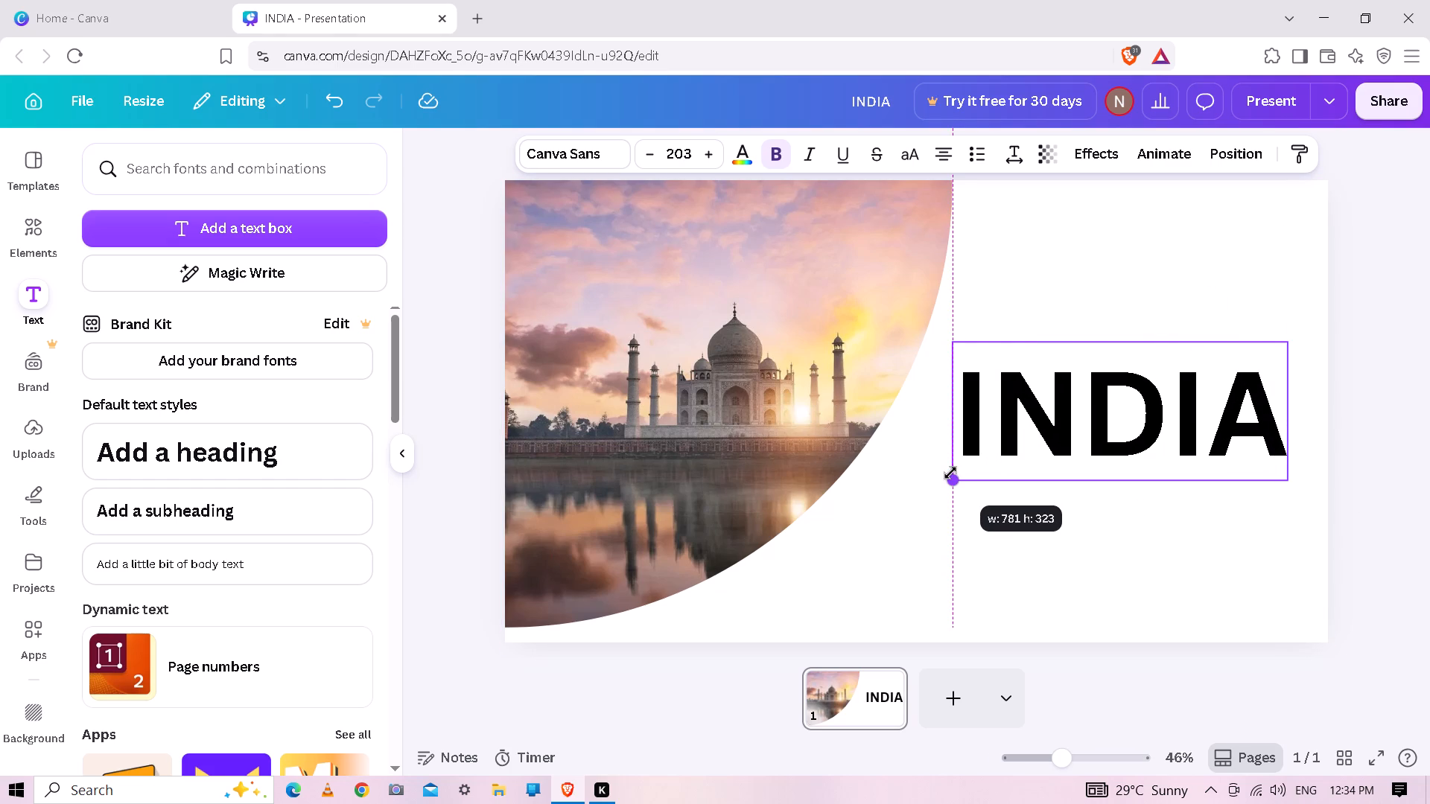
{"action": "left_click_drag", "start_coordinate": [950, 473], "coordinate": [951, 473]}
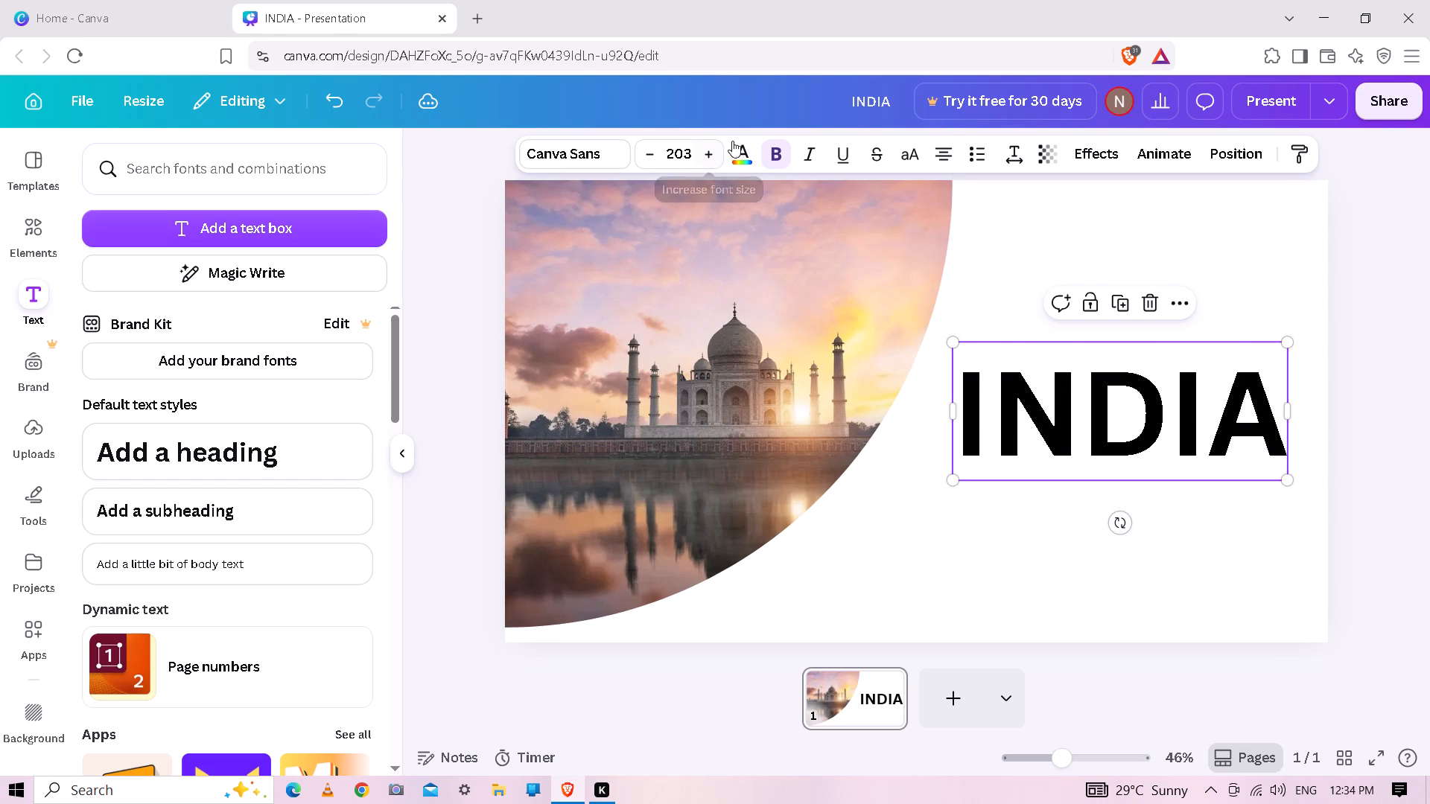
Colour the INDIA heading bright turquoise blue from the default solid colours.
{"action": "left_click", "coordinate": [738, 149]}
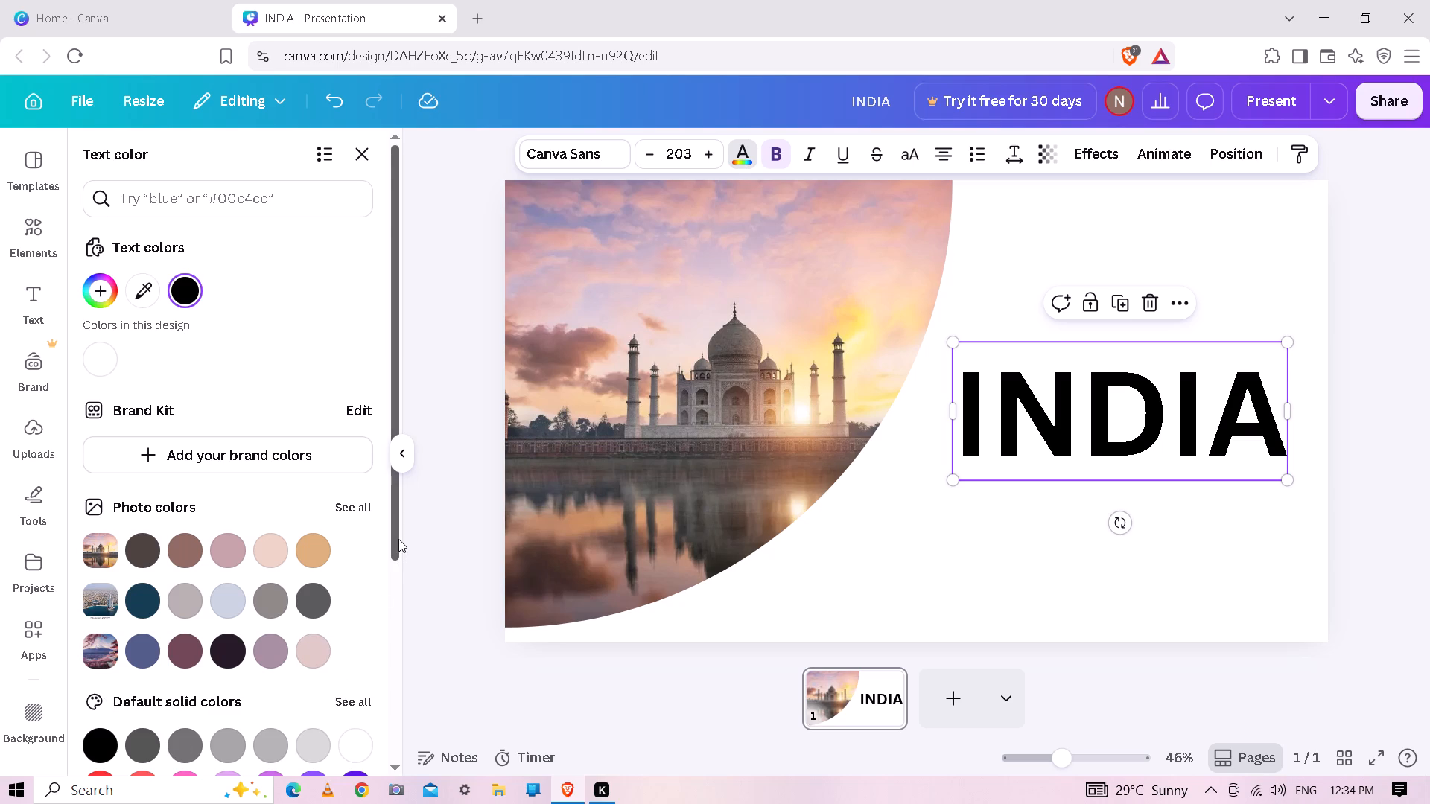
{"action": "left_click_drag", "start_coordinate": [398, 539], "coordinate": [388, 634]}
{"action": "left_click", "coordinate": [388, 634]}
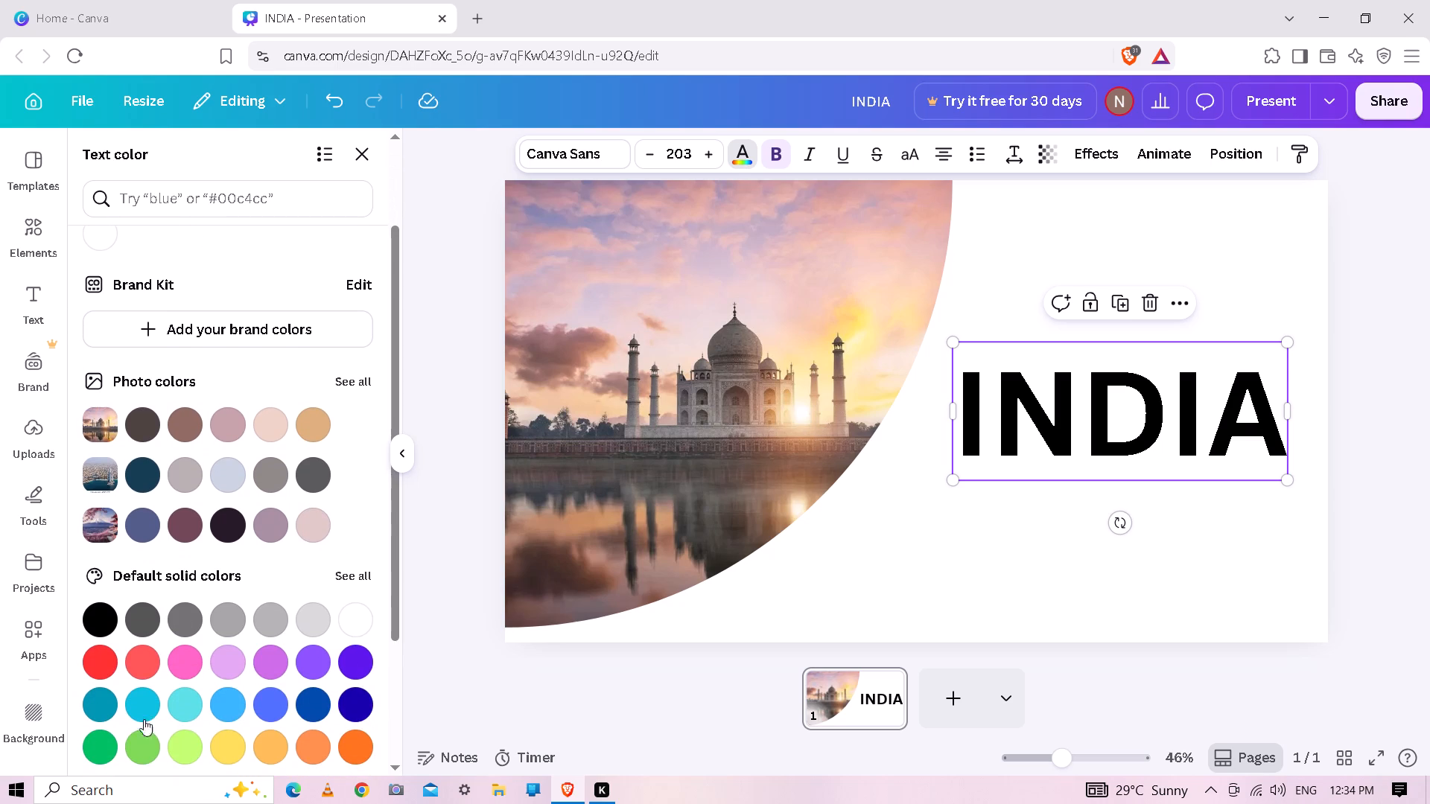
{"action": "left_click", "coordinate": [131, 712]}
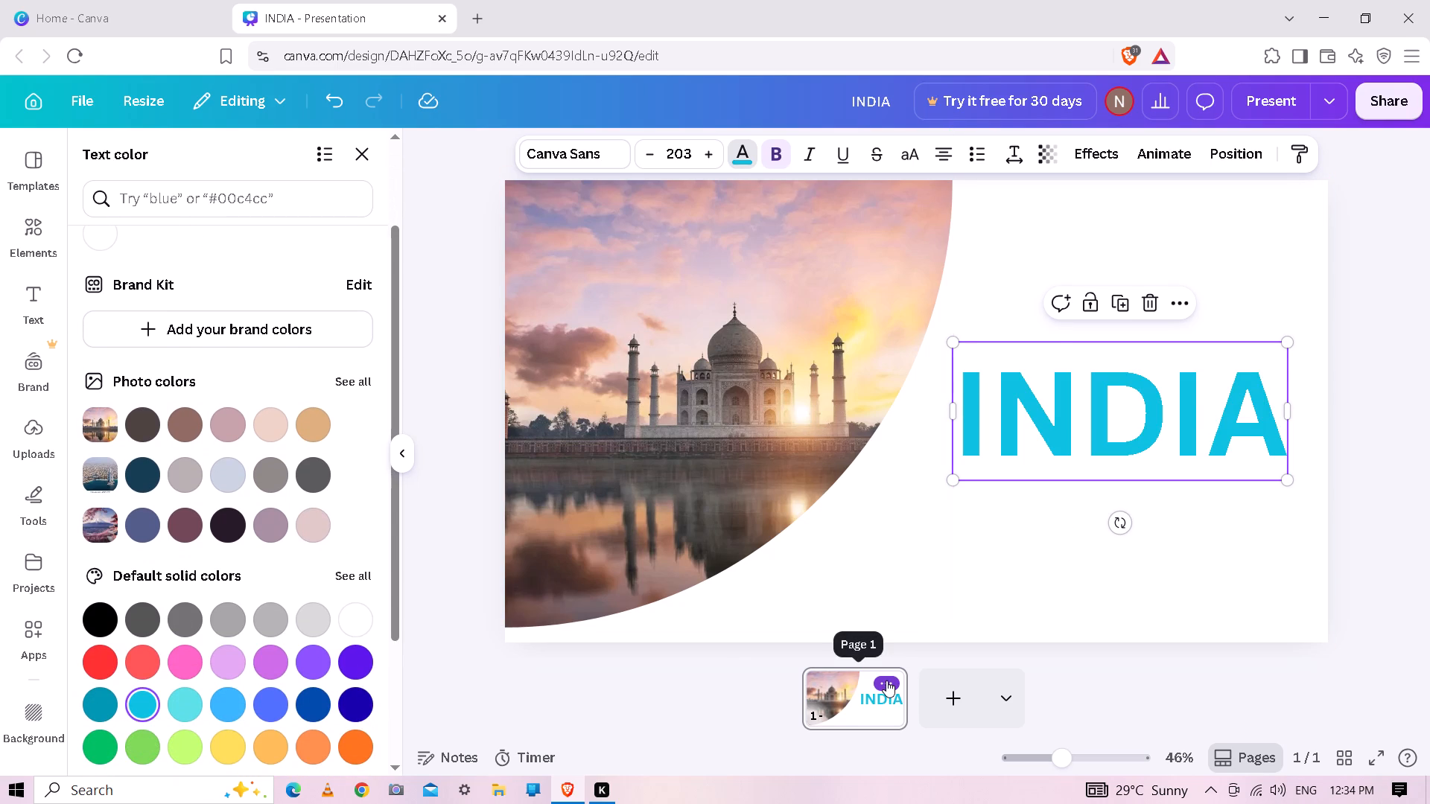
Duplicate page 1 with its photo circle and INDIA heading.
{"action": "left_click", "coordinate": [886, 680]}
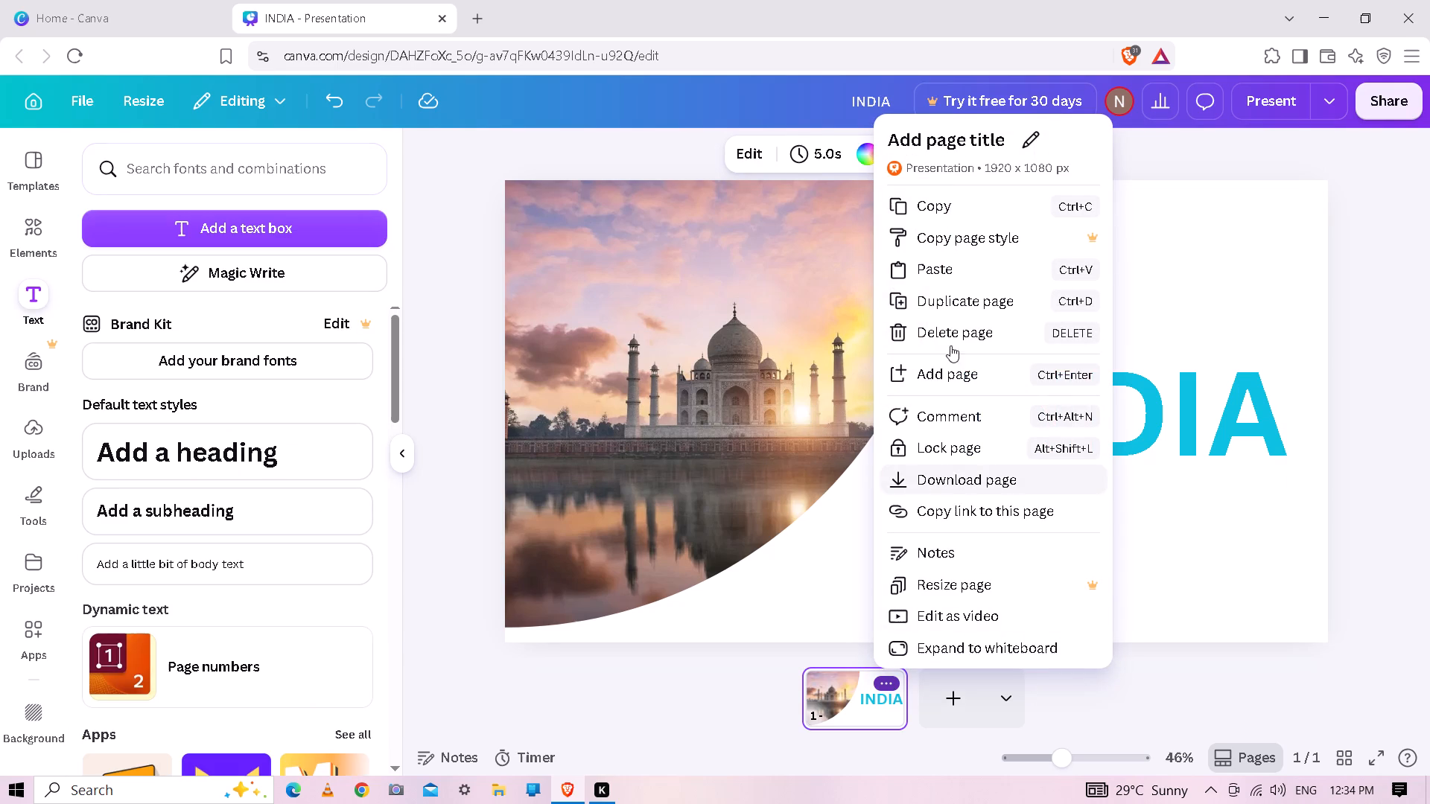
{"action": "left_click", "coordinate": [955, 293]}
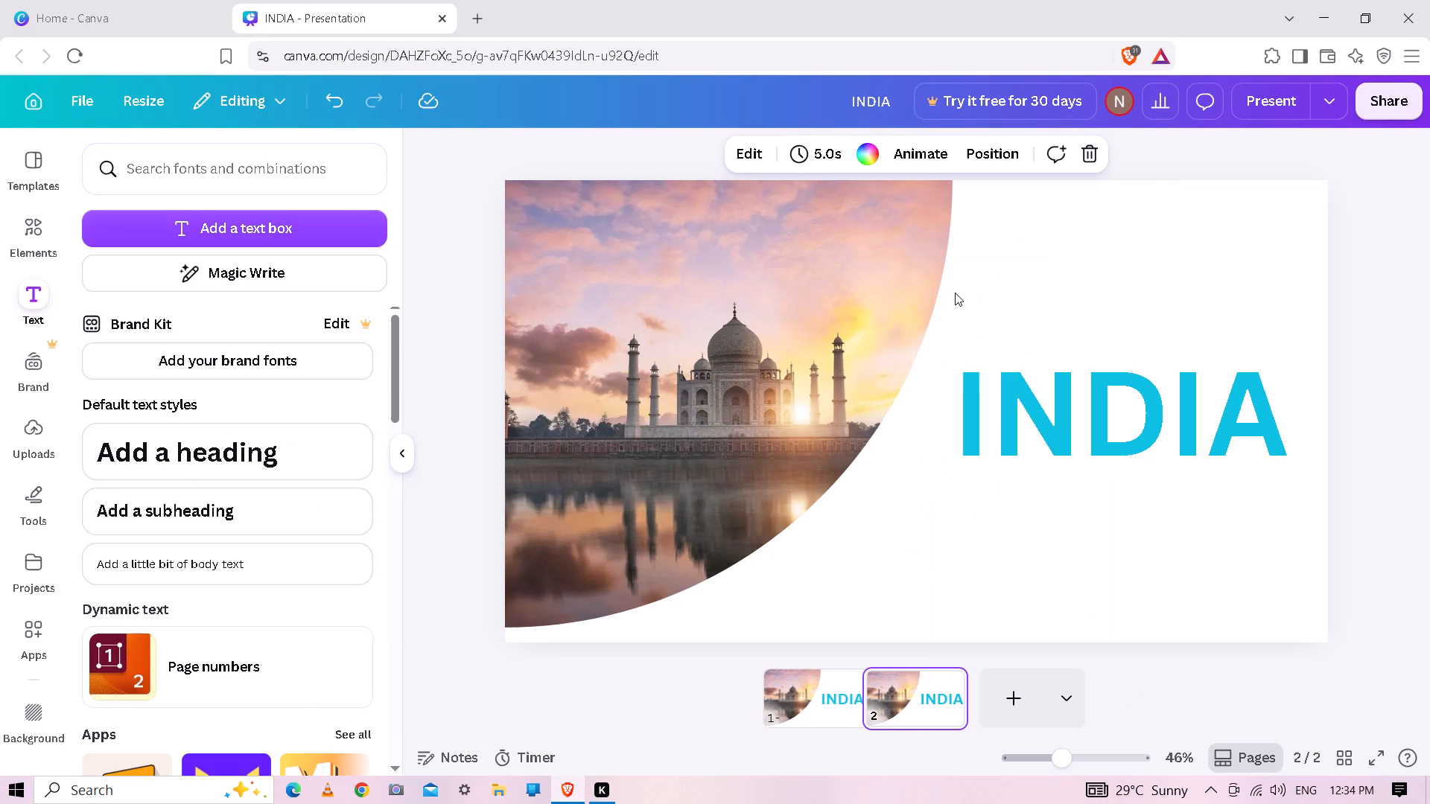
On page 2, rotate the photo circle a quarter turn clockwise so the Dubai coast quarter fills the page's photo area.
{"action": "left_click", "coordinate": [929, 706]}
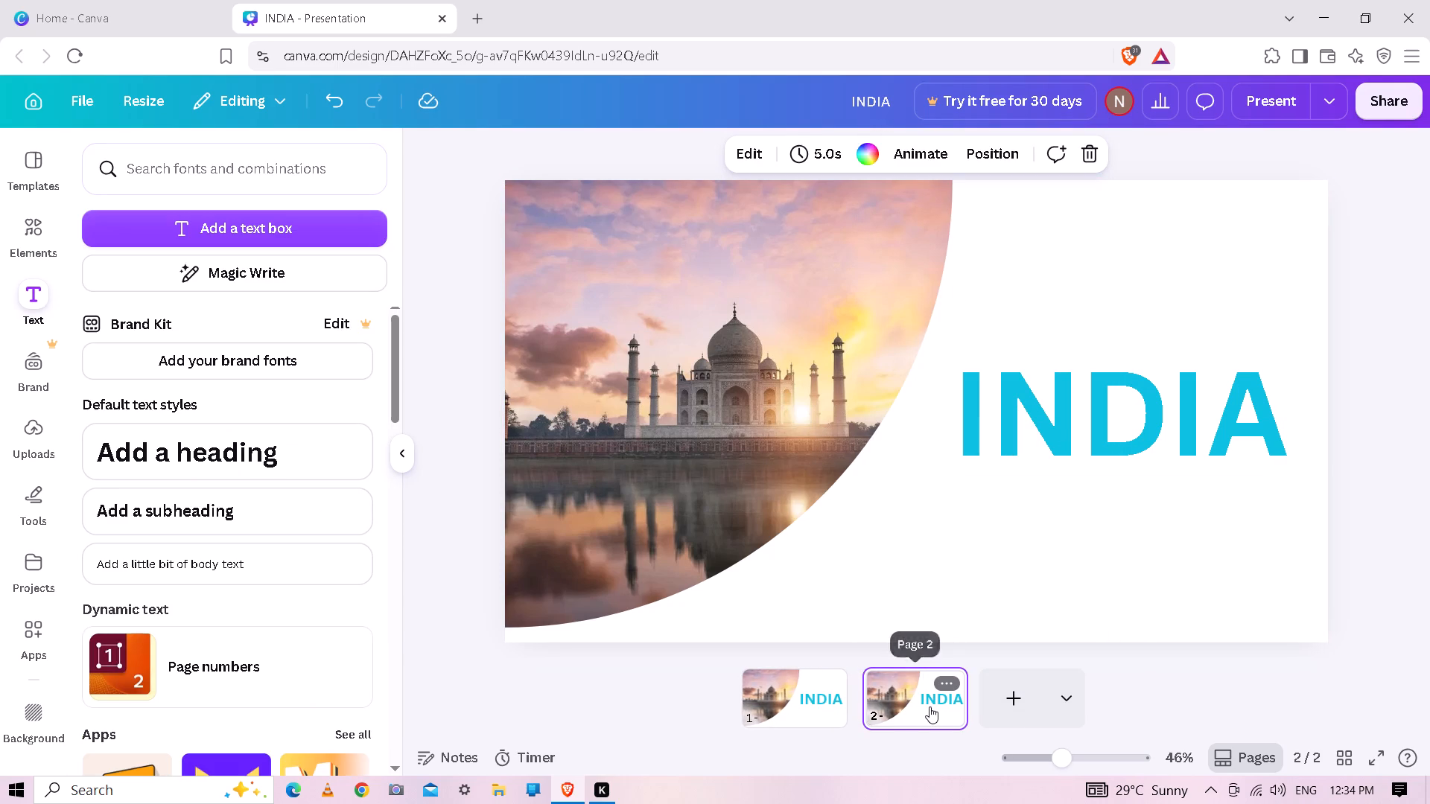
{"action": "left_click", "coordinate": [791, 406]}
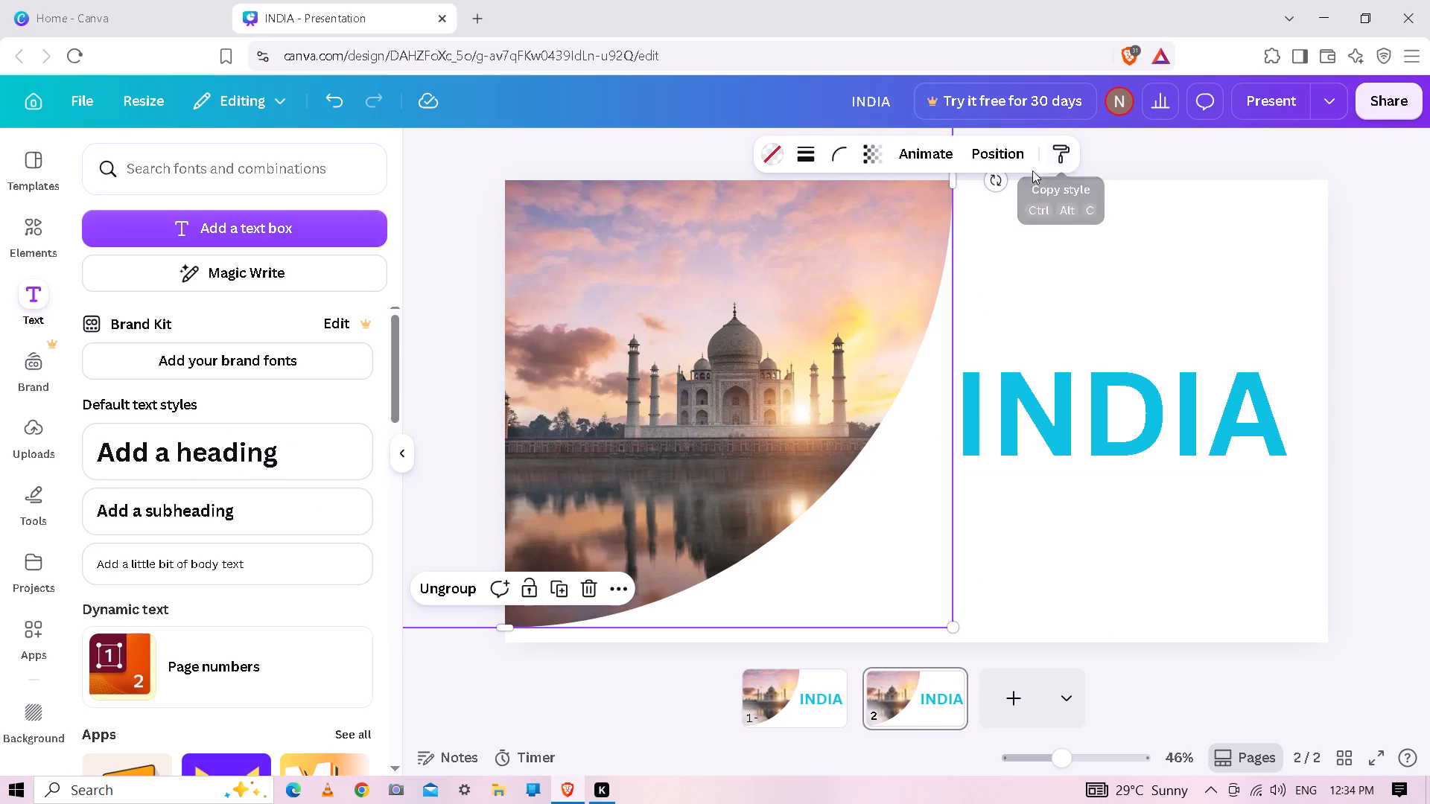
{"action": "left_click", "coordinate": [1046, 243]}
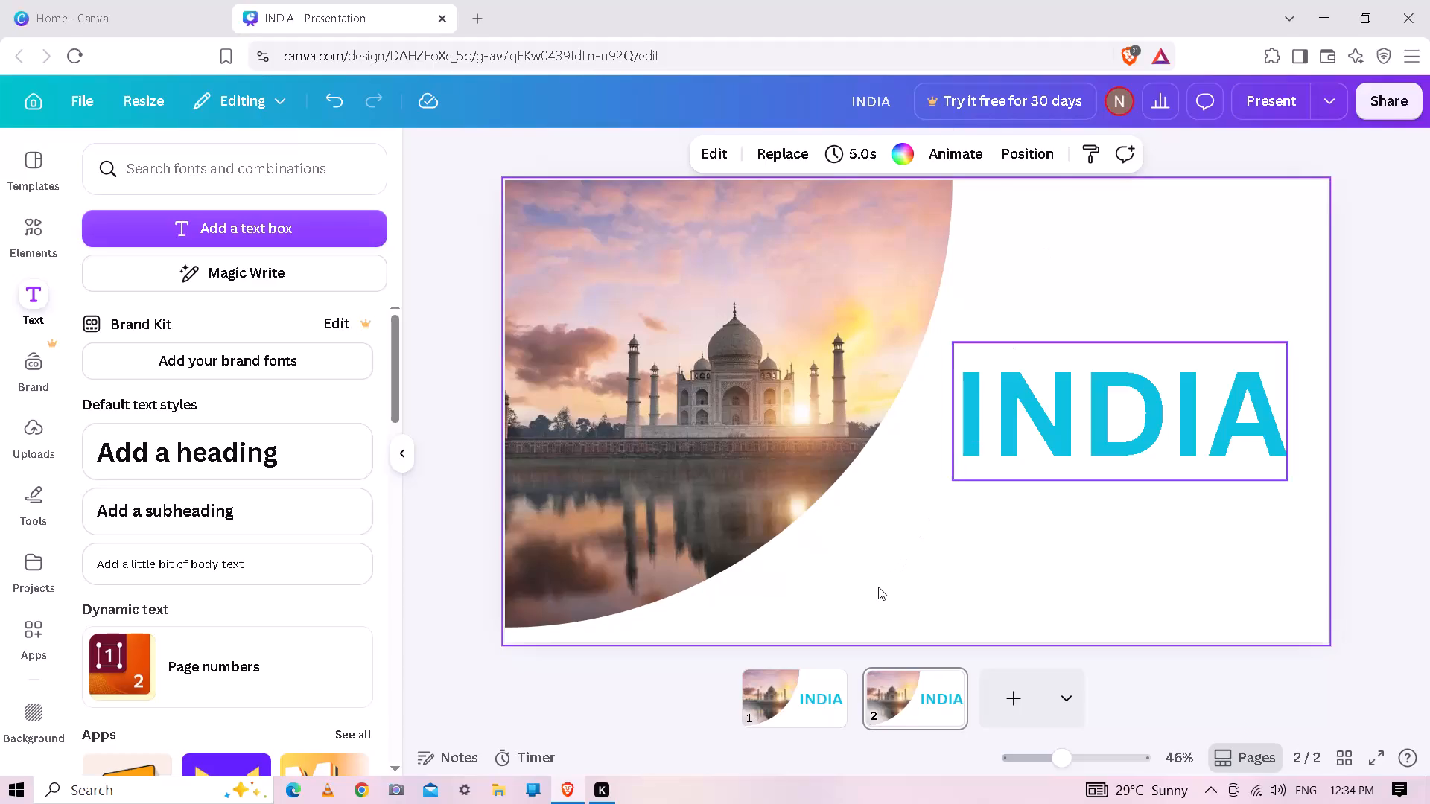
{"action": "left_click", "coordinate": [878, 587]}
{"action": "left_click_drag", "start_coordinate": [1000, 185], "coordinate": [1000, 202]}
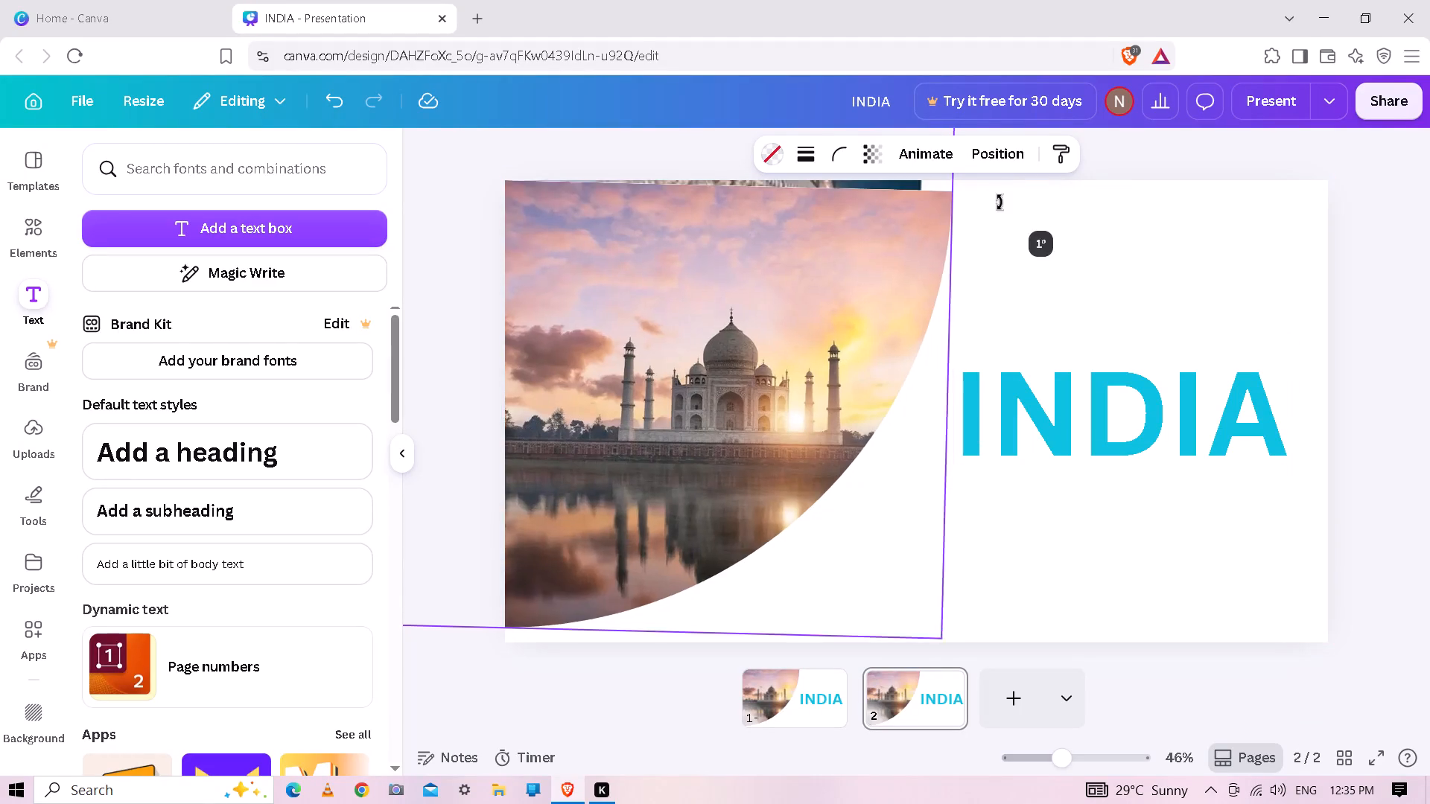
{"action": "left_click_drag", "start_coordinate": [1000, 202], "coordinate": [870, 555]}
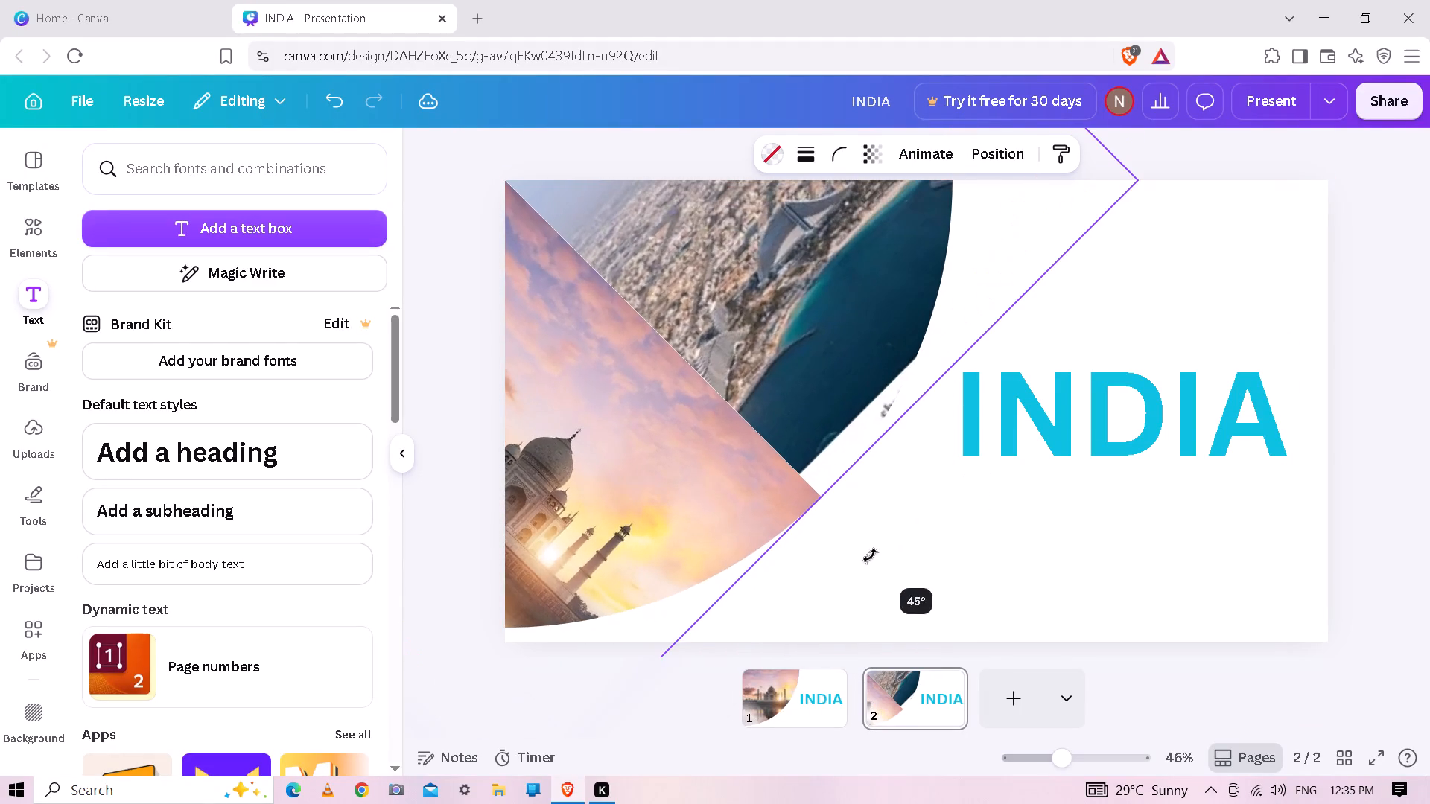
{"action": "left_click_drag", "start_coordinate": [870, 555], "coordinate": [553, 728]}
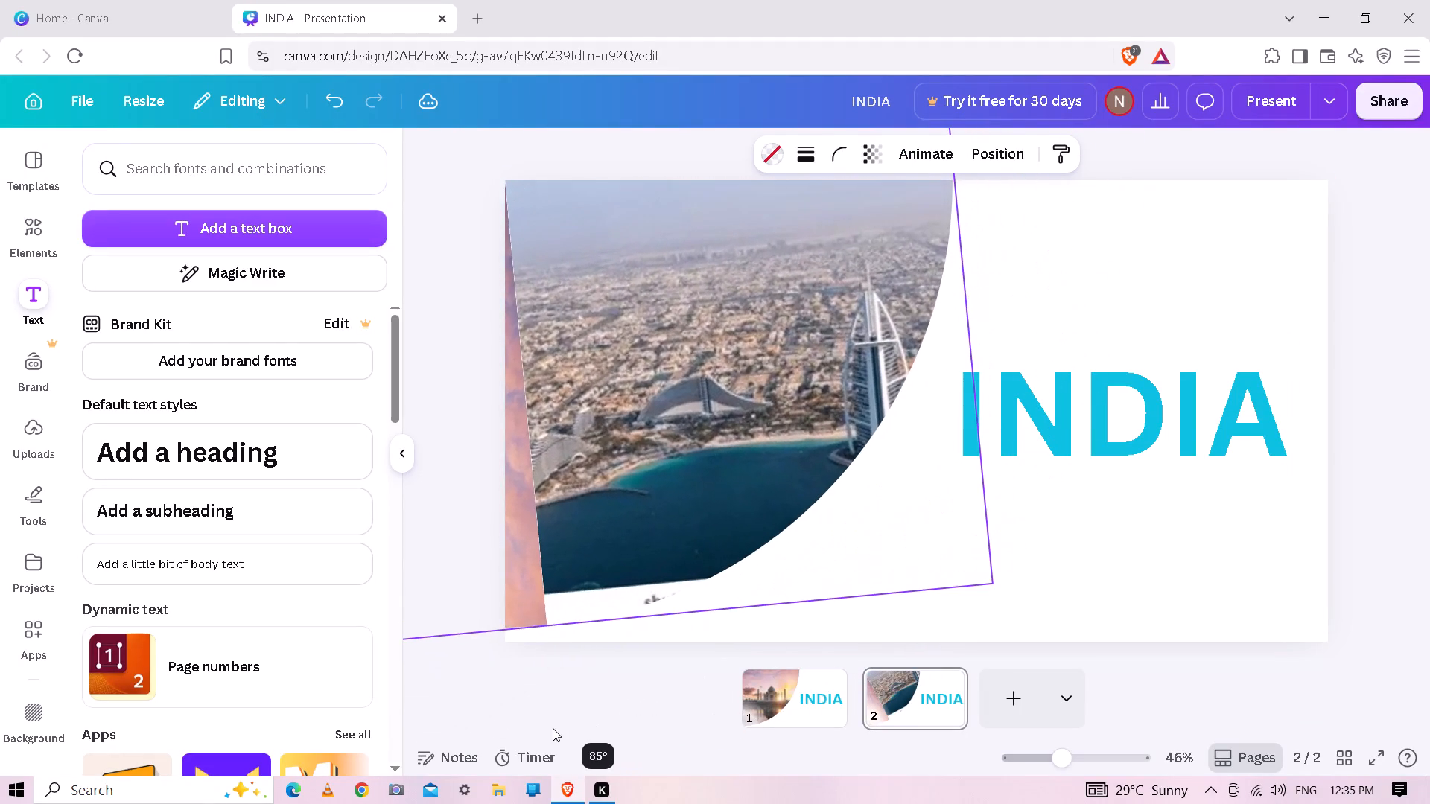
{"action": "left_click_drag", "start_coordinate": [553, 728], "coordinate": [505, 736]}
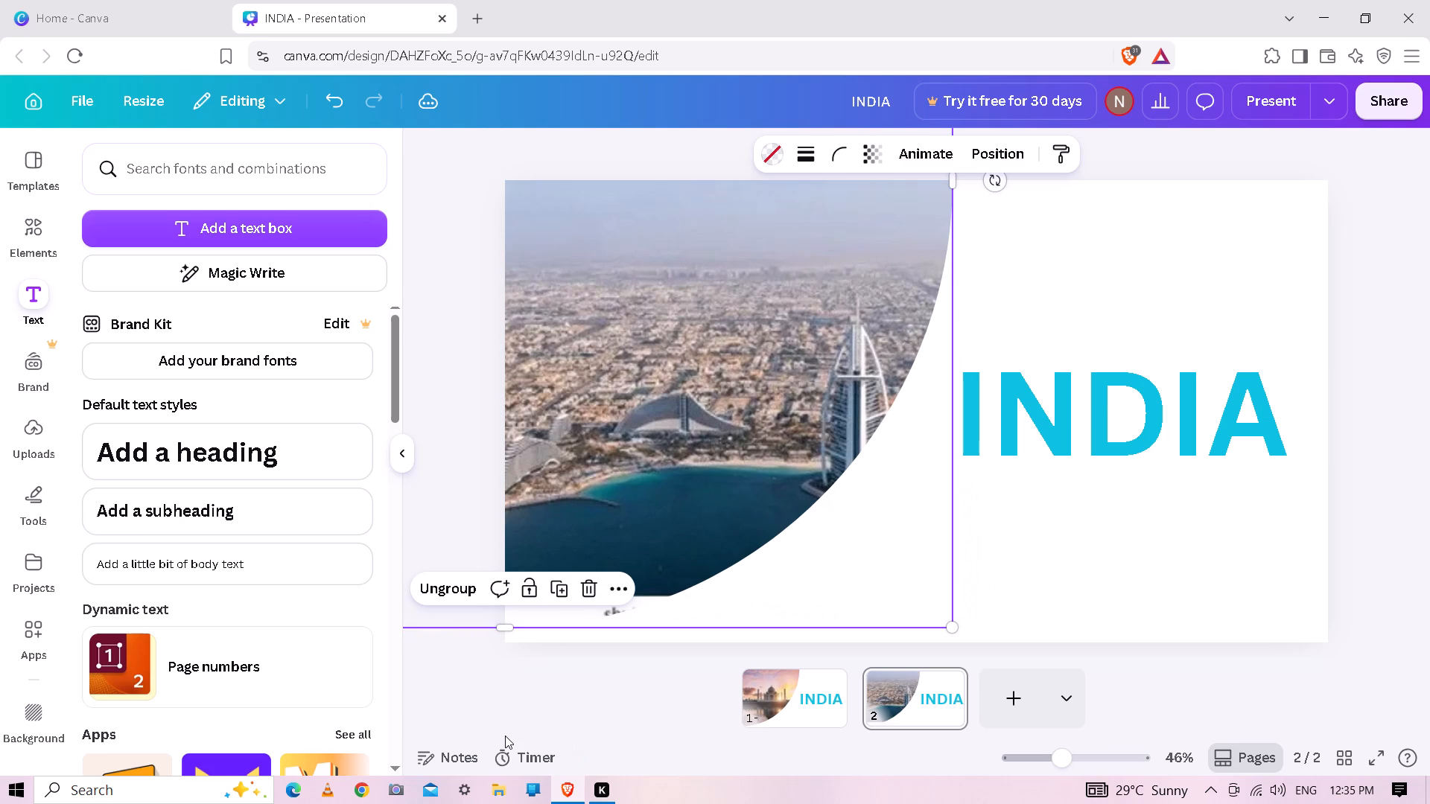
Delete the INDIA heading on page 2 and add a new heading reading DUBAI.
{"action": "left_click", "coordinate": [1258, 424]}
{"action": "key", "text": "BackSpace"}
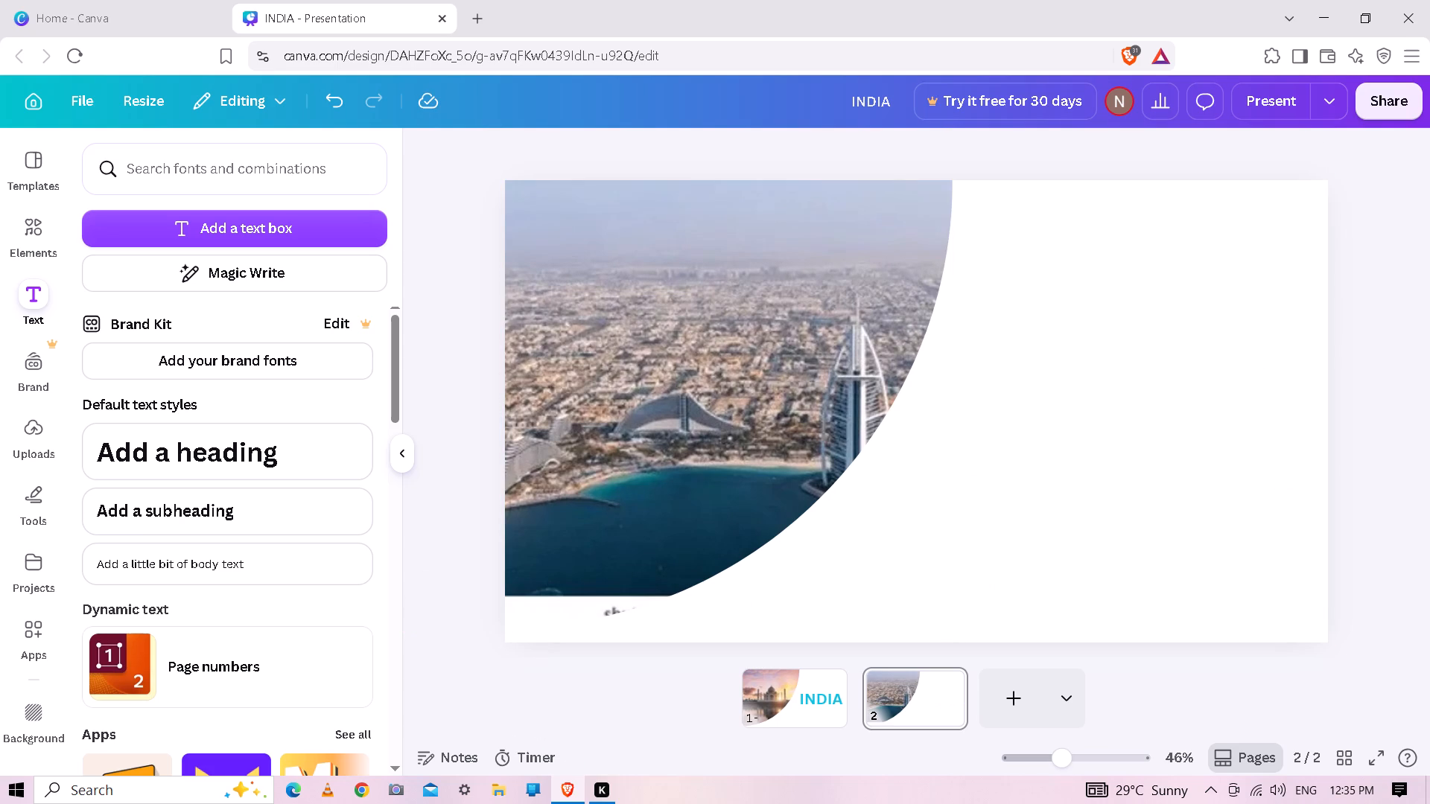
{"action": "left_click", "coordinate": [322, 444]}
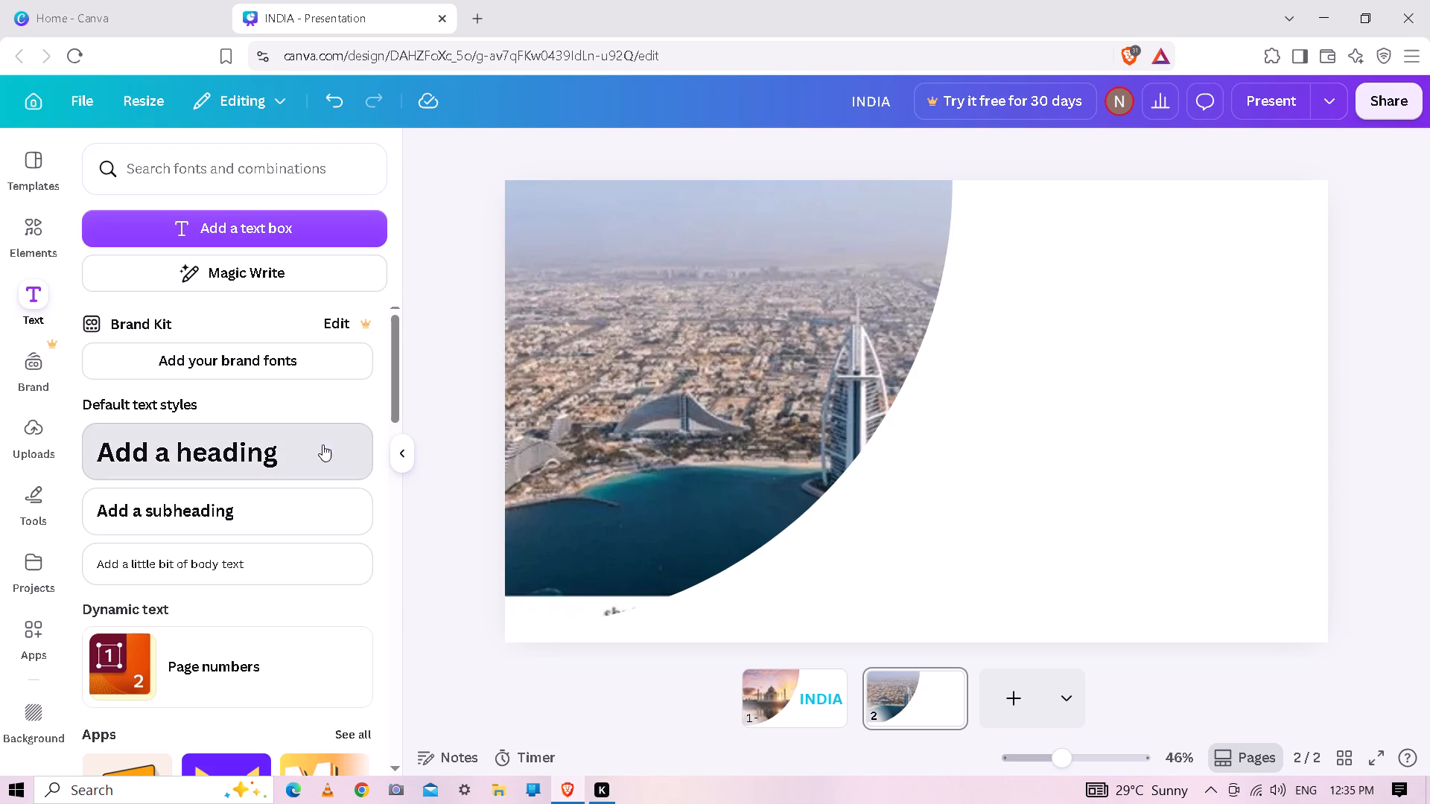
{"action": "key", "text": "BackSpace"}
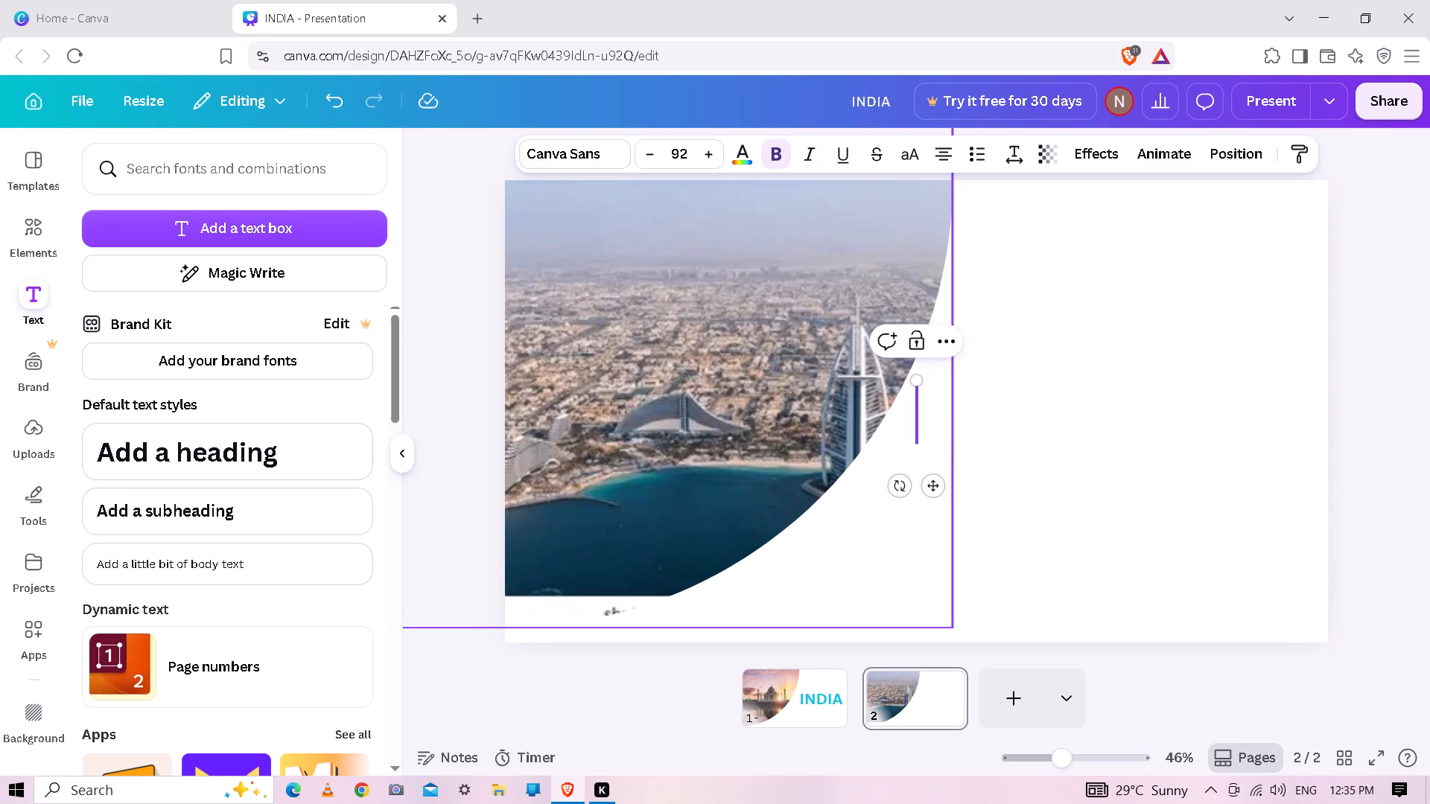
{"action": "type", "text": "DUBAI"}
{"action": "left_click", "coordinate": [1146, 453]}
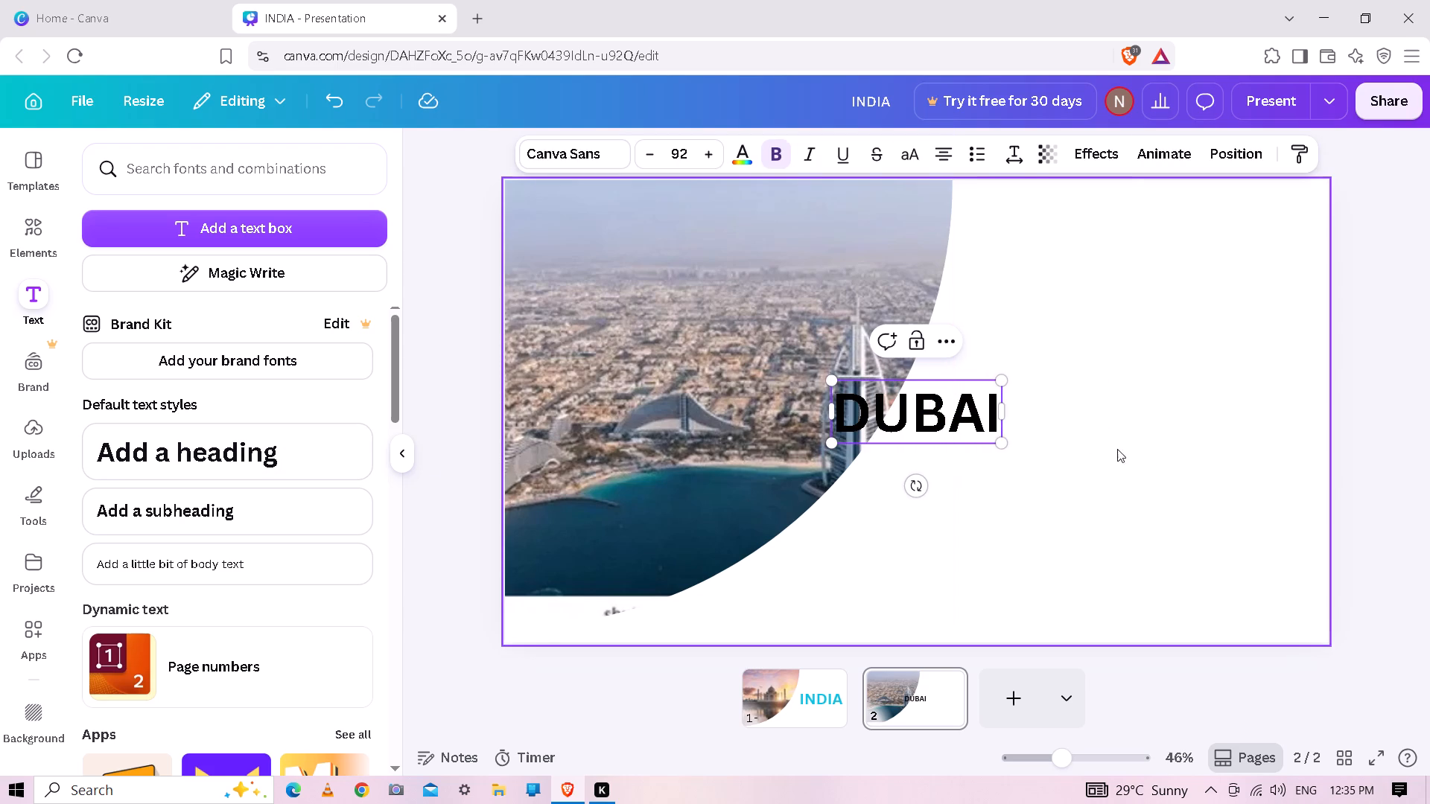
Move the DUBAI heading into the blank area beside the Dubai photo and enlarge it to a font size of about 155.
{"action": "left_click_drag", "start_coordinate": [927, 432], "coordinate": [1102, 403]}
{"action": "left_click_drag", "start_coordinate": [1188, 419], "coordinate": [1224, 439]}
{"action": "left_click", "coordinate": [1106, 385]}
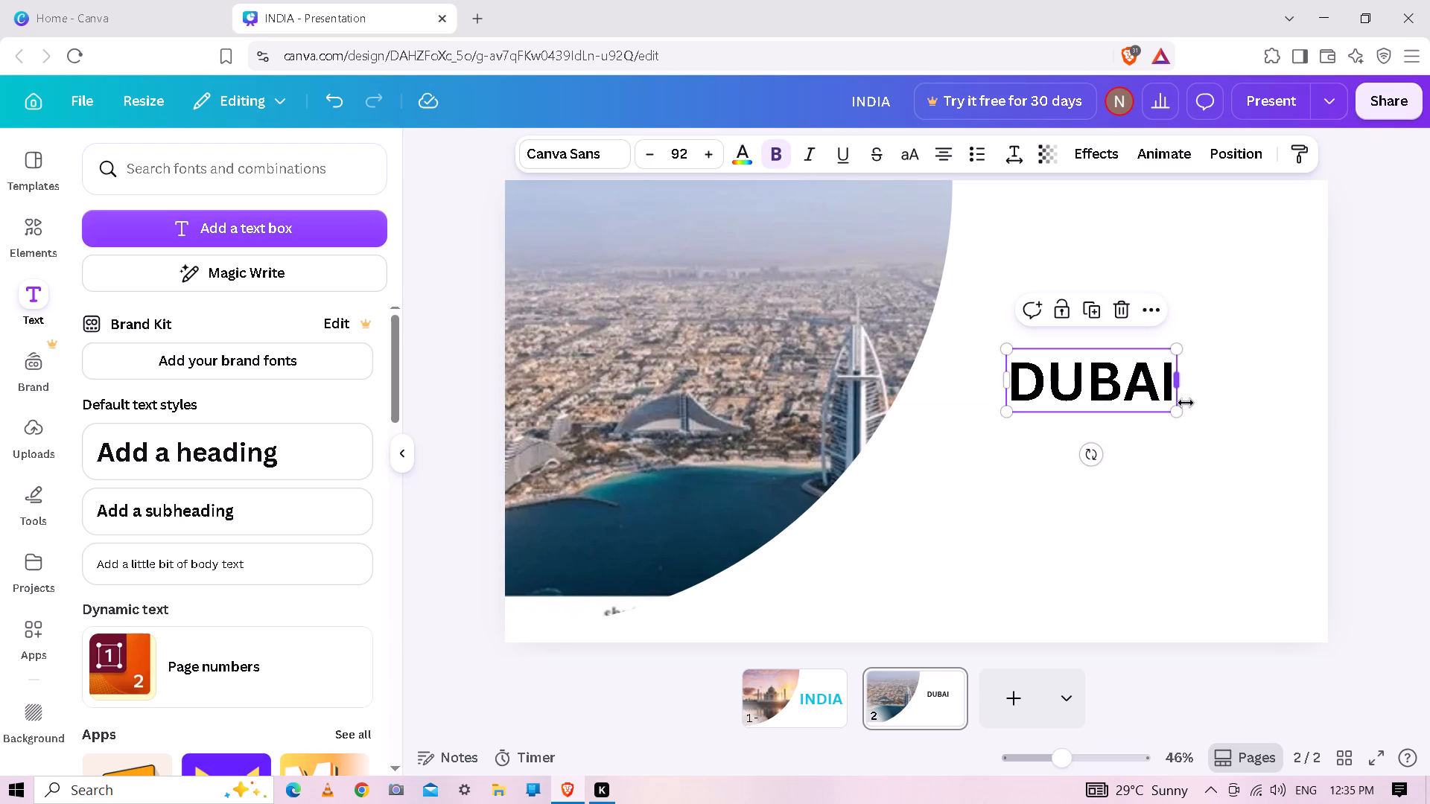
{"action": "left_click_drag", "start_coordinate": [1184, 409], "coordinate": [1291, 479]}
{"action": "left_click_drag", "start_coordinate": [1122, 412], "coordinate": [1078, 415]}
{"action": "left_click", "coordinate": [1078, 415]}
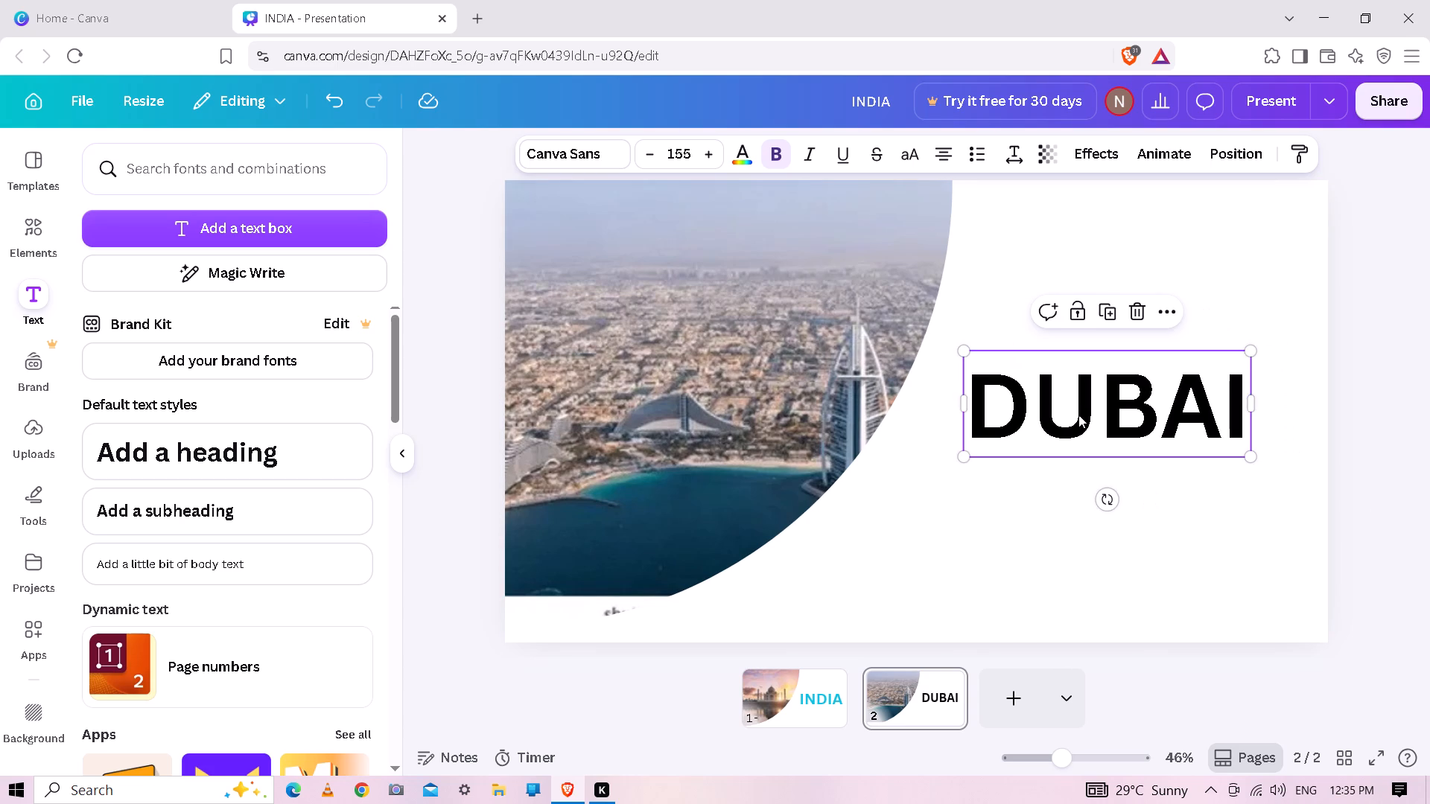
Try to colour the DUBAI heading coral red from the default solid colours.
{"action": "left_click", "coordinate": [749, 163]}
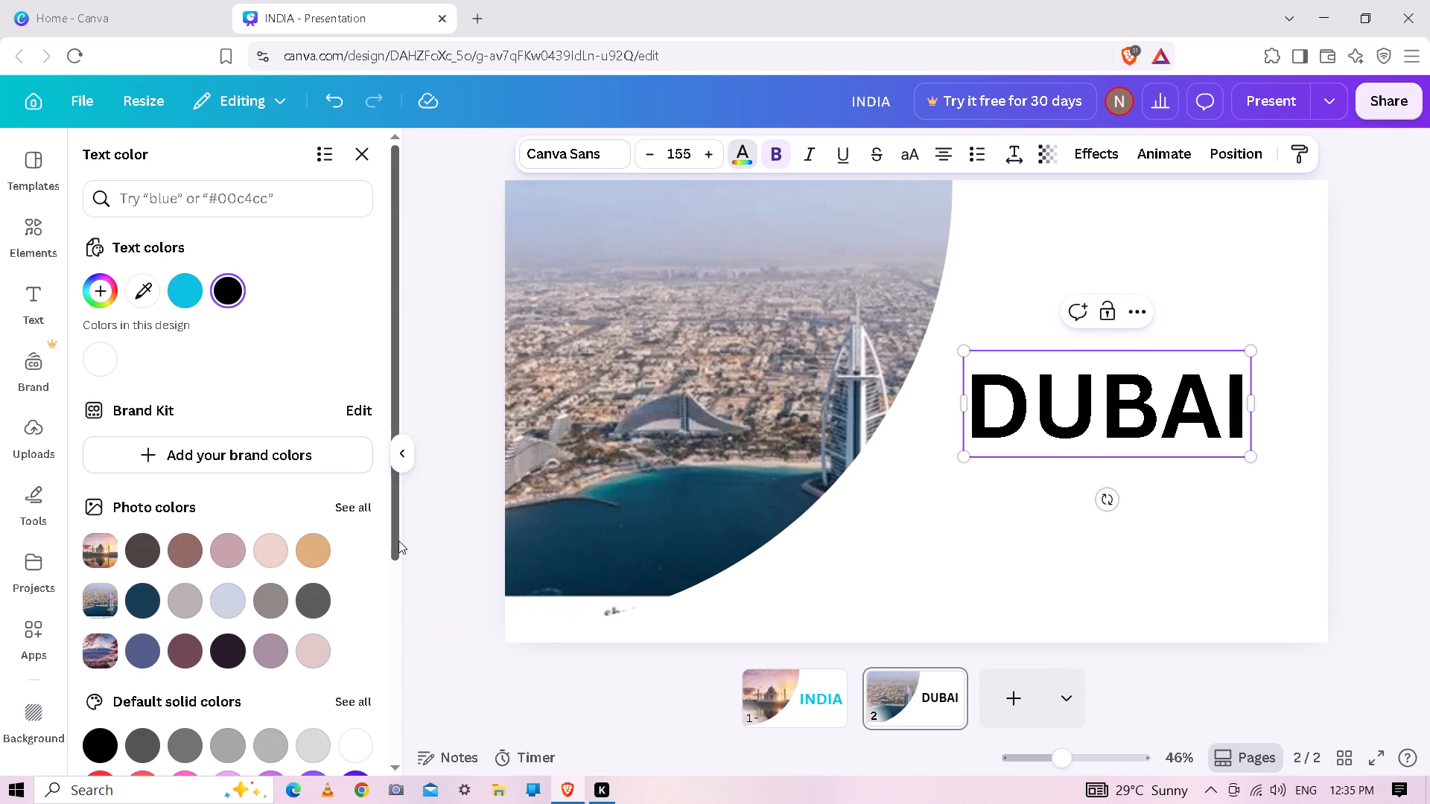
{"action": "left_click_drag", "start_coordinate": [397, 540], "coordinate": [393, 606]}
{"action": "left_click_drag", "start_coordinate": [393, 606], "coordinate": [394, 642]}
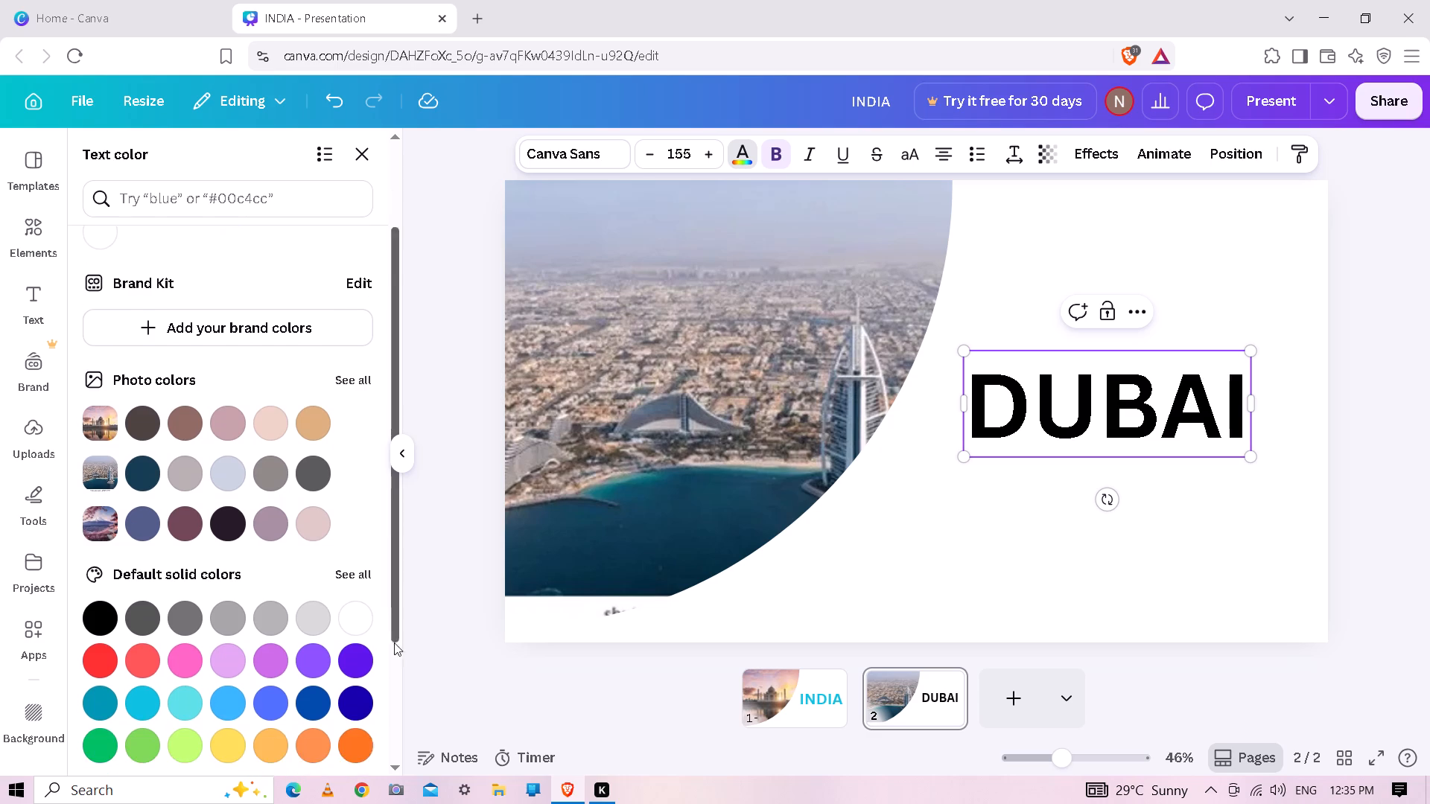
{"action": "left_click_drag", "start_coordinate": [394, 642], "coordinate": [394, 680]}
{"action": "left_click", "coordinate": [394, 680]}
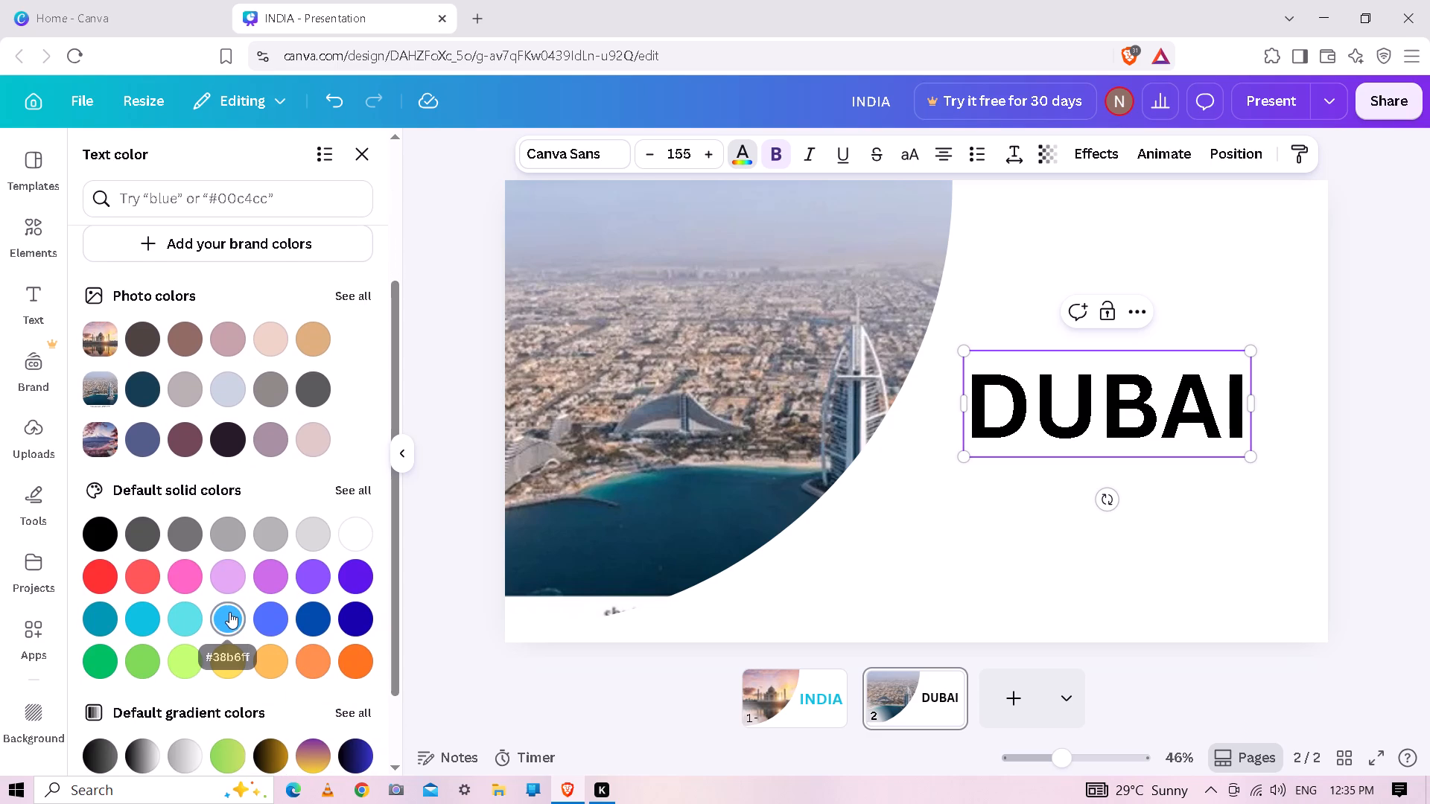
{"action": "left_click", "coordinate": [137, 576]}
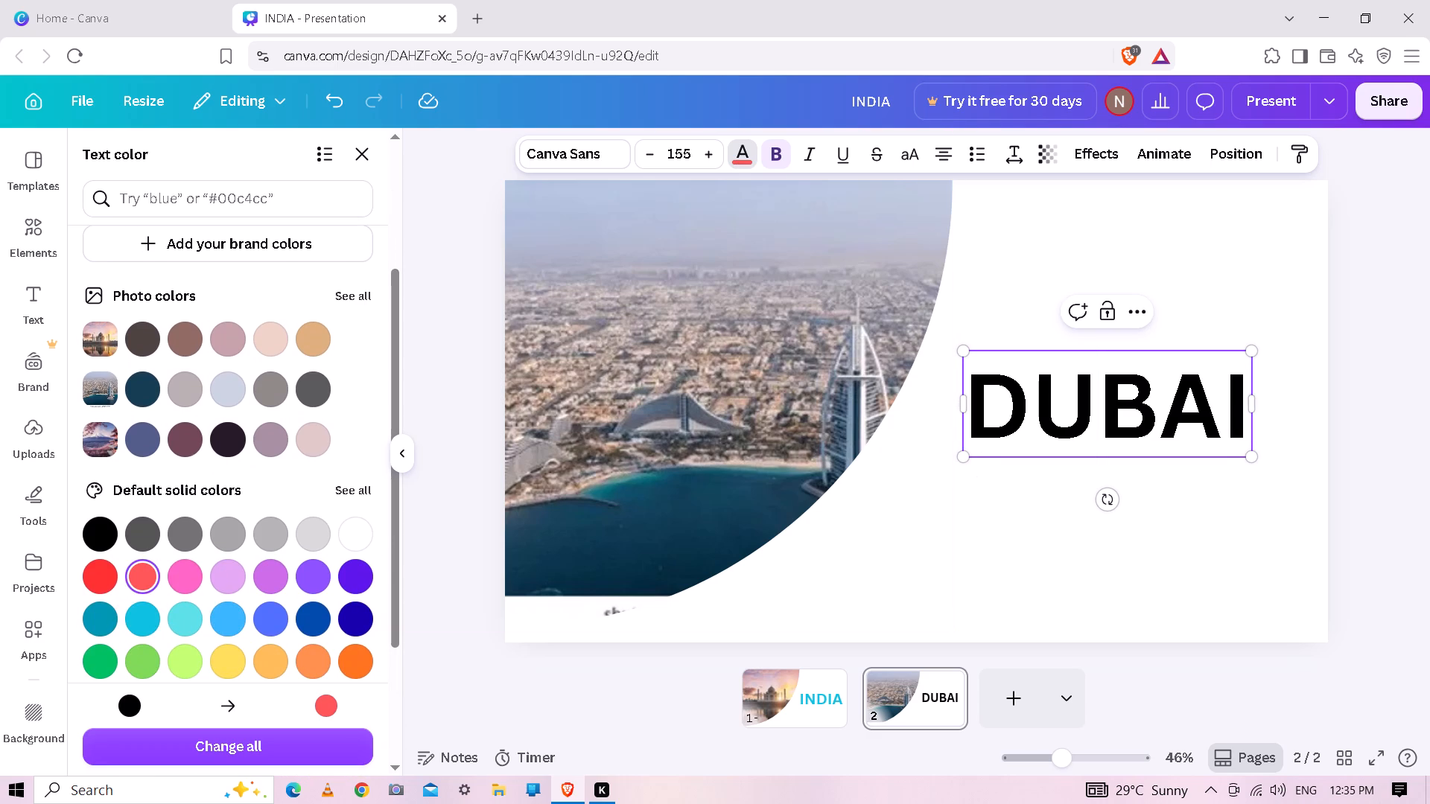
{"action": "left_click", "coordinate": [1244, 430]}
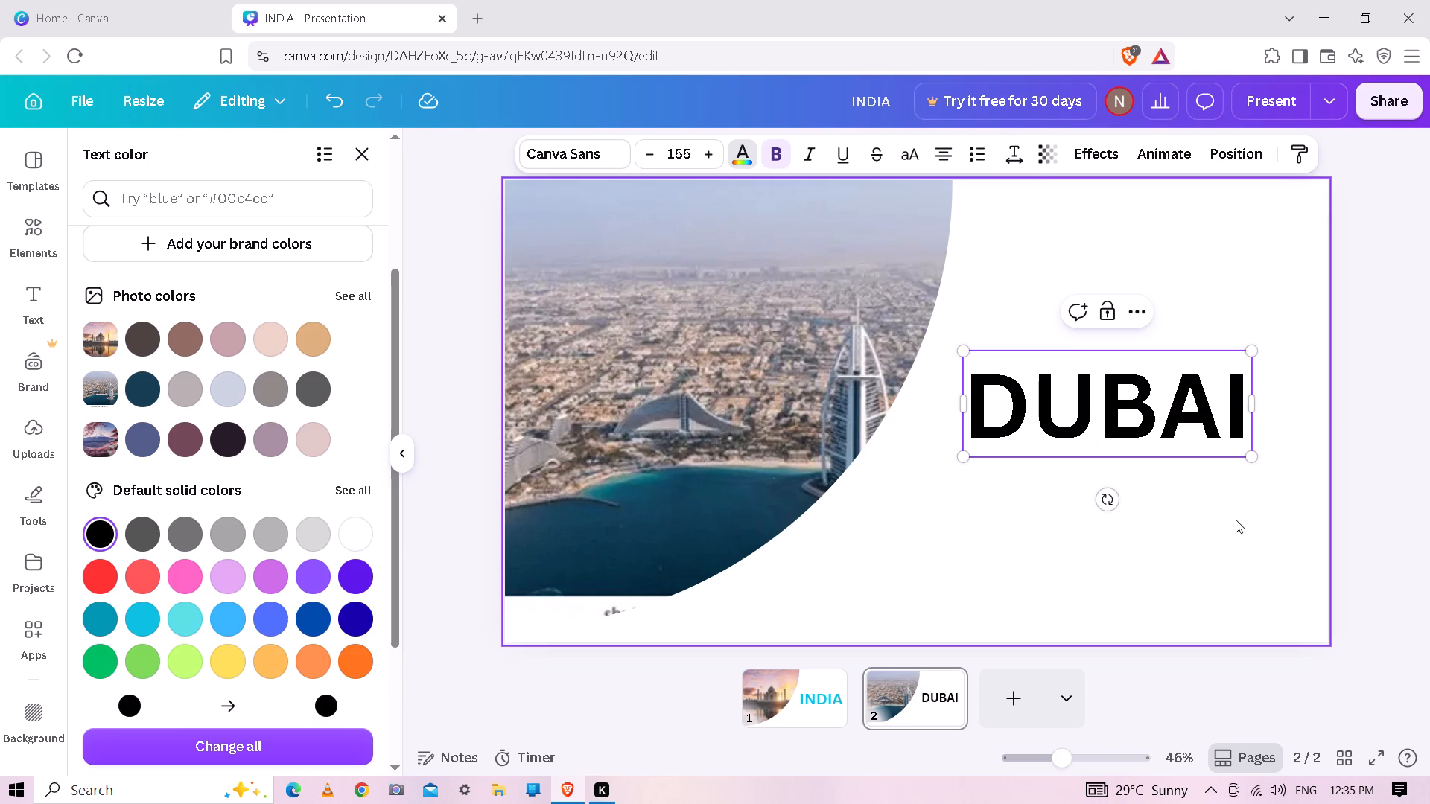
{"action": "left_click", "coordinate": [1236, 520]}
Colour the DUBAI heading on page 2 coral red from the default solid colours.
{"action": "left_click", "coordinate": [1146, 444]}
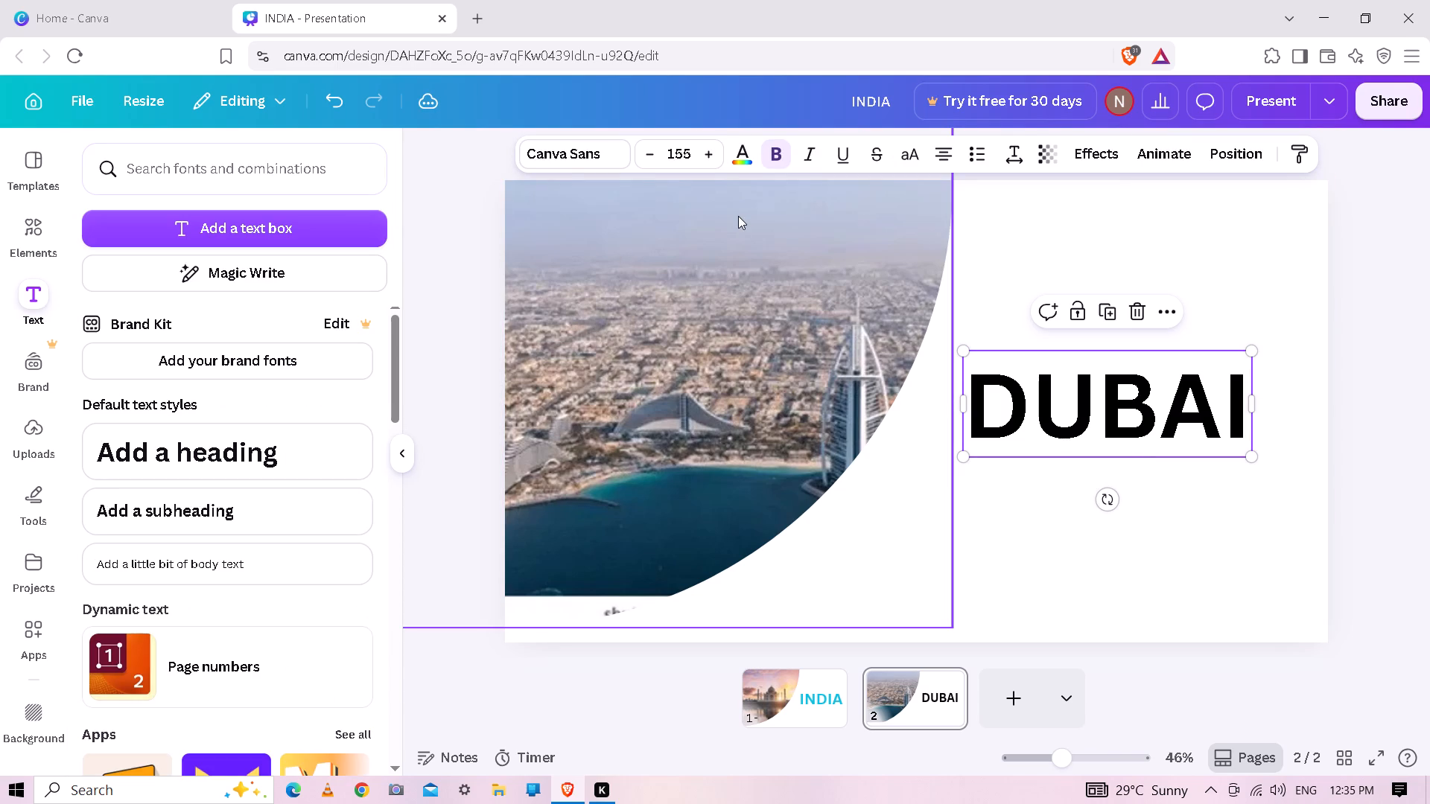
{"action": "left_click", "coordinate": [735, 160]}
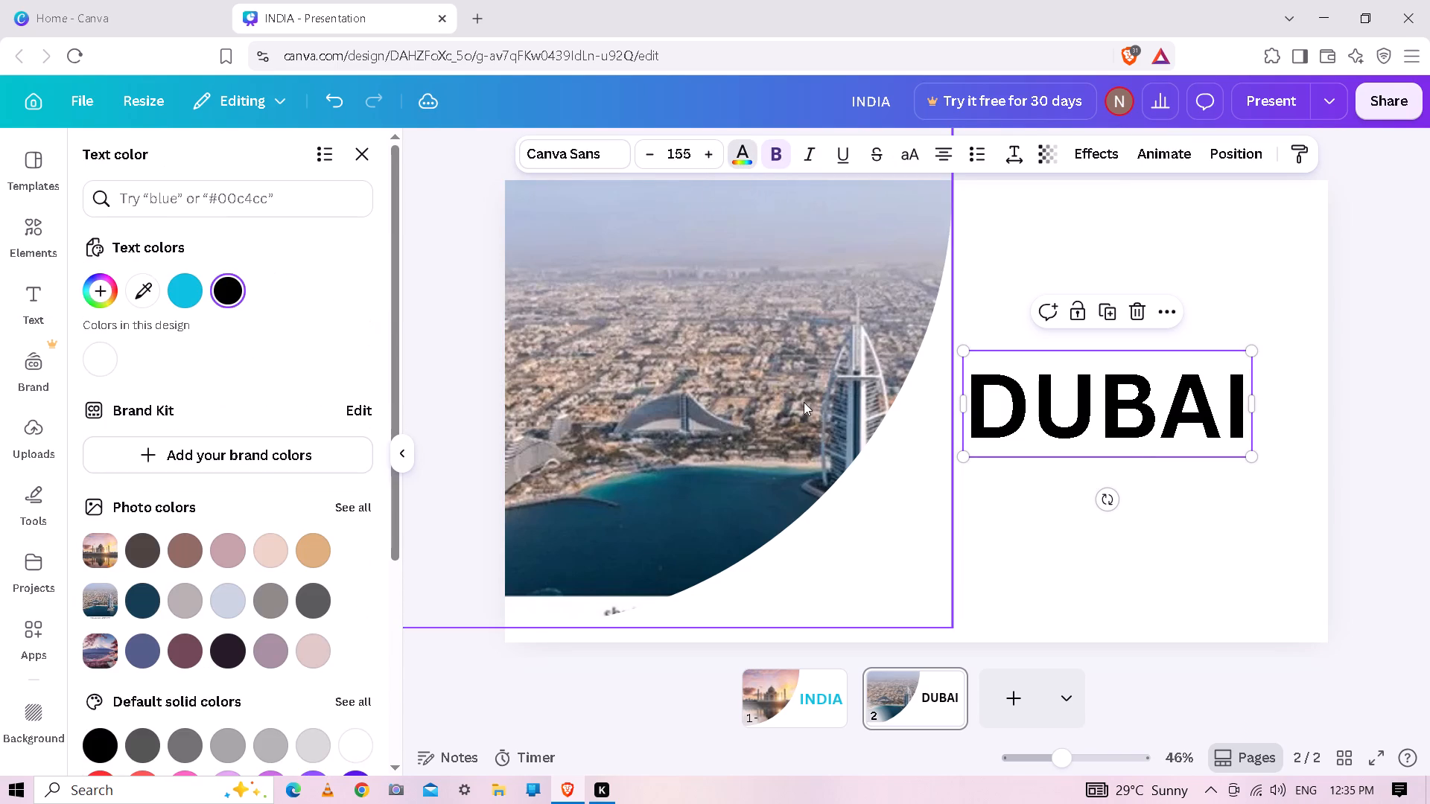
{"action": "left_click", "coordinate": [142, 770]}
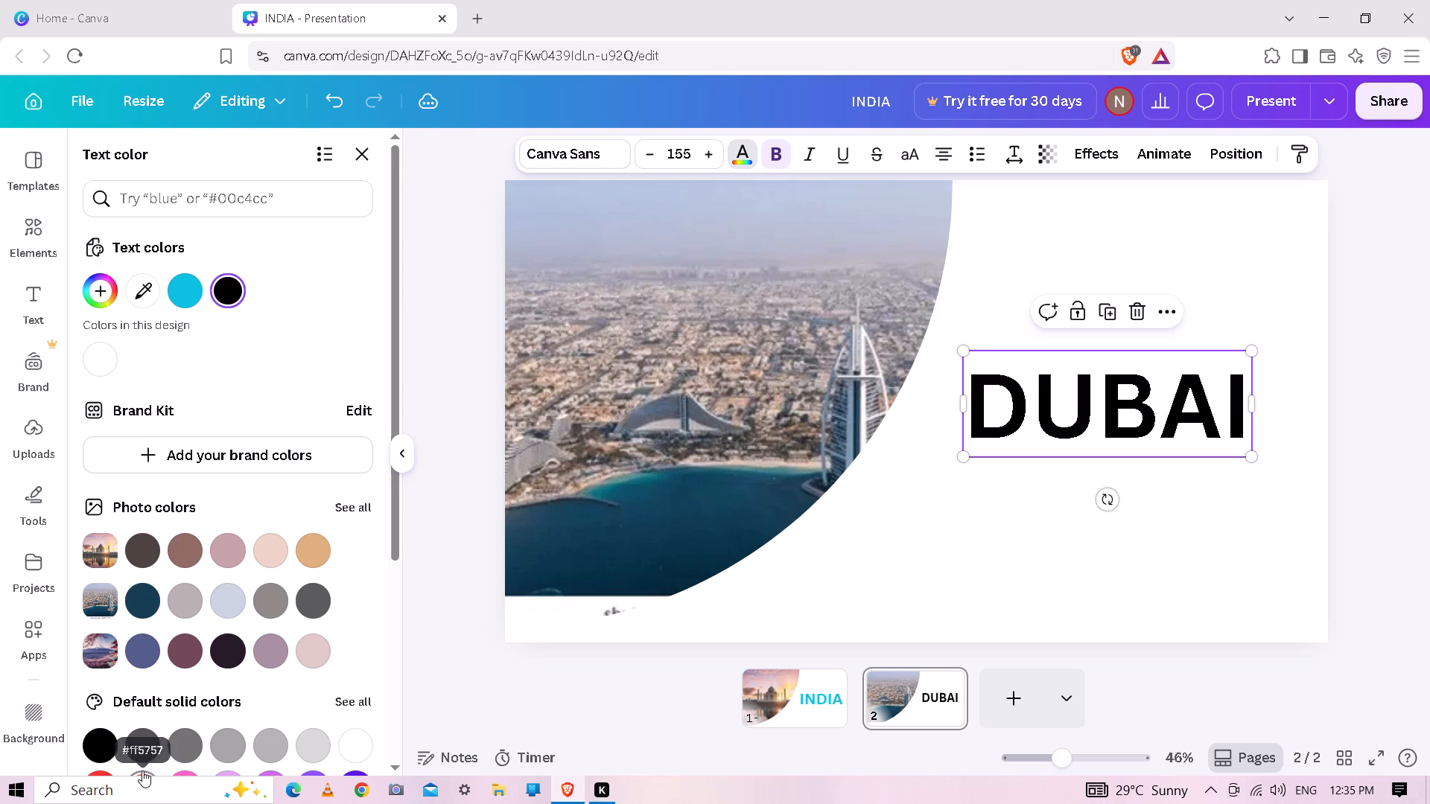
Duplicate the DUBAI page to make a third page.
{"action": "left_click", "coordinate": [944, 713]}
{"action": "left_click", "coordinate": [948, 674]}
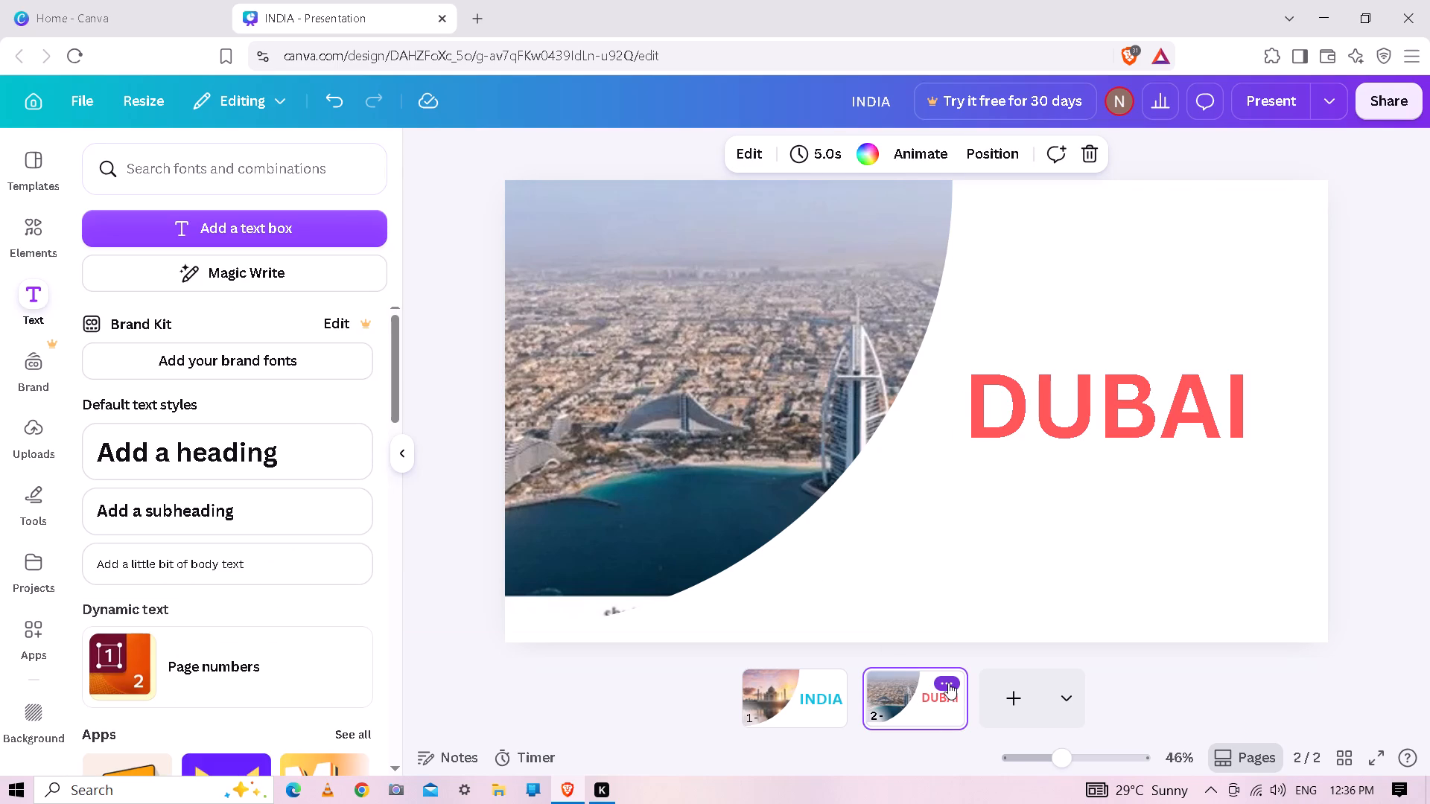
{"action": "left_click", "coordinate": [948, 683]}
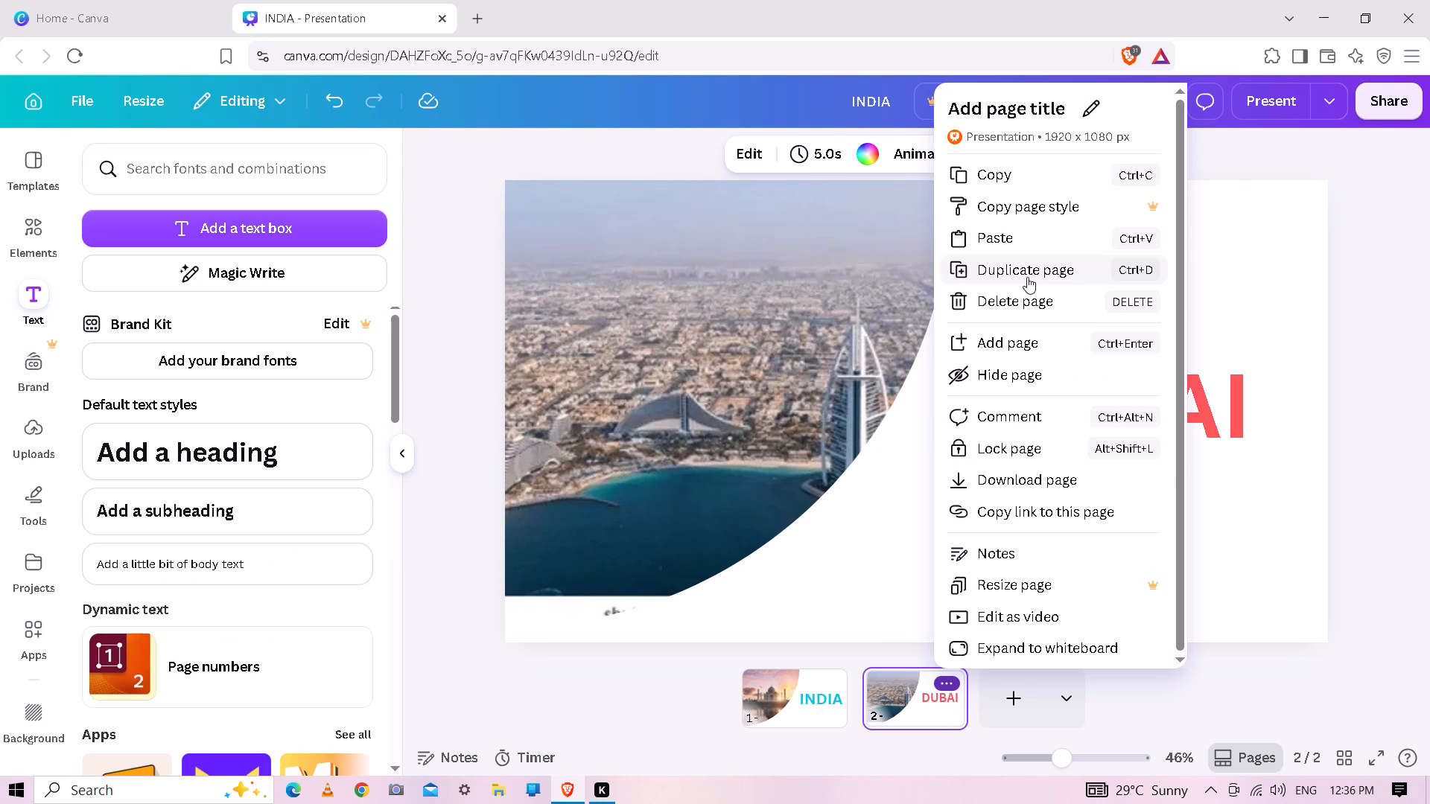
{"action": "left_click", "coordinate": [1027, 277]}
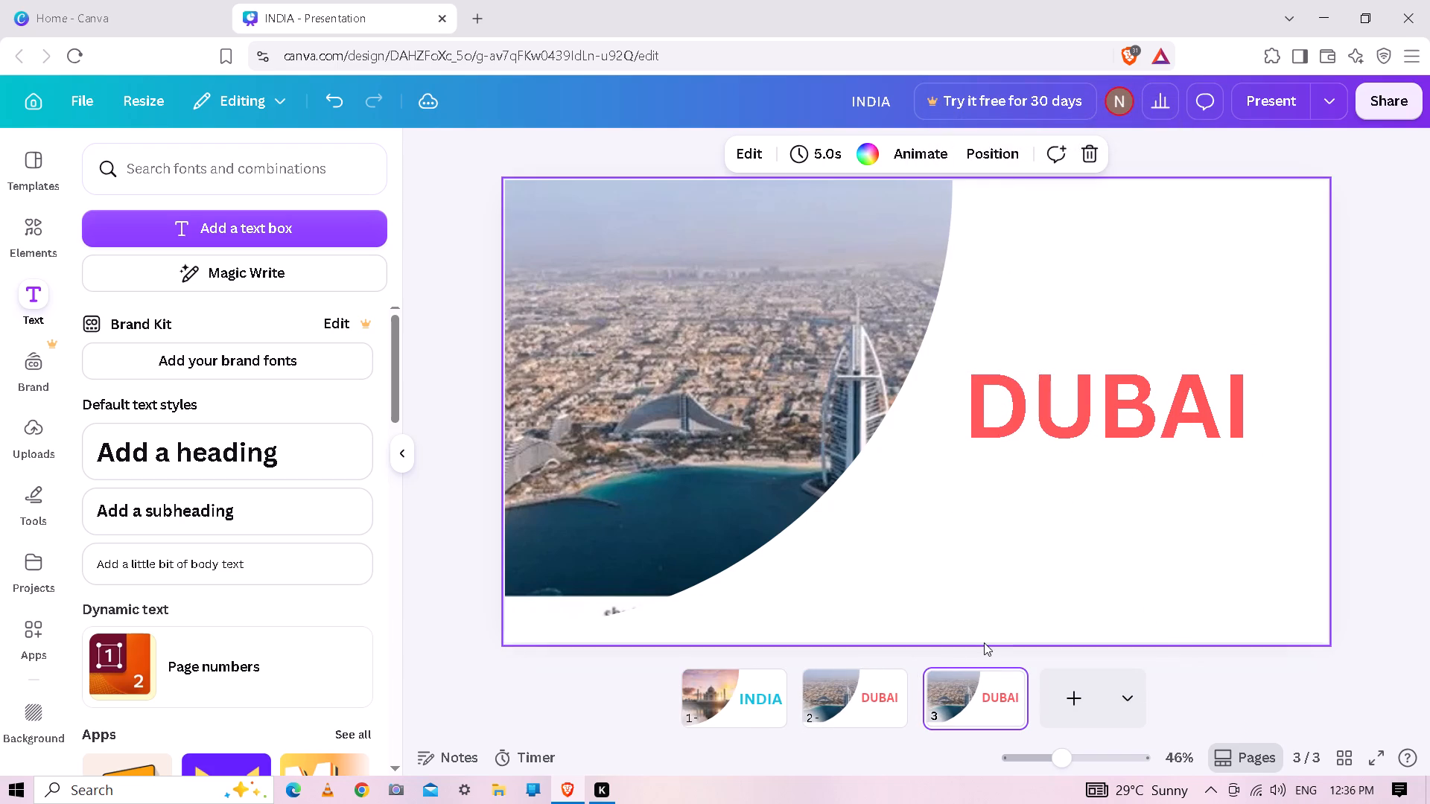
On page 3, rotate the photo circle a quarter turn clockwise so the Mount Fuji quarter fills the photo area.
{"action": "left_click", "coordinate": [646, 556]}
{"action": "left_click", "coordinate": [987, 298]}
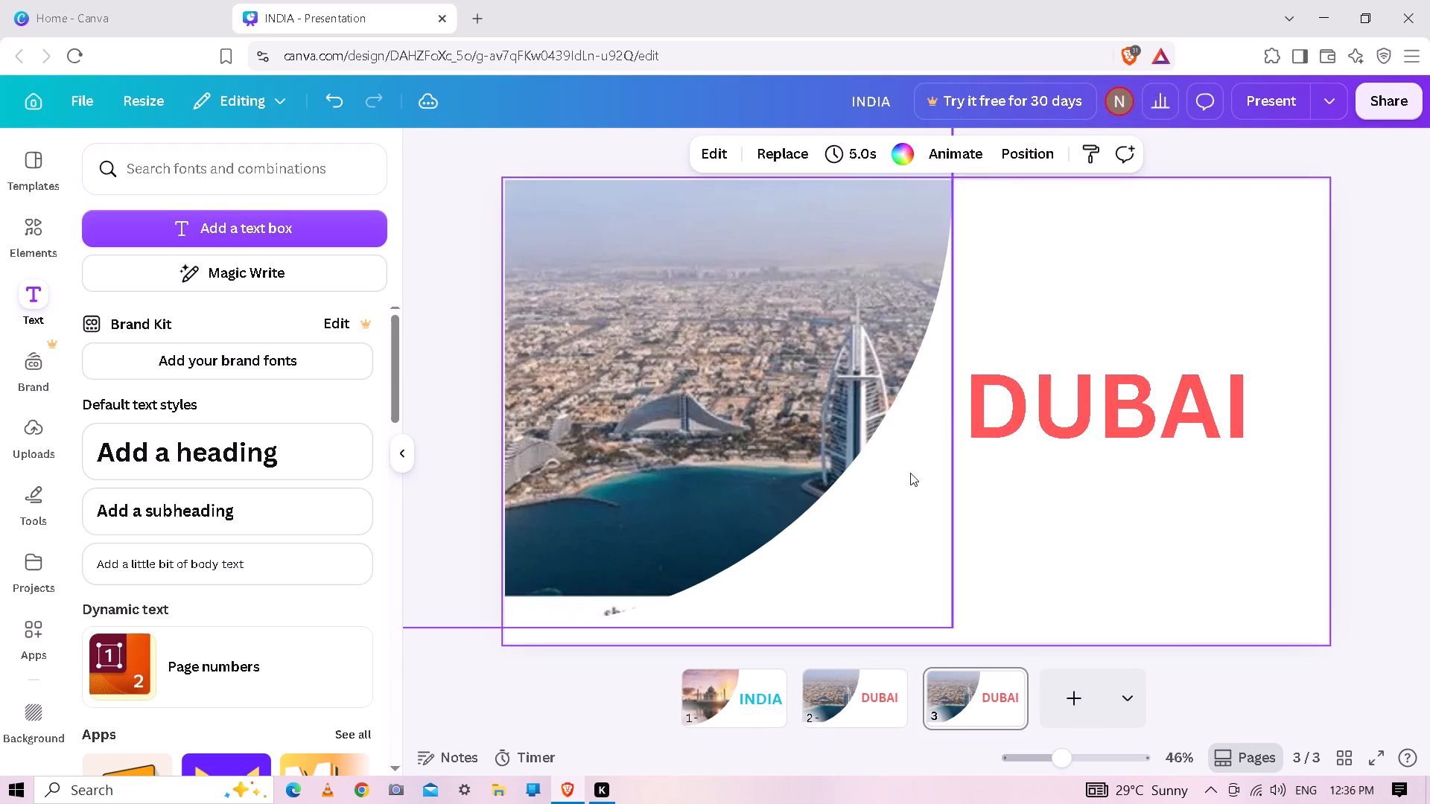
{"action": "left_click", "coordinate": [883, 521]}
{"action": "left_click_drag", "start_coordinate": [991, 180], "coordinate": [991, 181]}
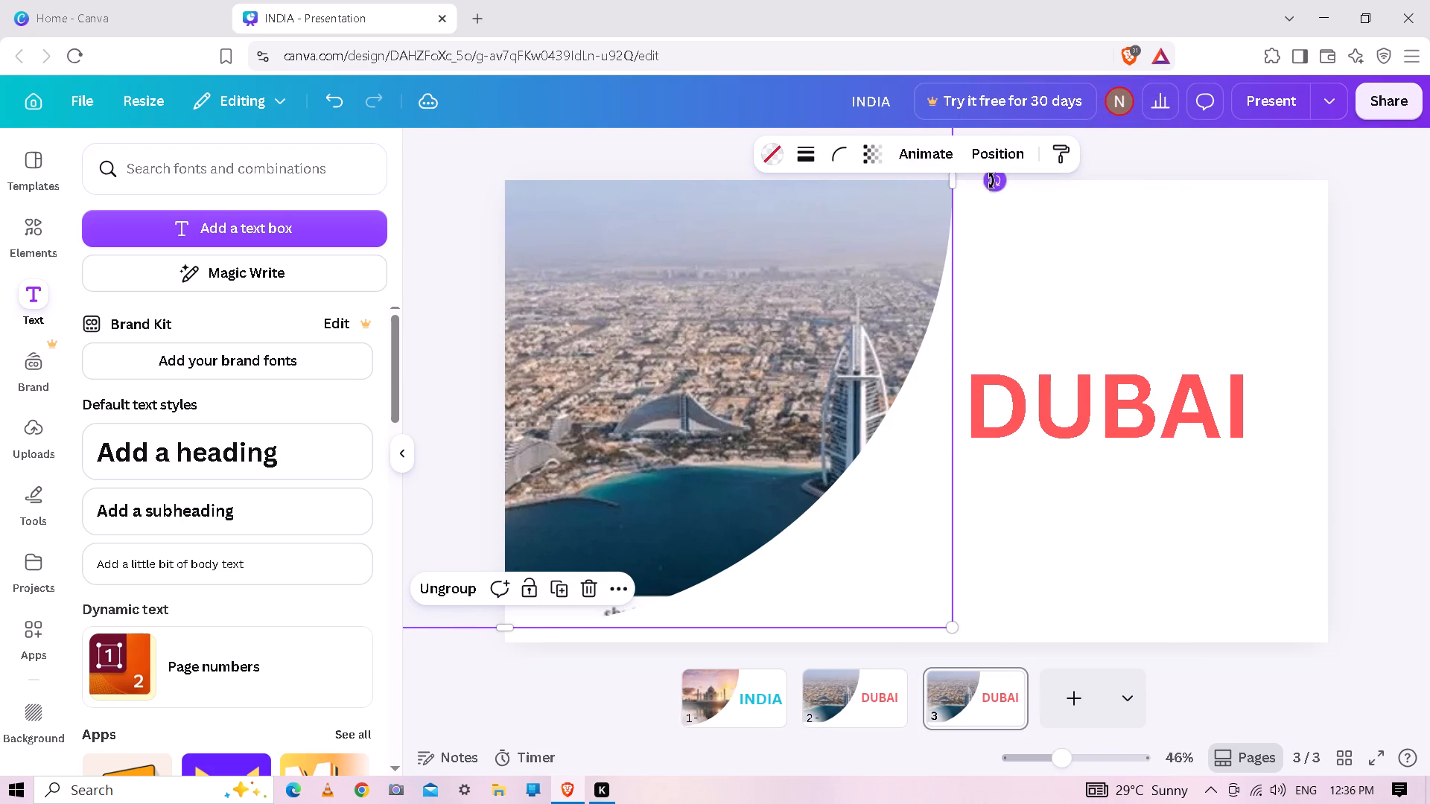
{"action": "left_click_drag", "start_coordinate": [991, 181], "coordinate": [720, 648]}
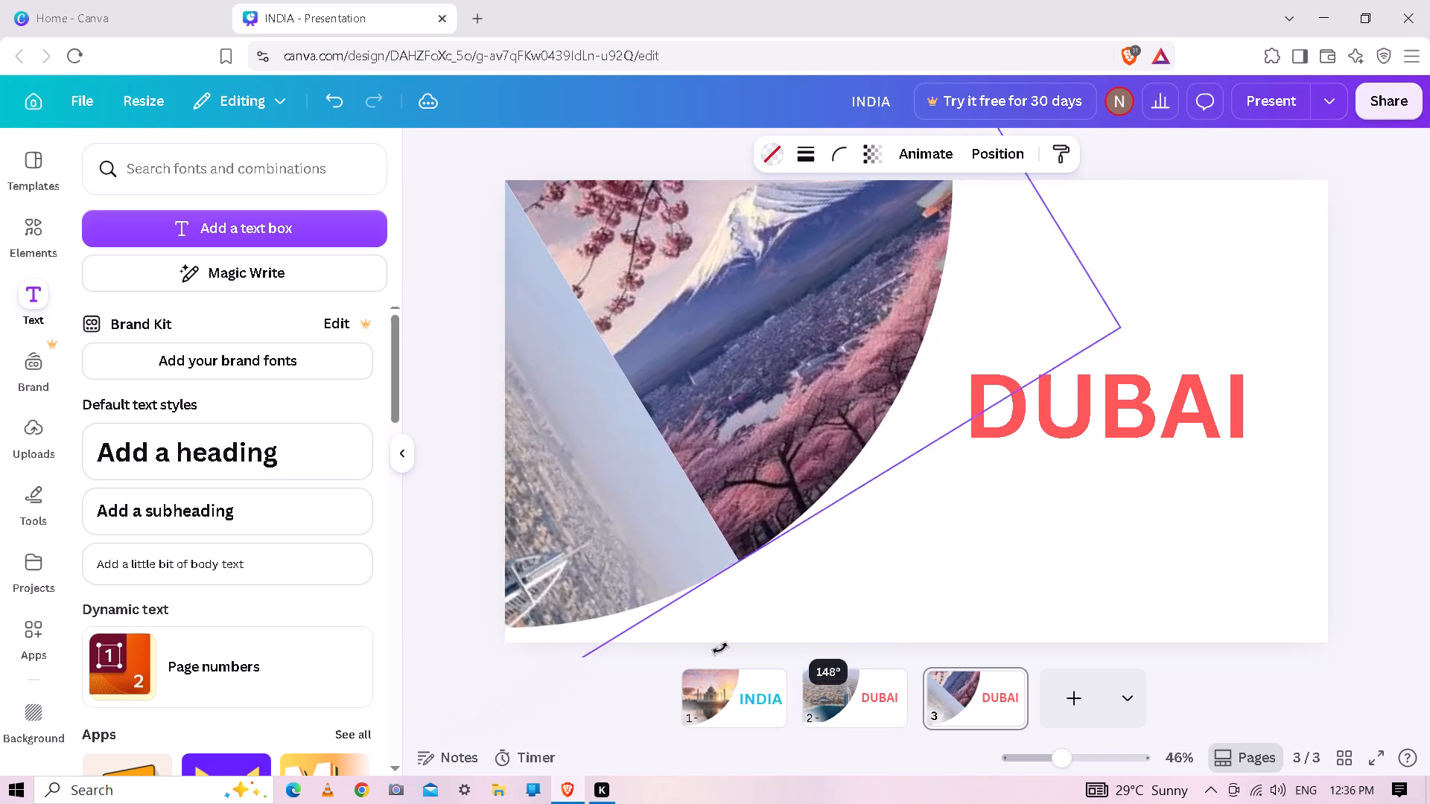
{"action": "left_click_drag", "start_coordinate": [720, 648], "coordinate": [522, 711]}
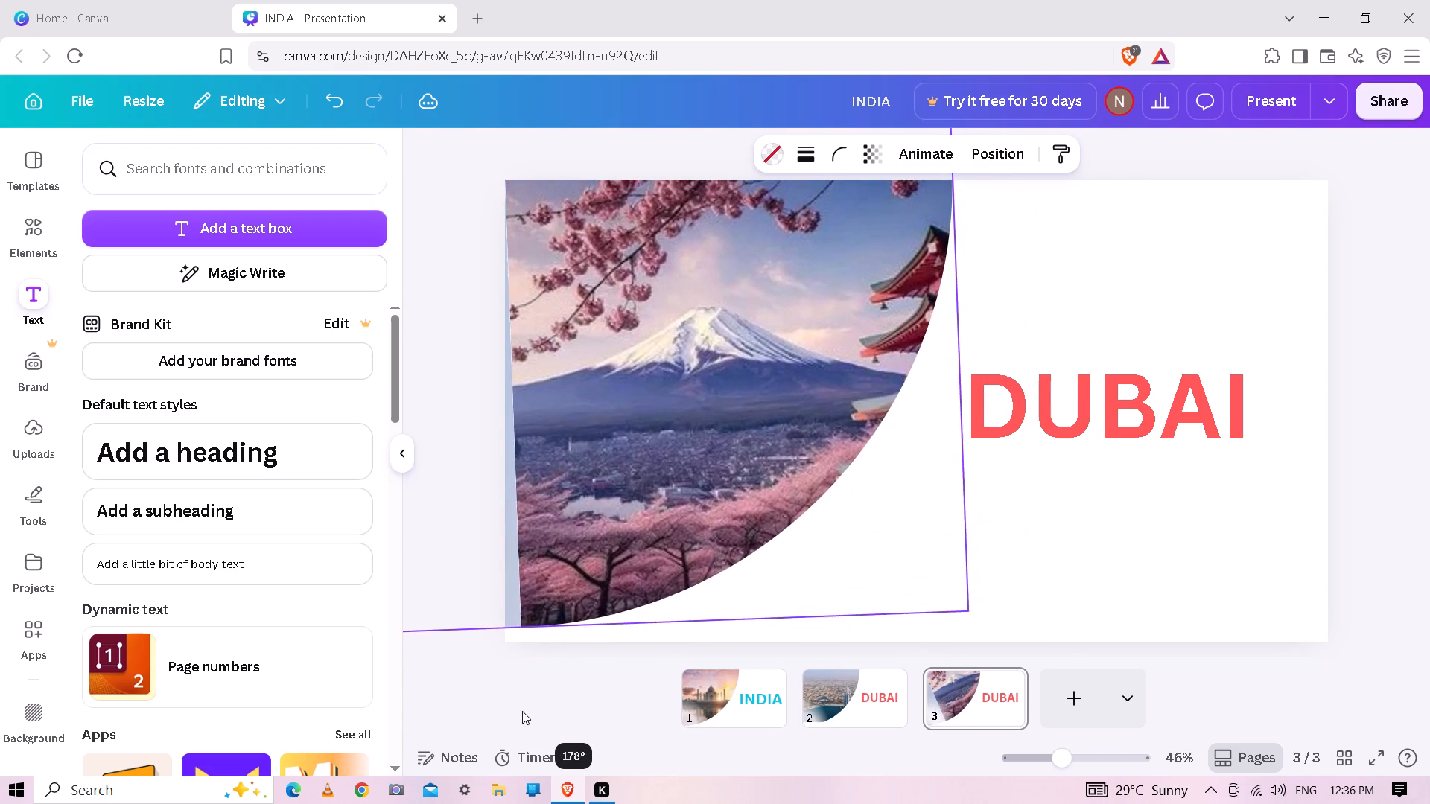
{"action": "left_click_drag", "start_coordinate": [522, 711], "coordinate": [509, 709]}
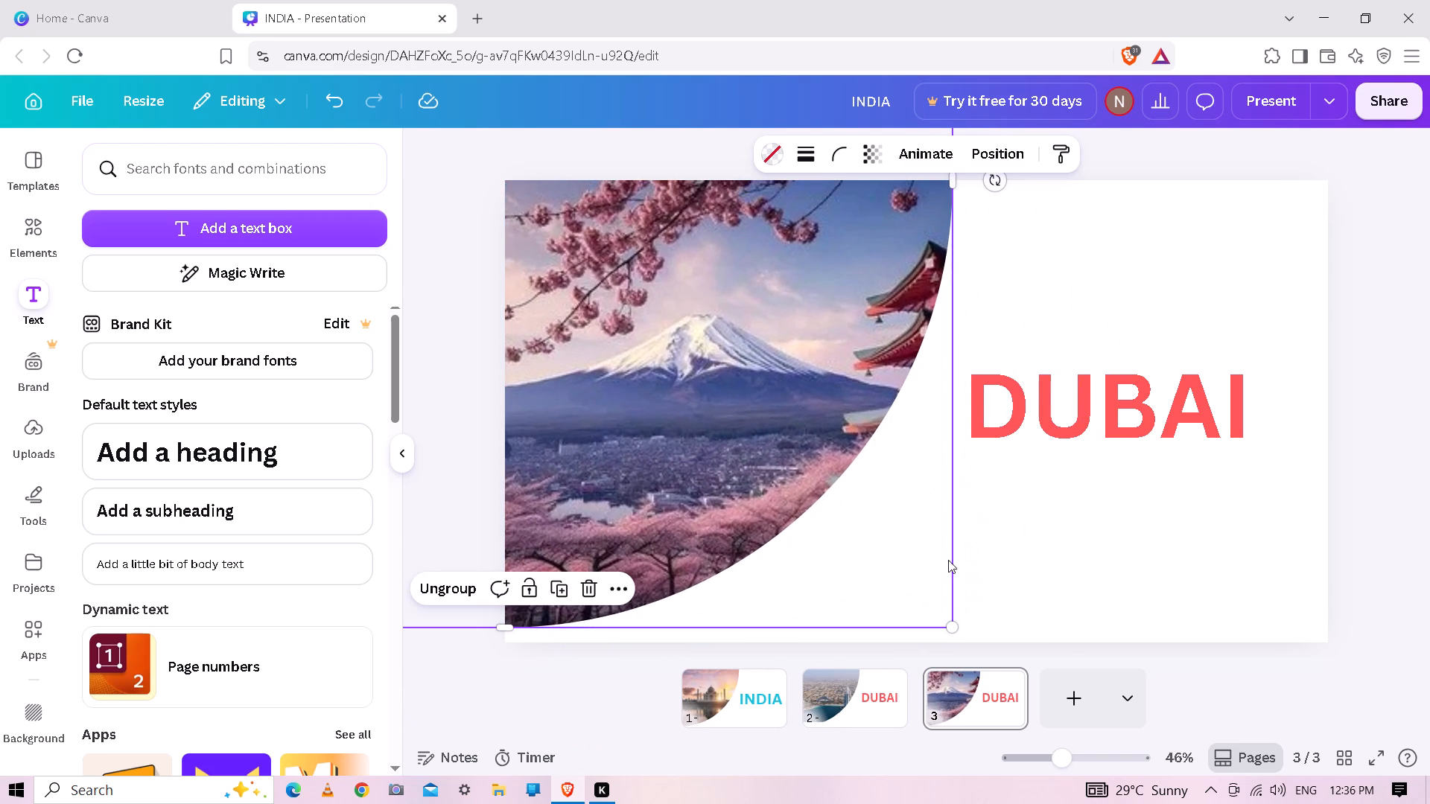
Replace the DUBAI heading text on page 3 with JAPAN.
{"action": "left_click", "coordinate": [1229, 432]}
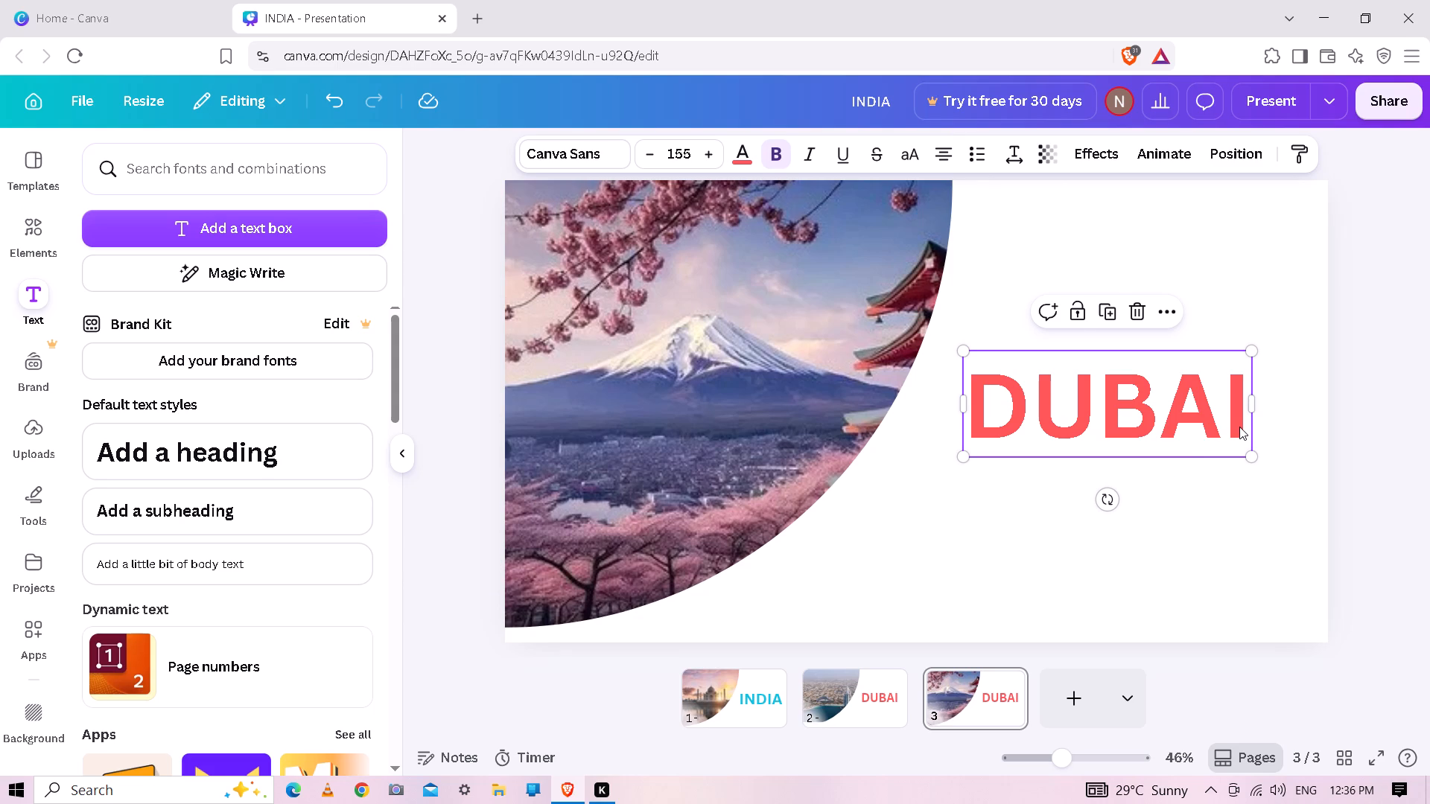
{"action": "left_click", "coordinate": [1239, 427]}
{"action": "key", "text": "BackSpace"}
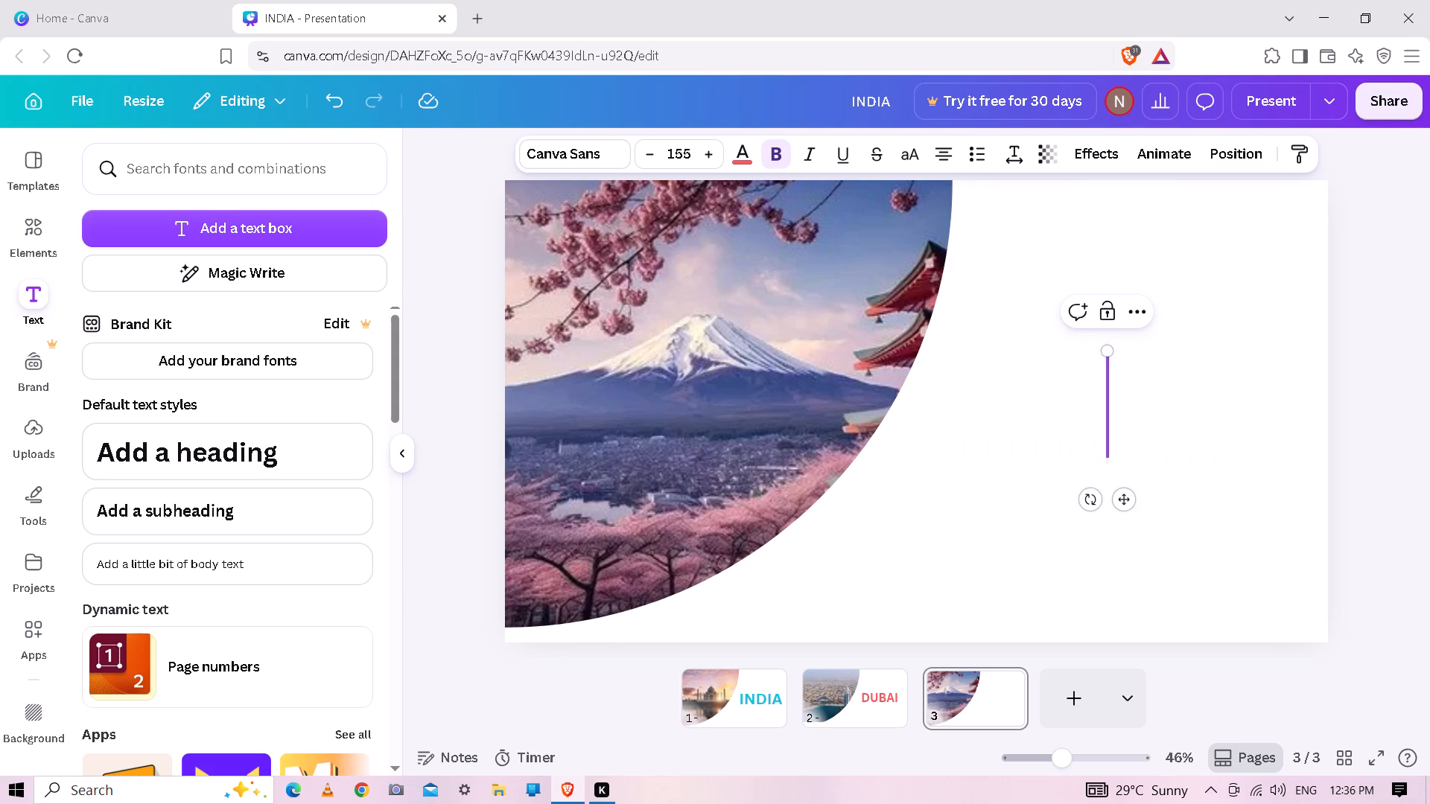
{"action": "type", "text": "JAPA"}
{"action": "key", "text": "n"}
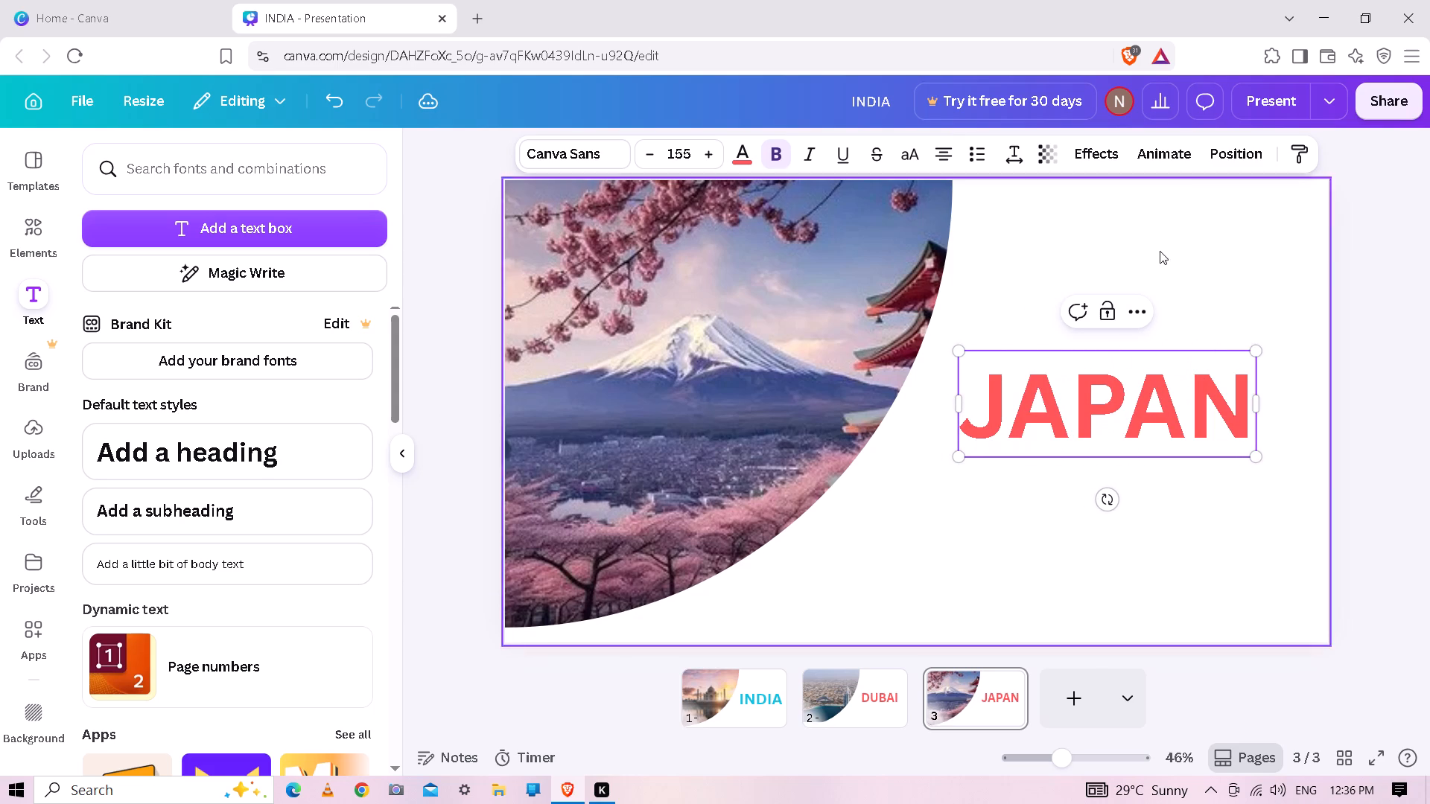
Colour the JAPAN heading lime green from the default solid colours, applying the change to the current page.
{"action": "left_click", "coordinate": [731, 154]}
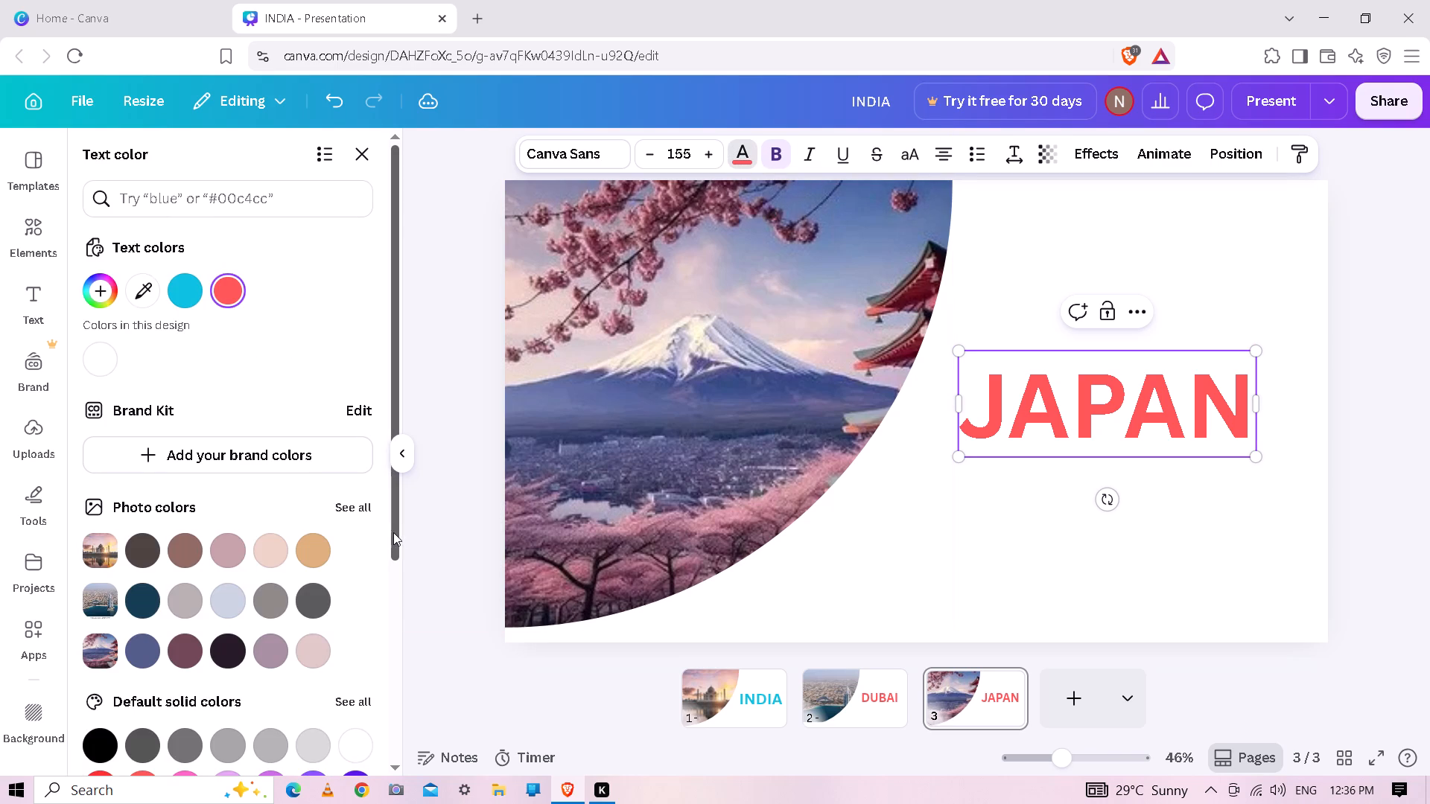
{"action": "left_click_drag", "start_coordinate": [394, 532], "coordinate": [393, 640]}
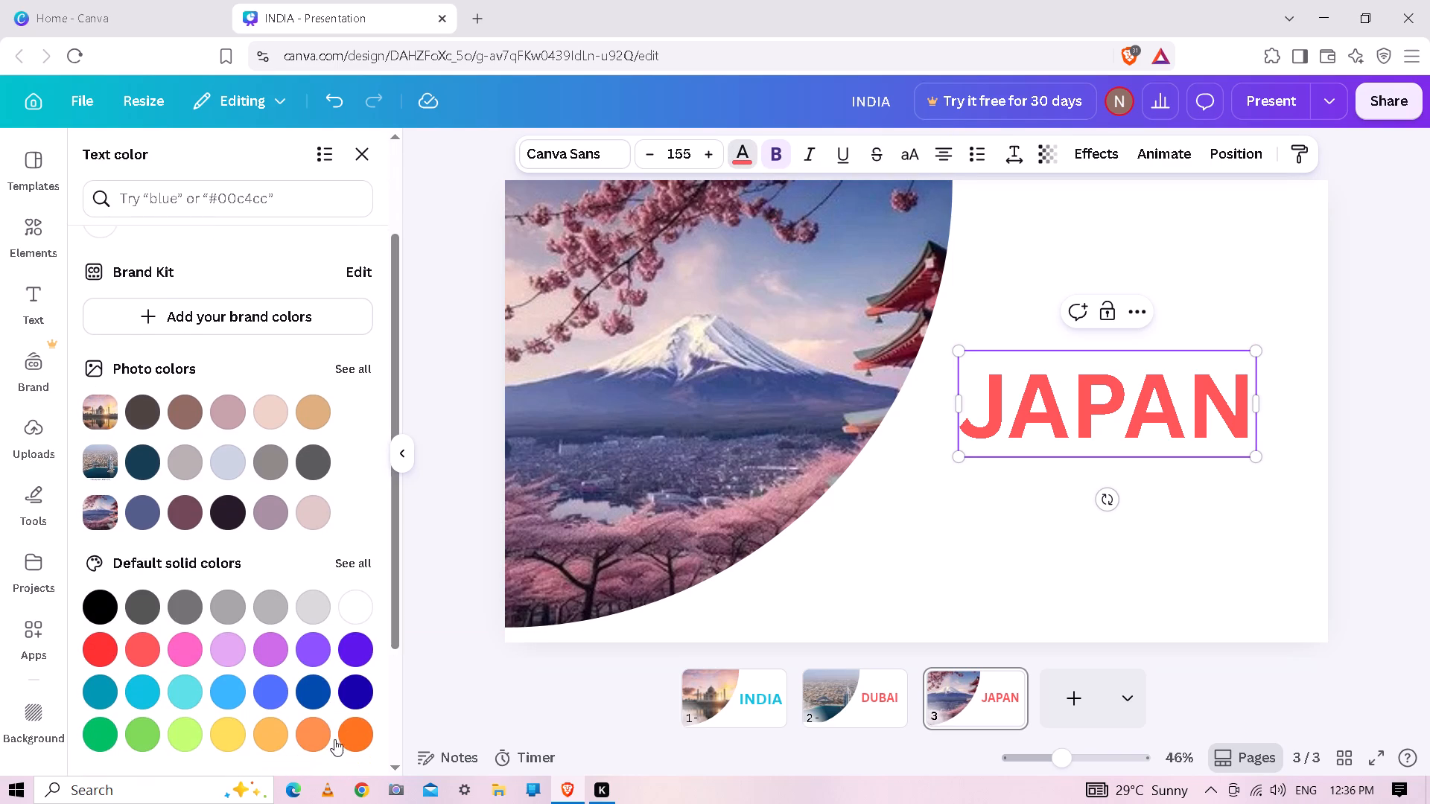
{"action": "left_click", "coordinate": [193, 734]}
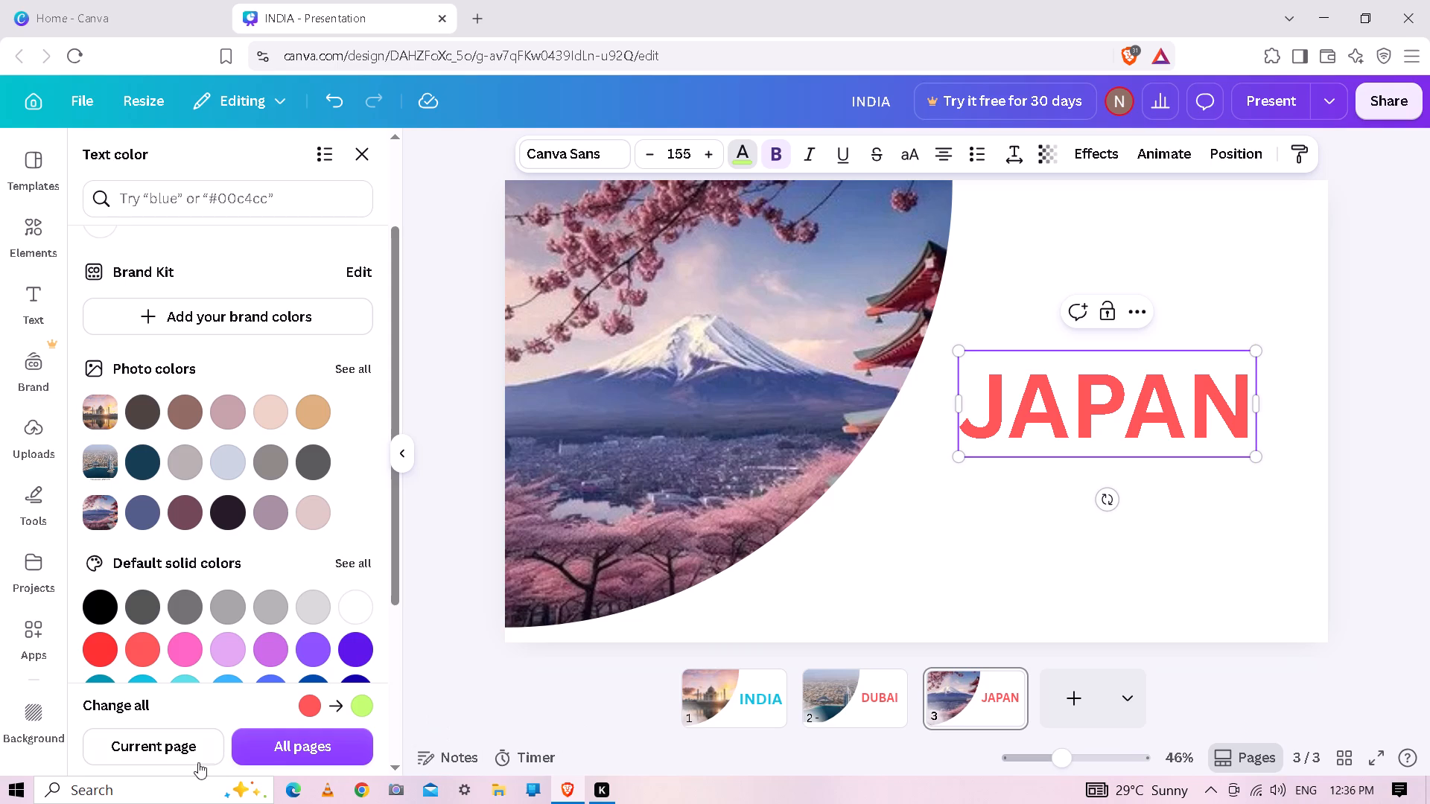
{"action": "left_click", "coordinate": [181, 758]}
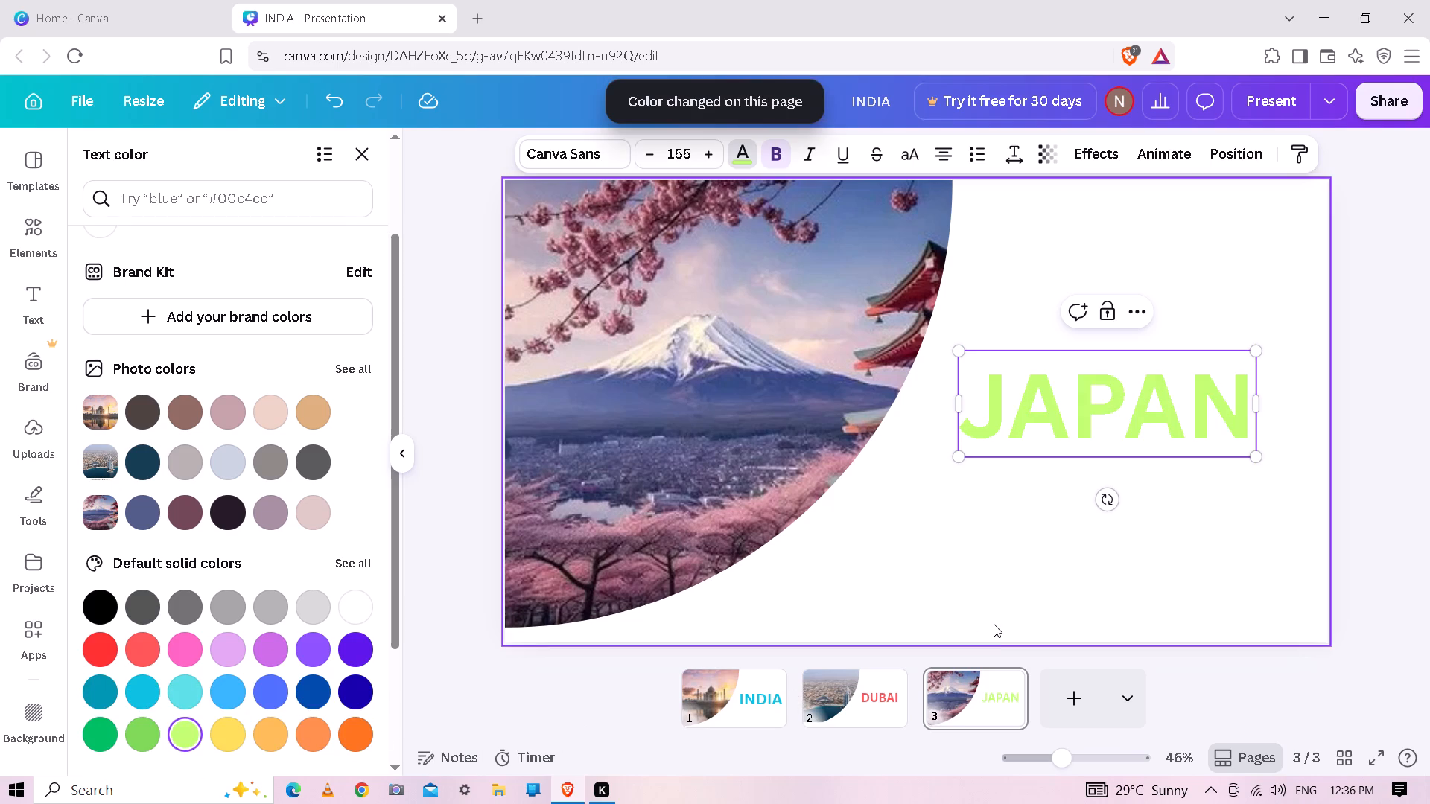
Duplicate the JAPAN page to make a fourth page.
{"action": "left_click", "coordinate": [1012, 683]}
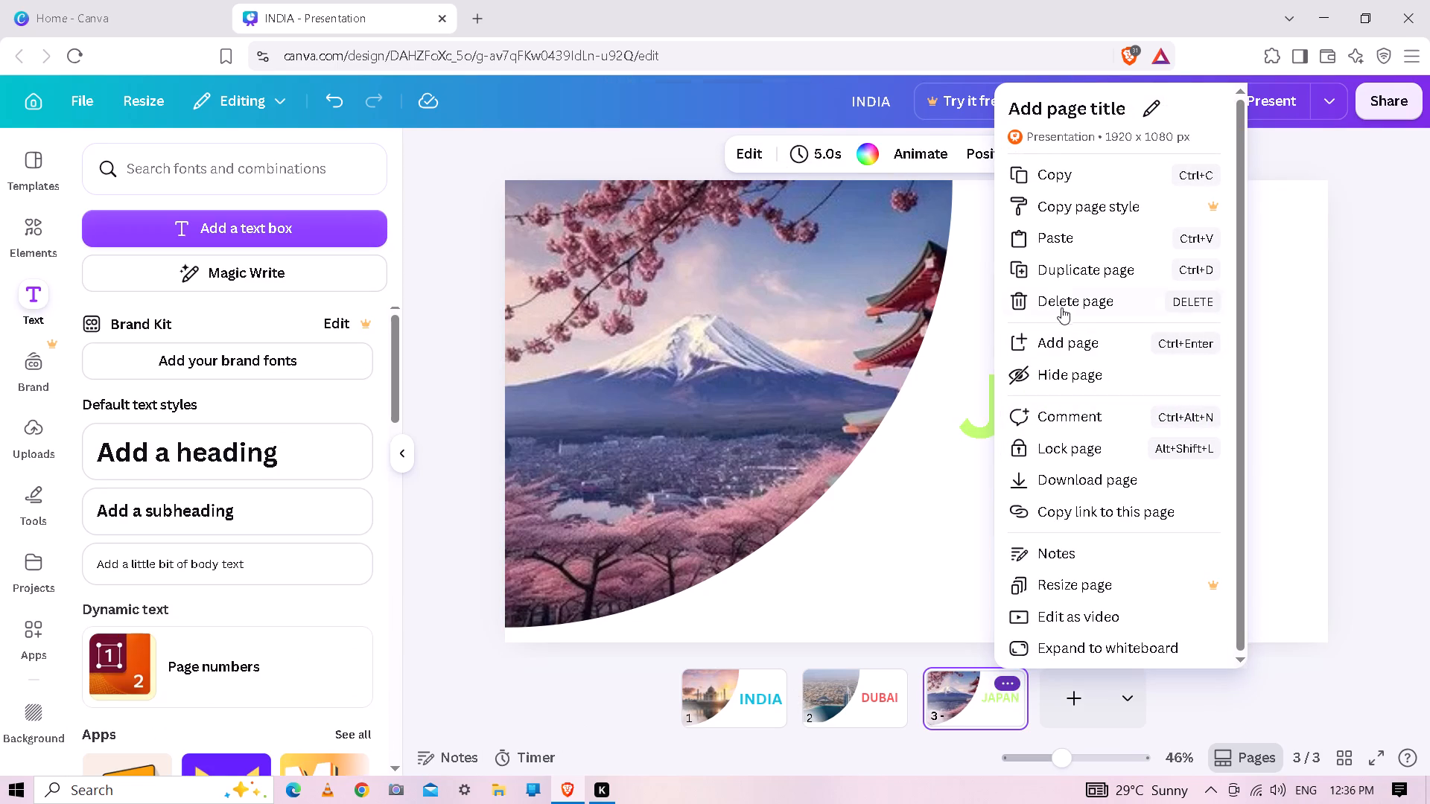
{"action": "left_click", "coordinate": [1070, 271]}
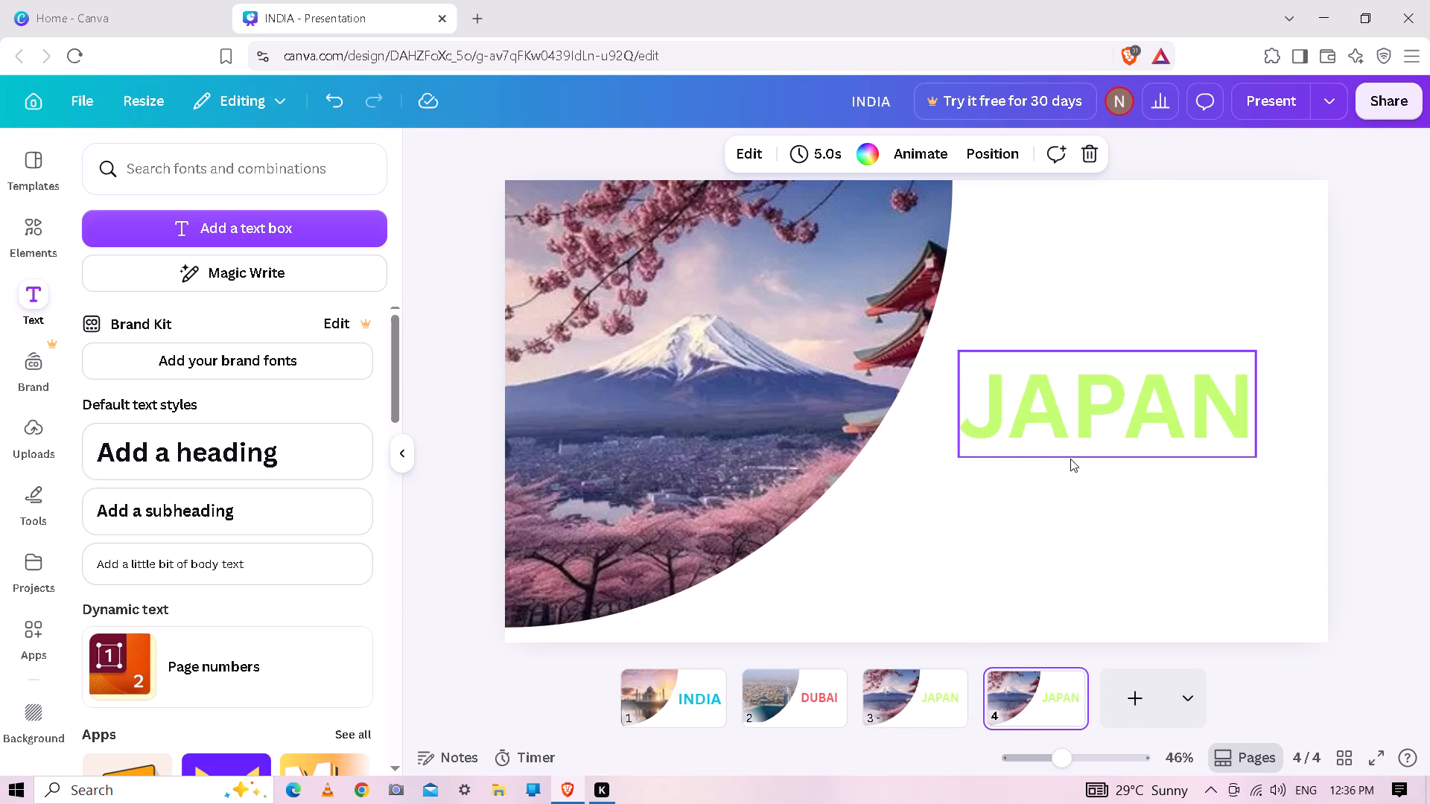
On page 4, rotate the photo circle a quarter turn clockwise so the Great Wall quarter fills the photo area.
{"action": "left_click", "coordinate": [857, 584]}
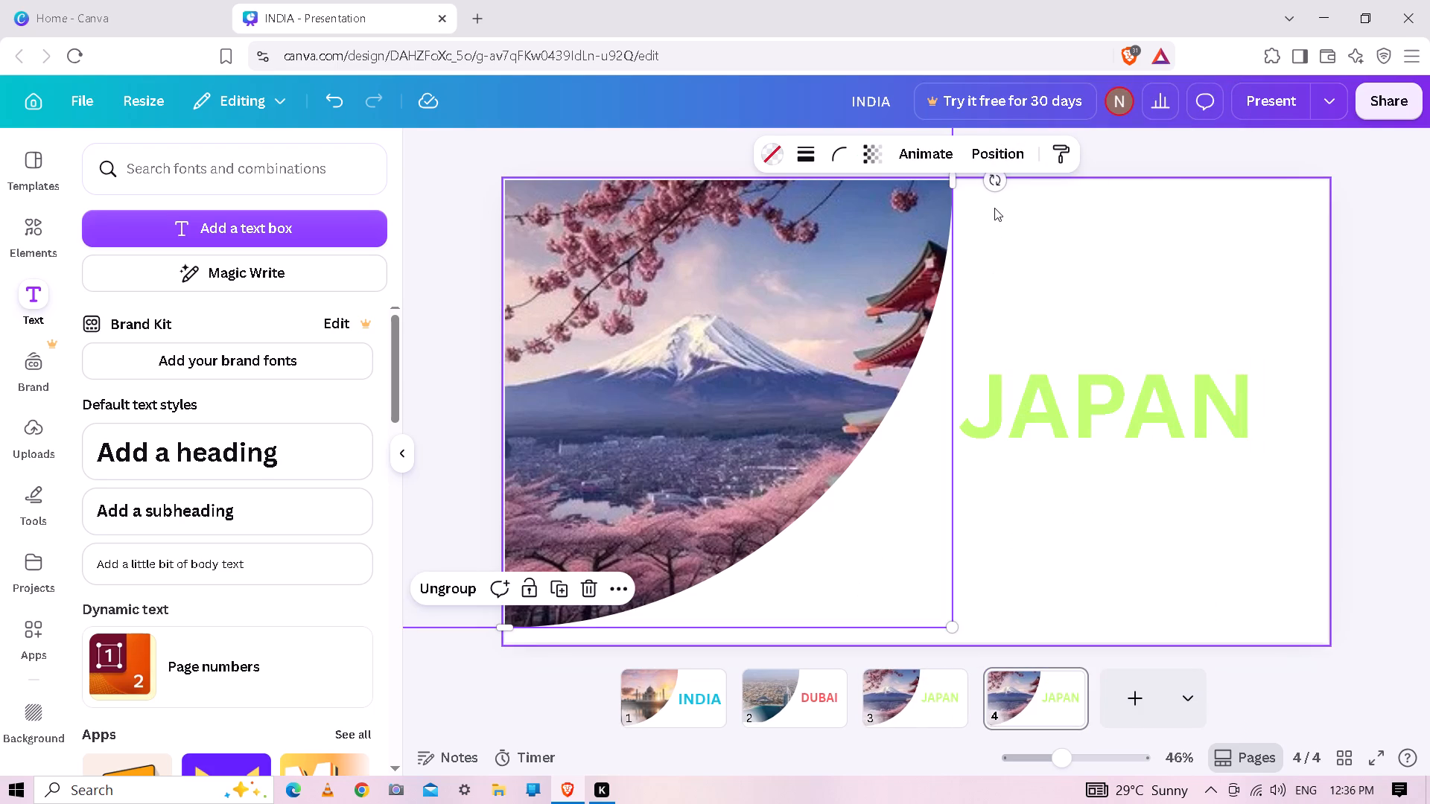
{"action": "left_click_drag", "start_coordinate": [993, 186], "coordinate": [742, 550]}
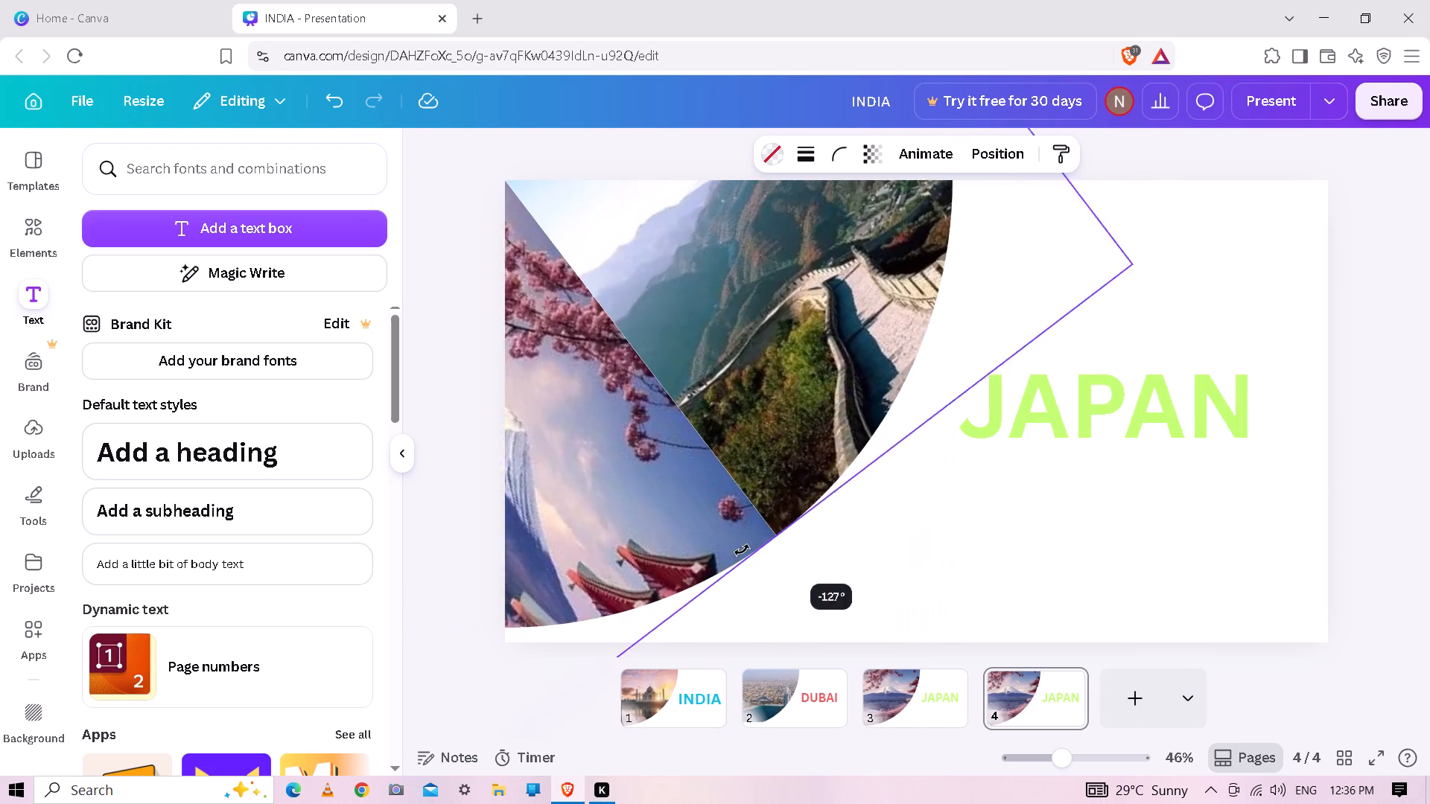
{"action": "left_click_drag", "start_coordinate": [742, 550], "coordinate": [499, 614]}
Replace the JAPAN heading text on page 4 with CHINA.
{"action": "left_click", "coordinate": [1168, 354]}
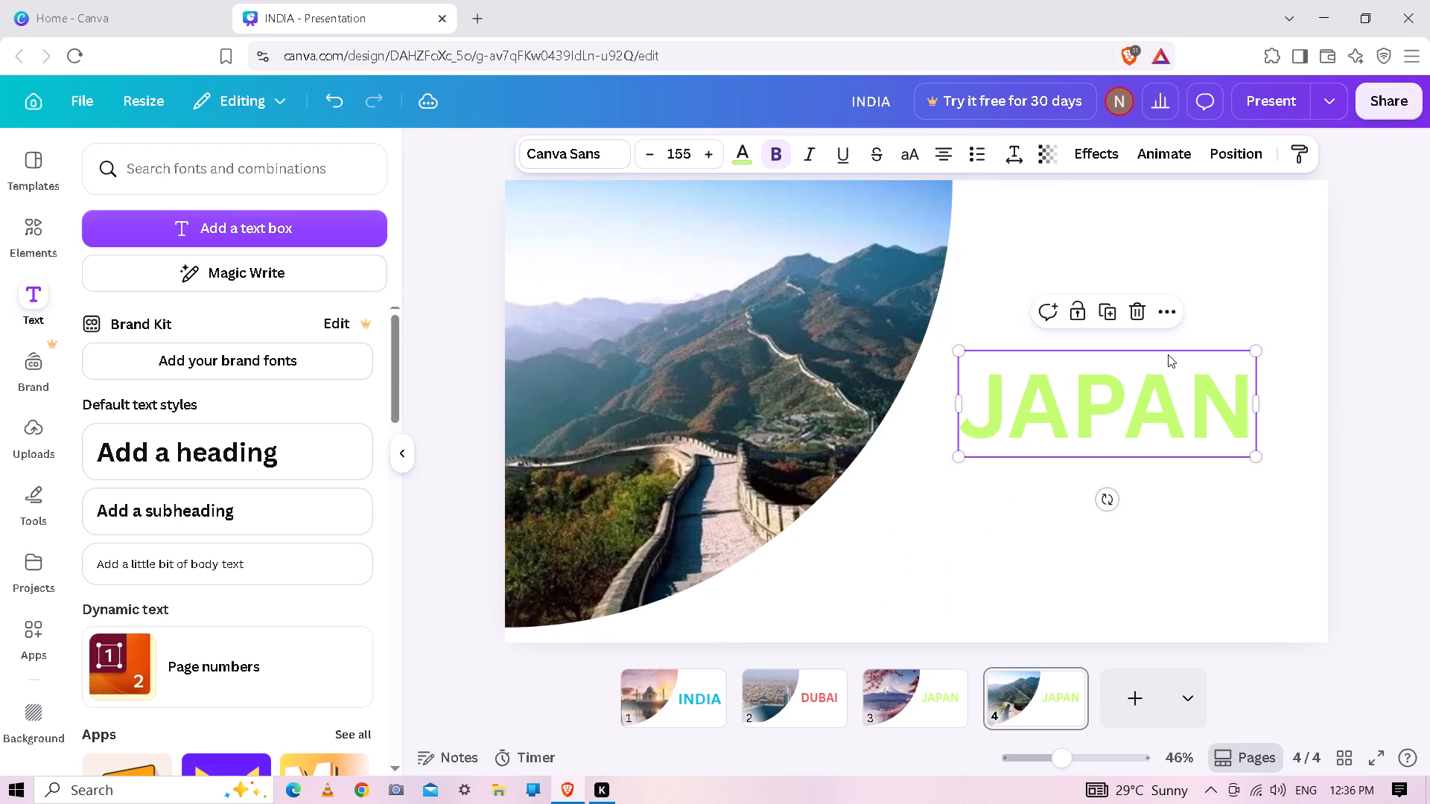
{"action": "left_click", "coordinate": [1245, 418]}
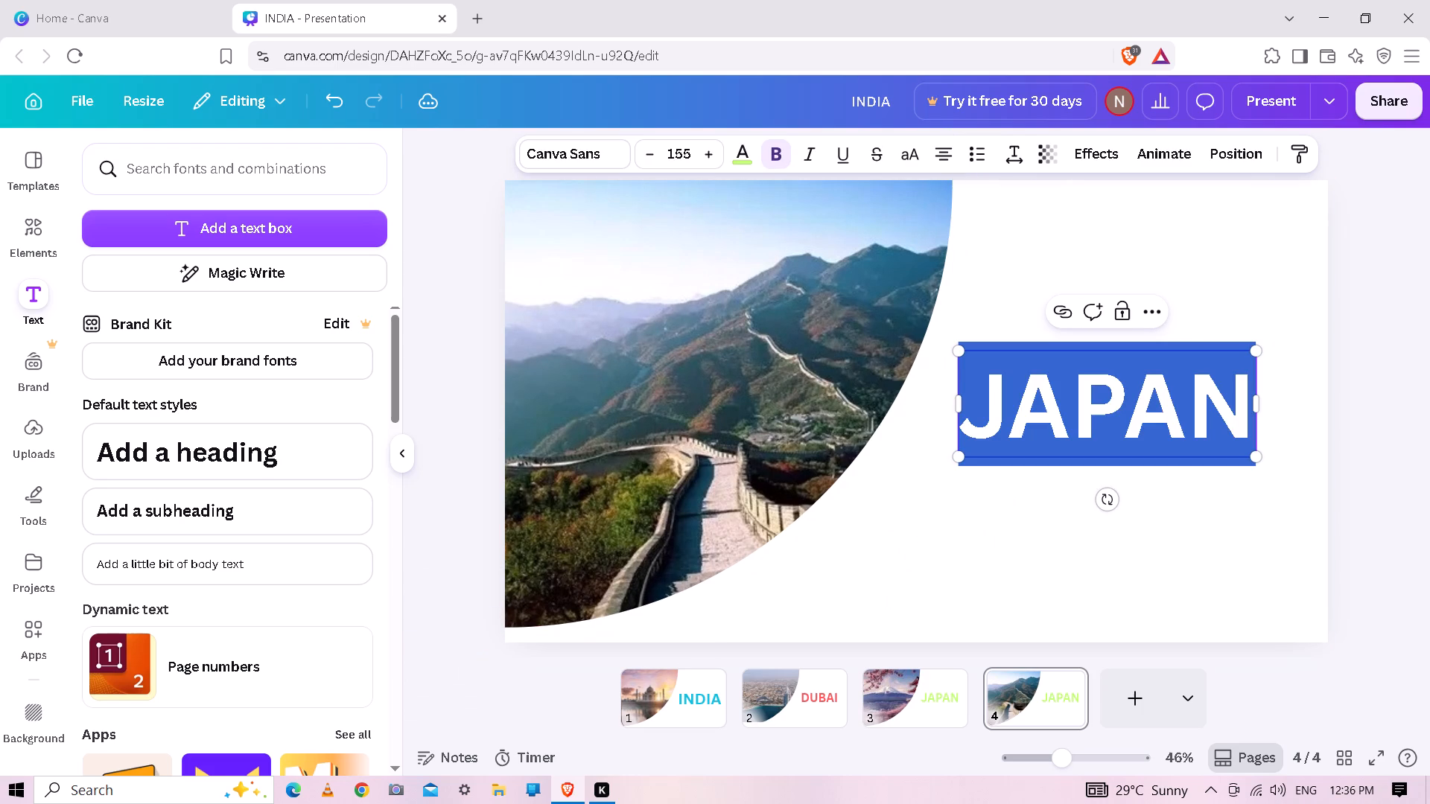
{"action": "key", "text": "BackSpace"}
{"action": "type", "text": "CHINA"}
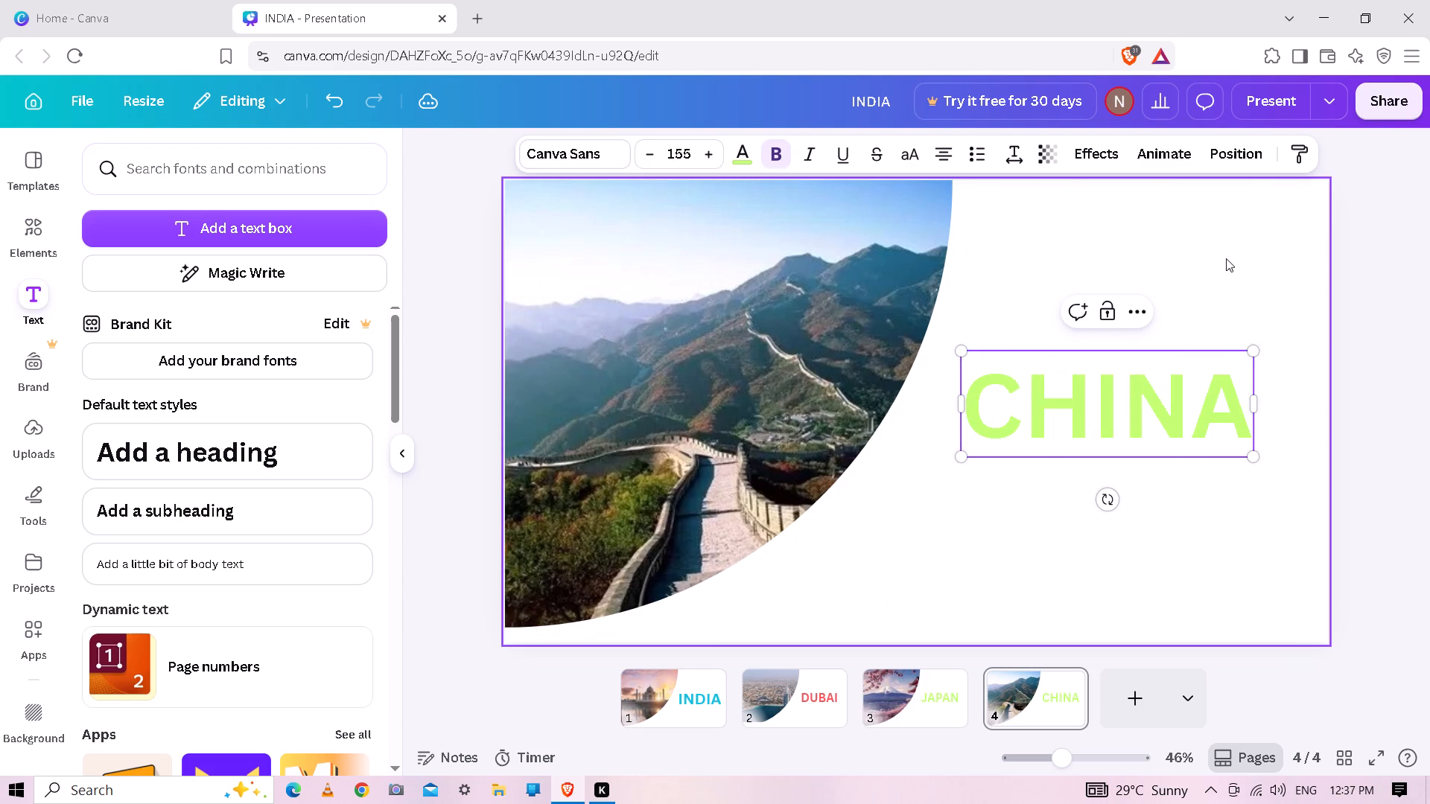
Colour the CHINA heading light orange from the default solid colours, apply it to the current page, and close the colour options.
{"action": "left_click", "coordinate": [735, 162]}
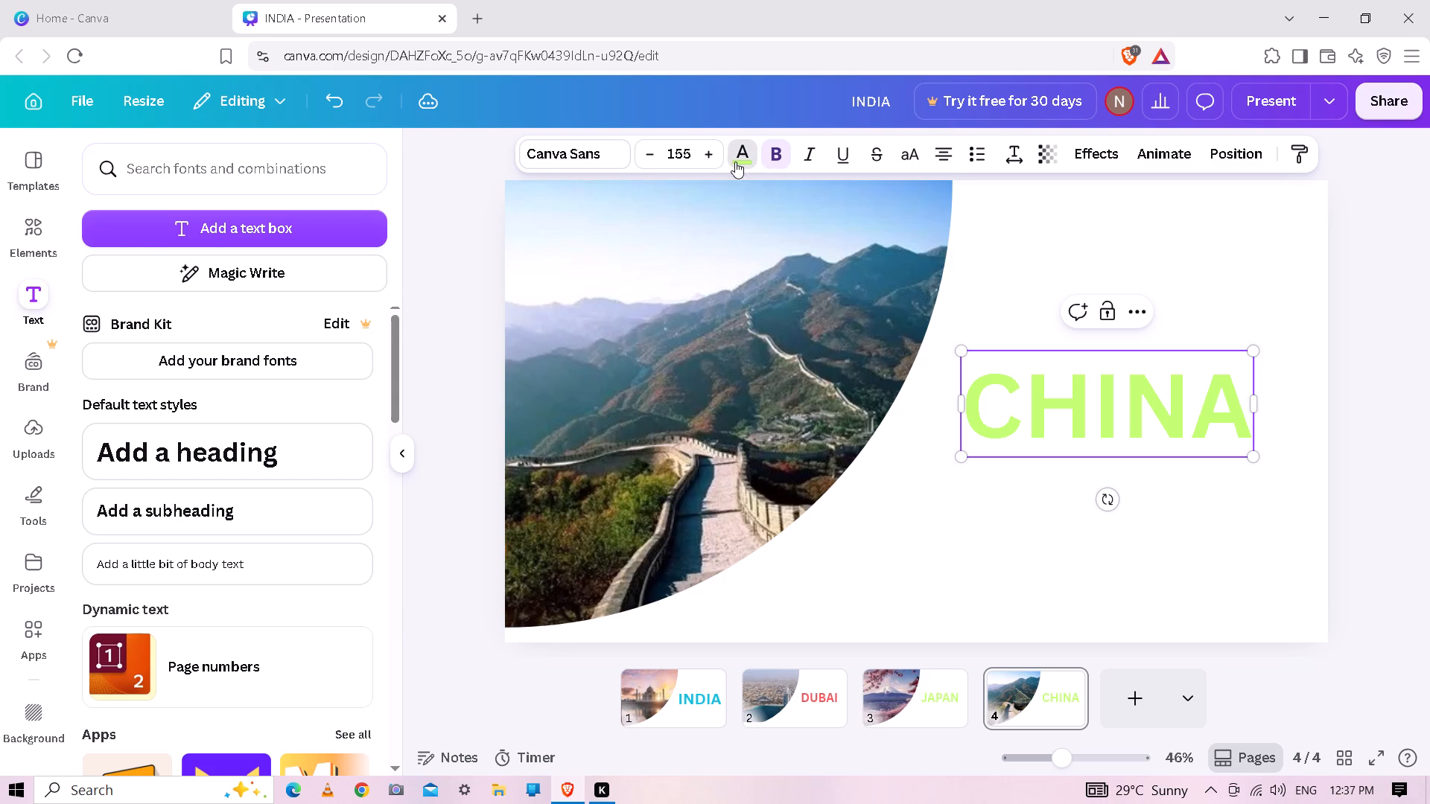
{"action": "left_click_drag", "start_coordinate": [394, 549], "coordinate": [382, 623]}
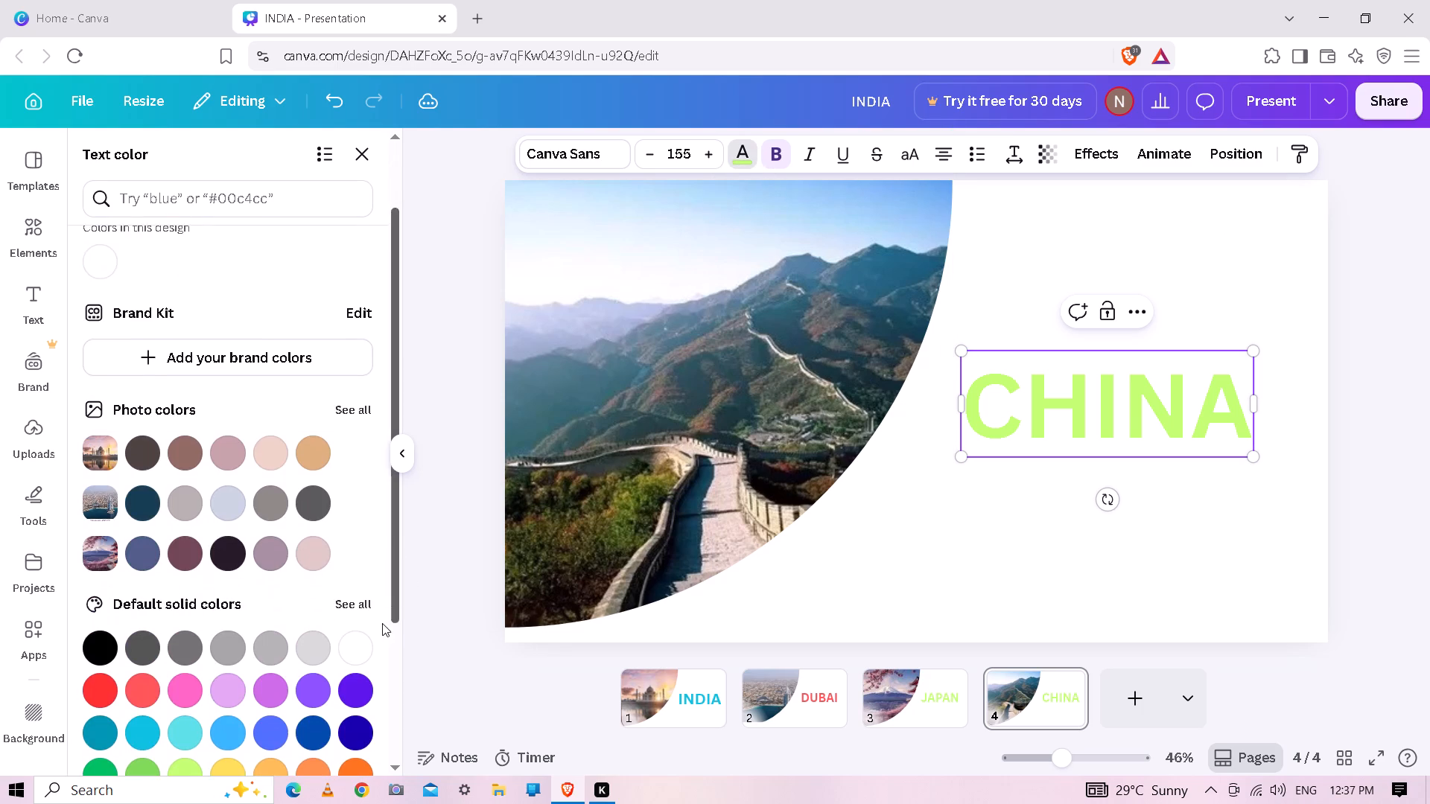
{"action": "left_click_drag", "start_coordinate": [382, 623], "coordinate": [382, 658]}
{"action": "left_click", "coordinate": [382, 658]}
{"action": "left_click", "coordinate": [317, 706]}
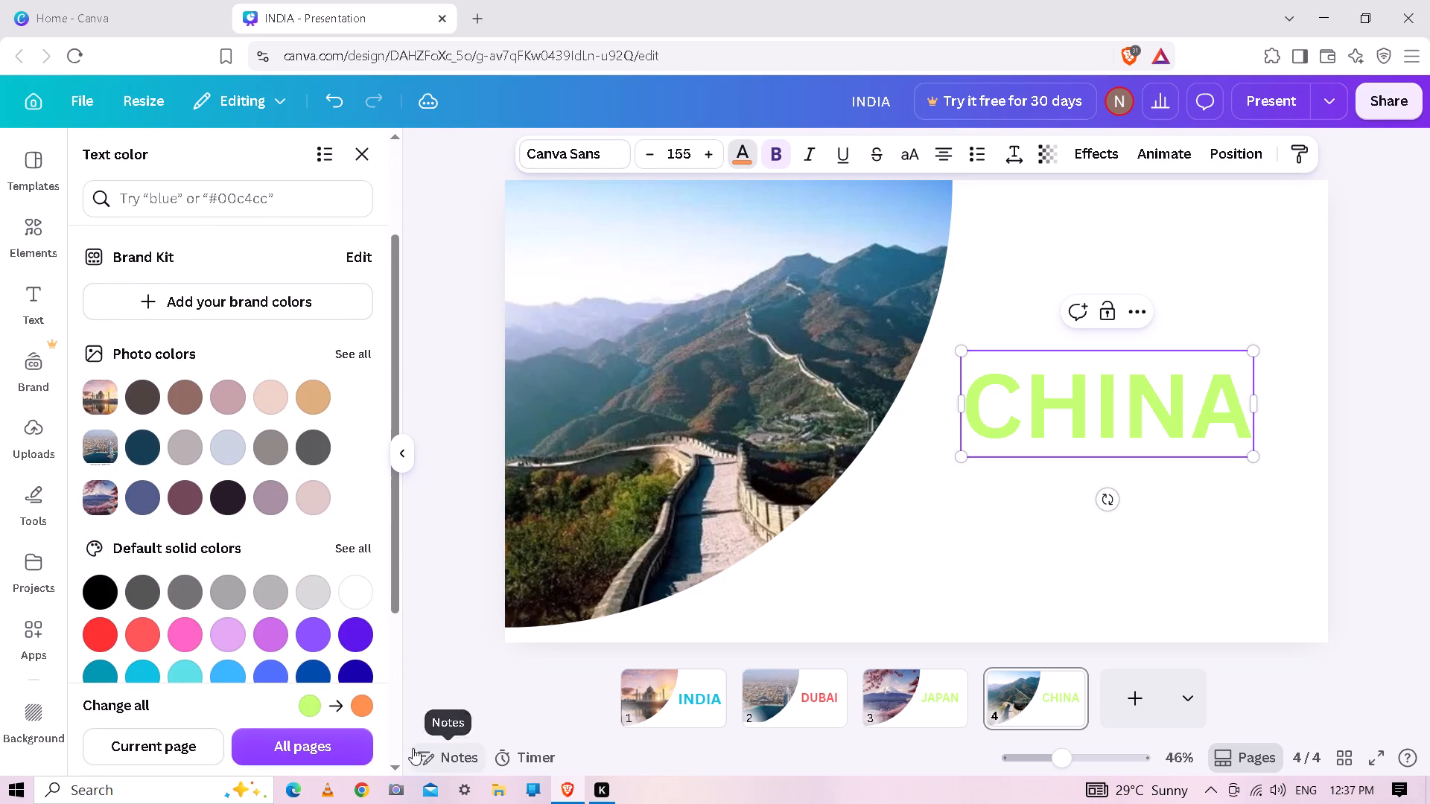
{"action": "left_click", "coordinate": [200, 744]}
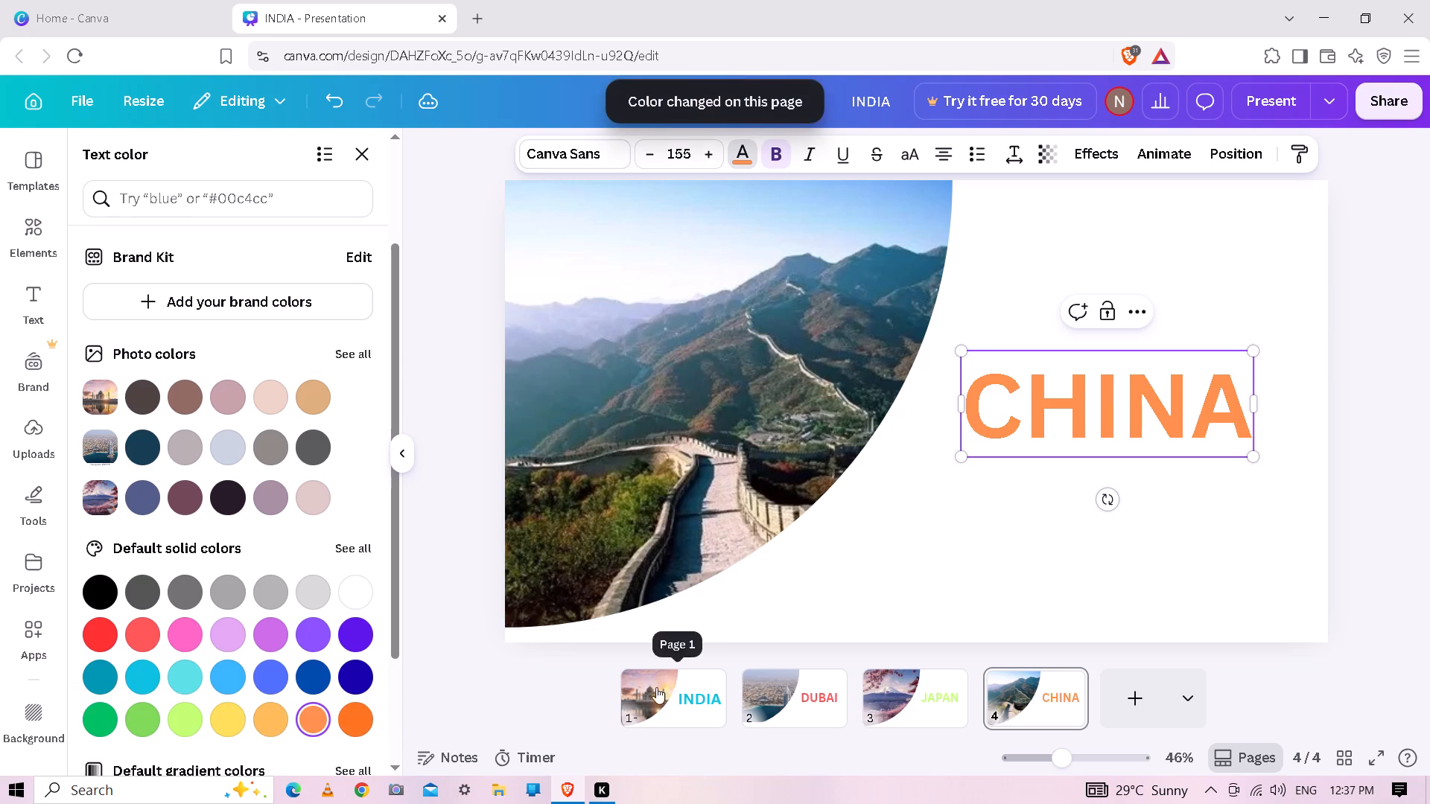
{"action": "left_click", "coordinate": [507, 676]}
{"action": "left_click", "coordinate": [395, 447]}
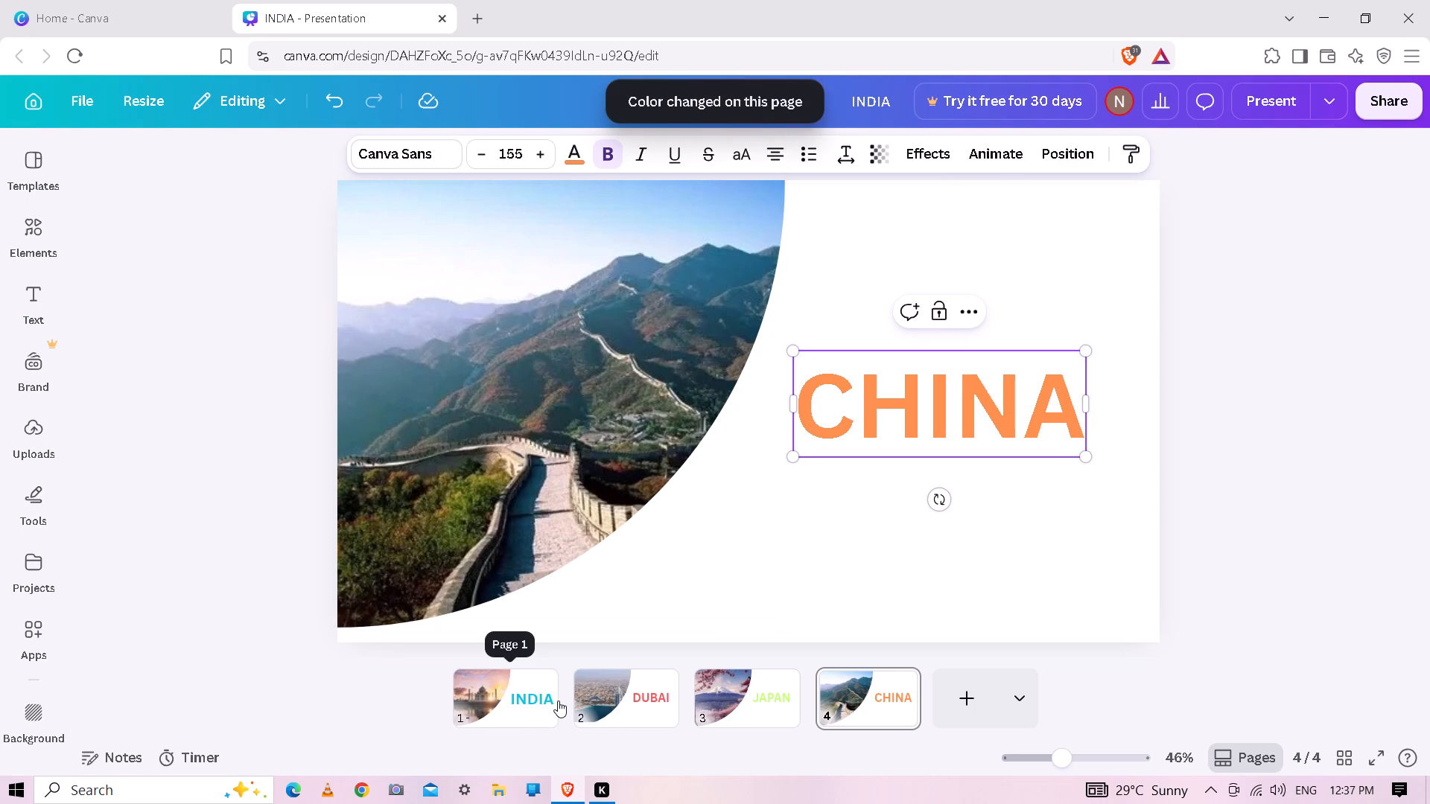
Add a Match & Move transition after the INDIA page and apply it between all pages.
{"action": "left_click", "coordinate": [534, 703]}
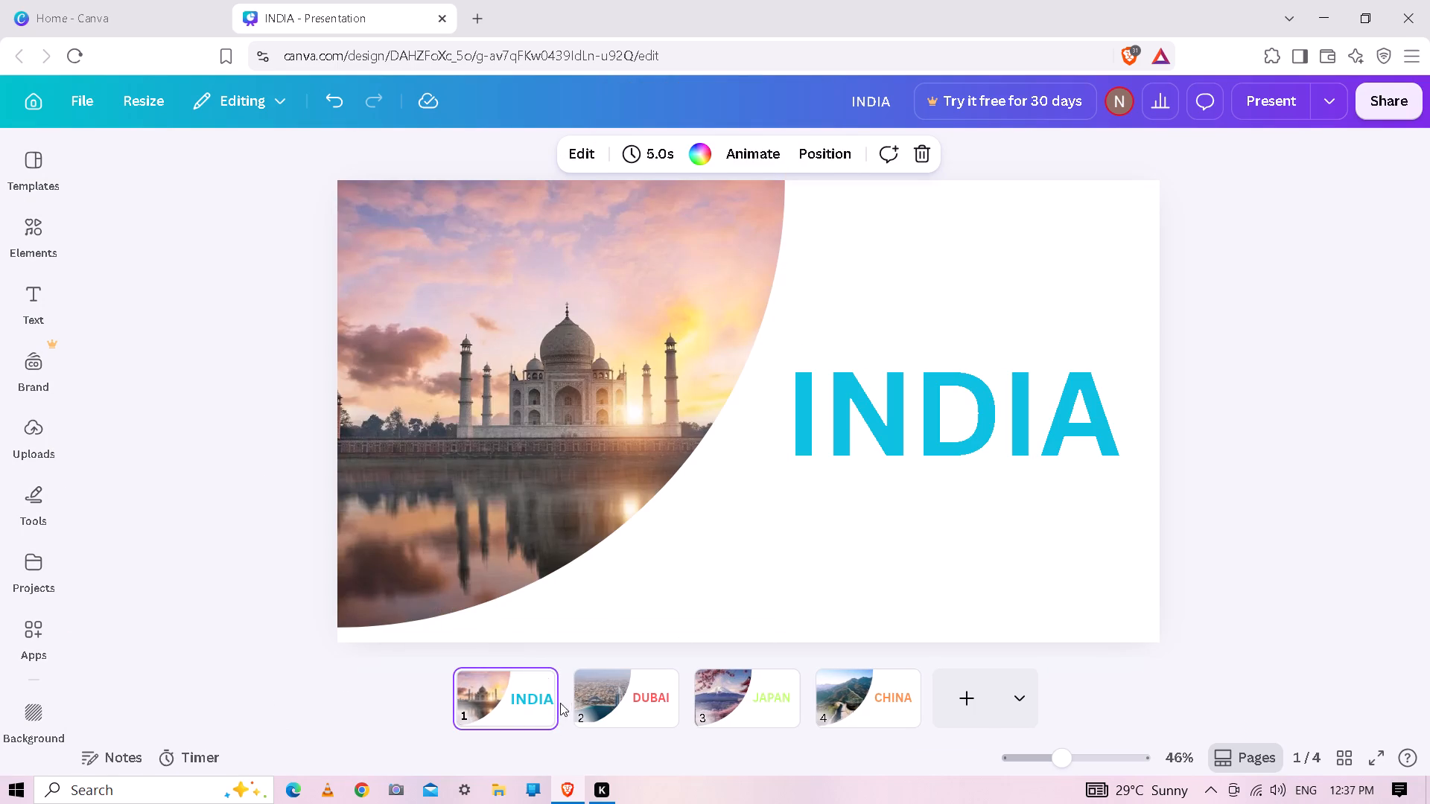
{"action": "left_click", "coordinate": [564, 703]}
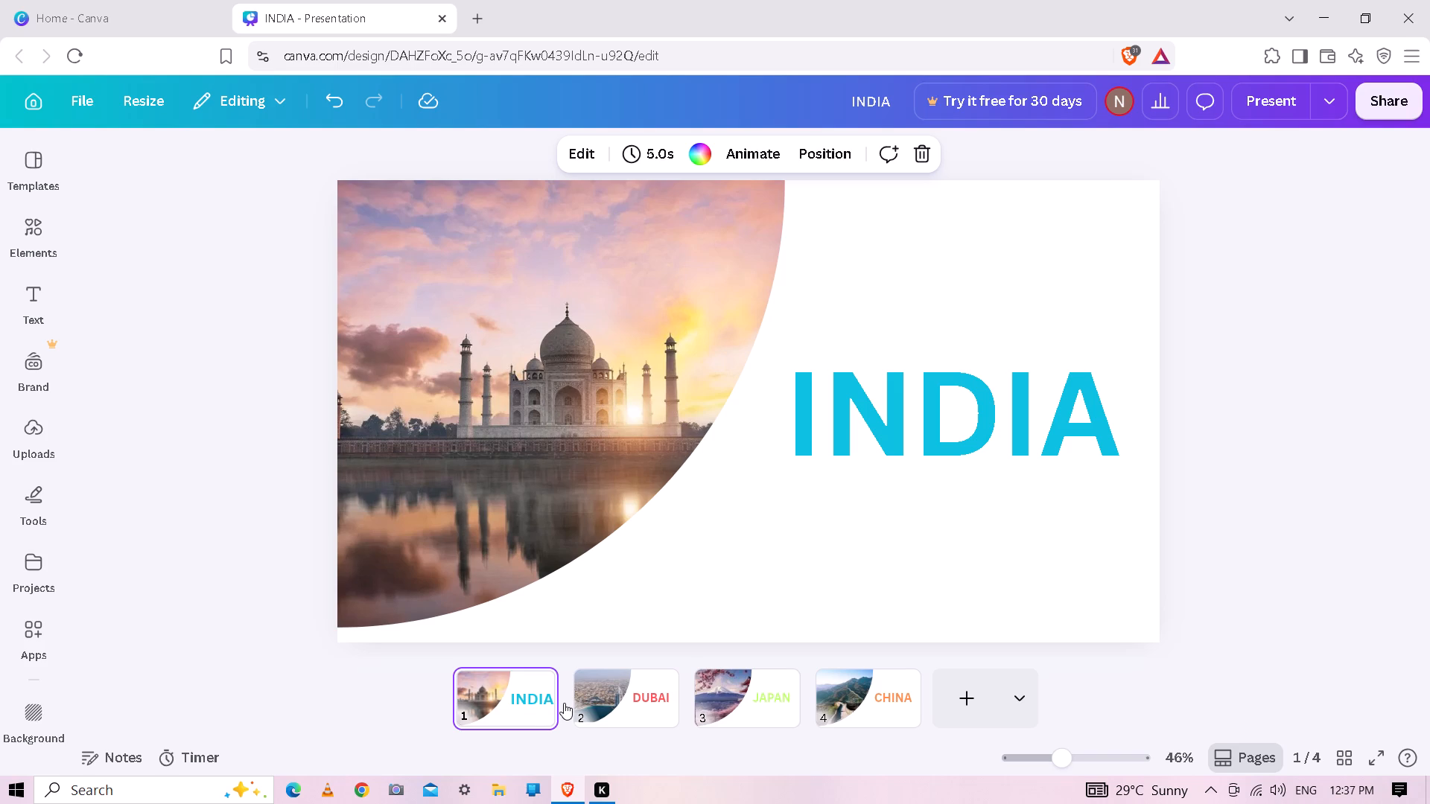
{"action": "left_click", "coordinate": [564, 703]}
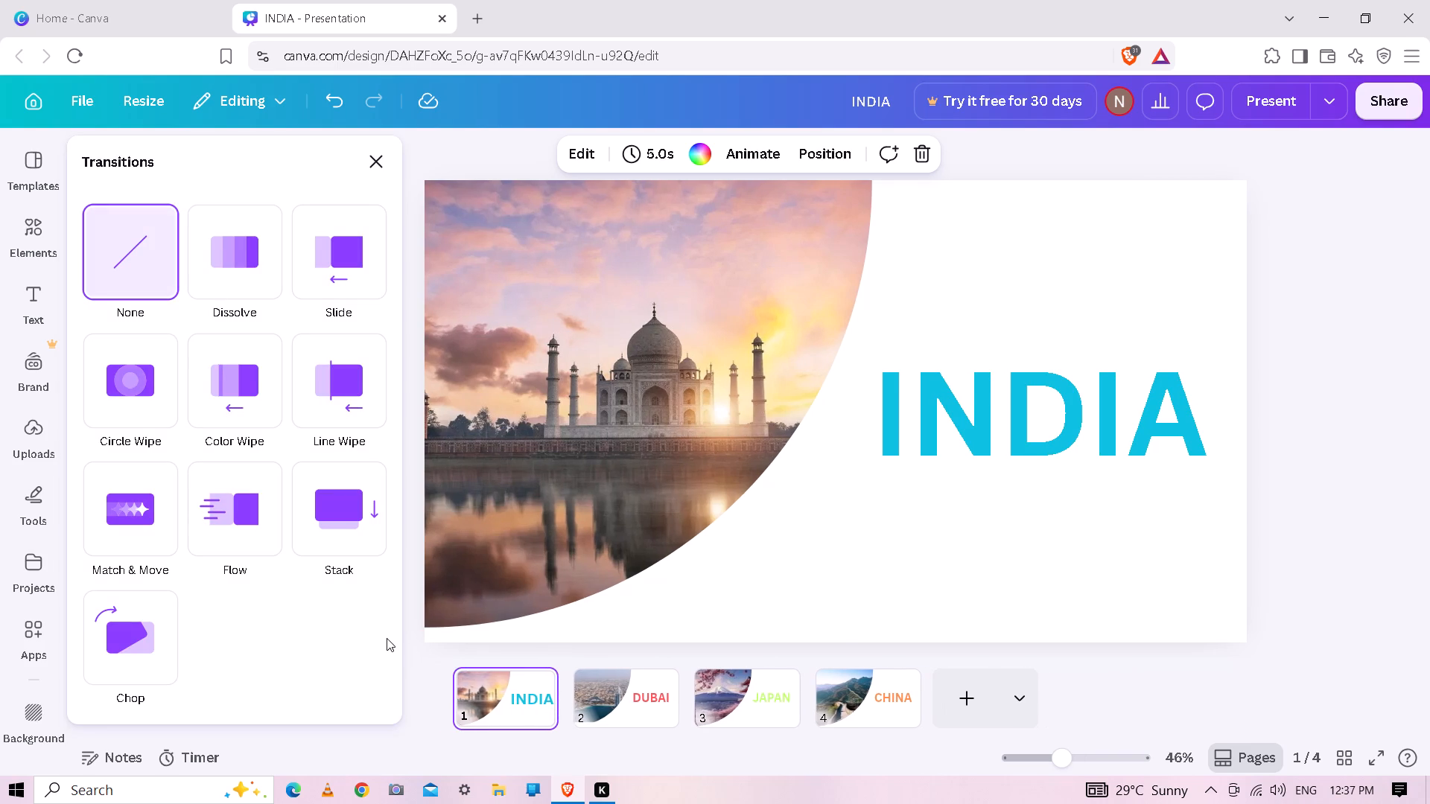
{"action": "left_click", "coordinate": [143, 509]}
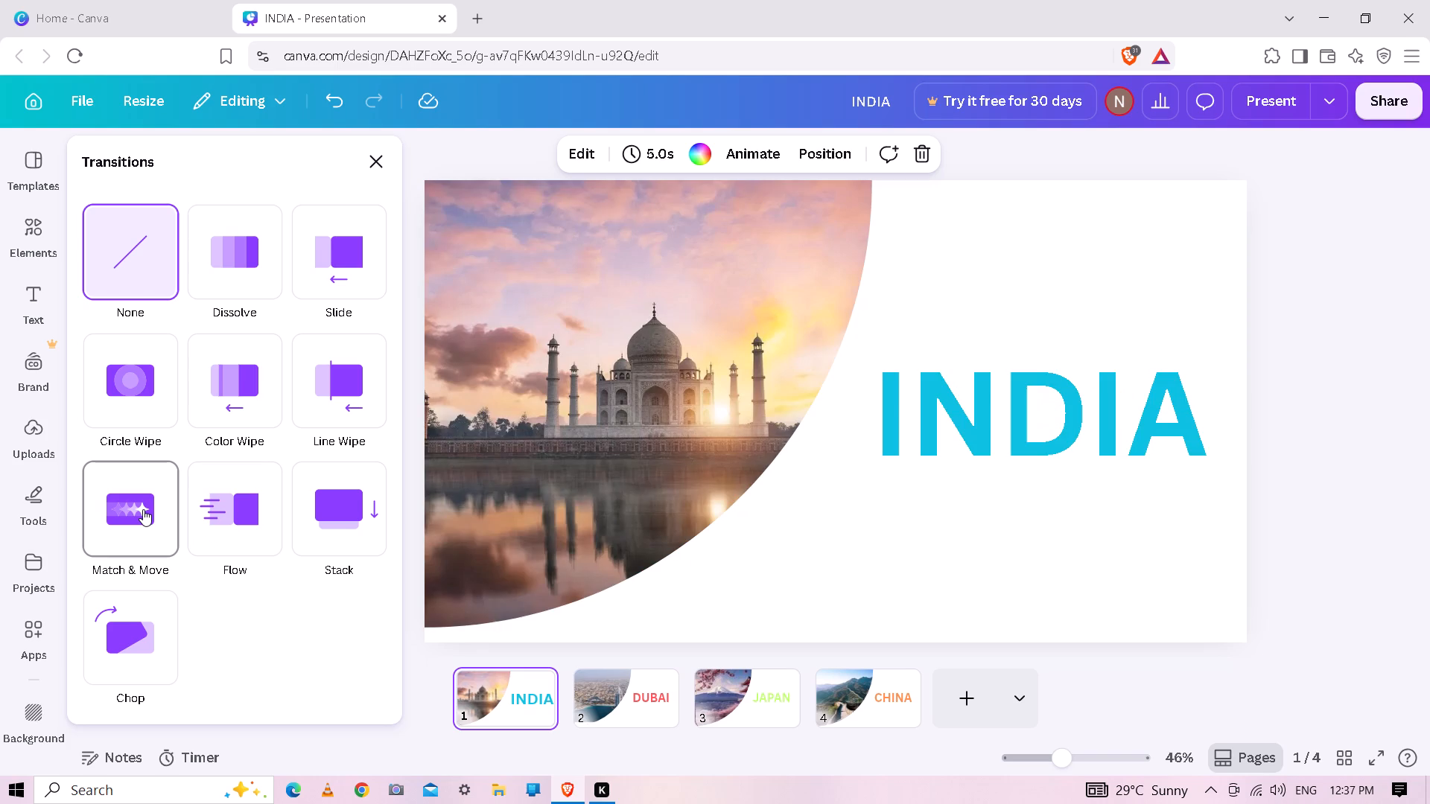
{"action": "left_click", "coordinate": [143, 509]}
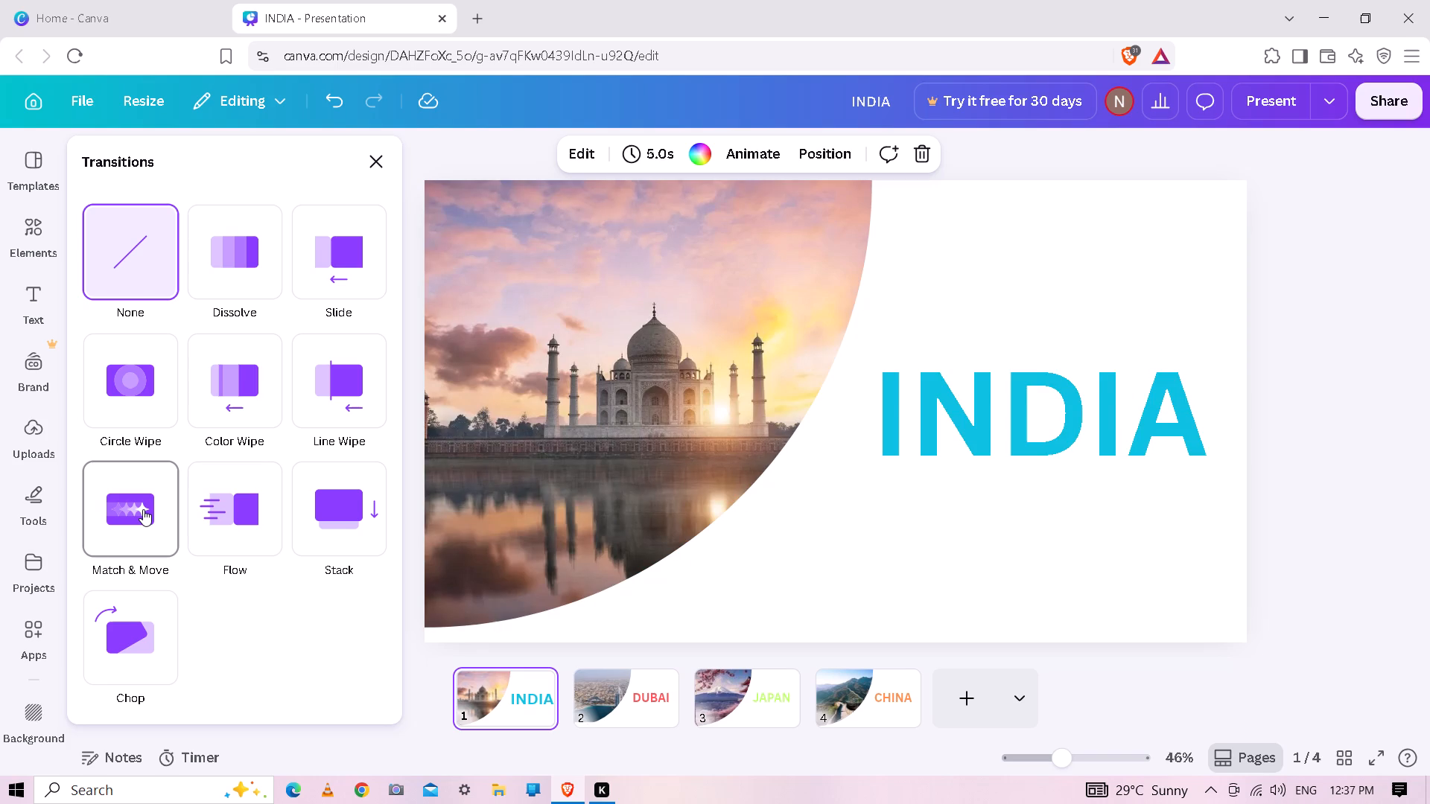
{"action": "right_click", "coordinate": [143, 509]}
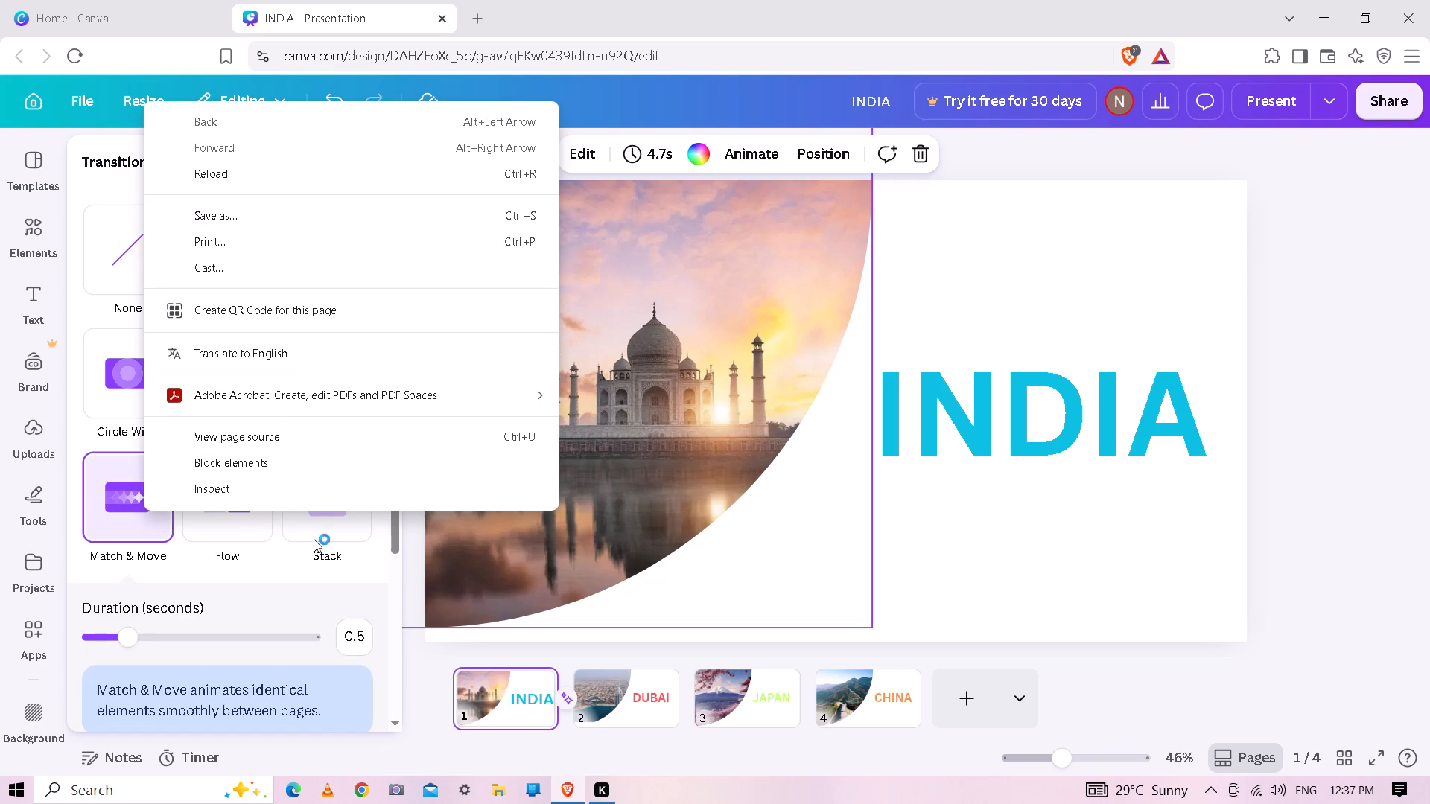
{"action": "left_click", "coordinate": [393, 595]}
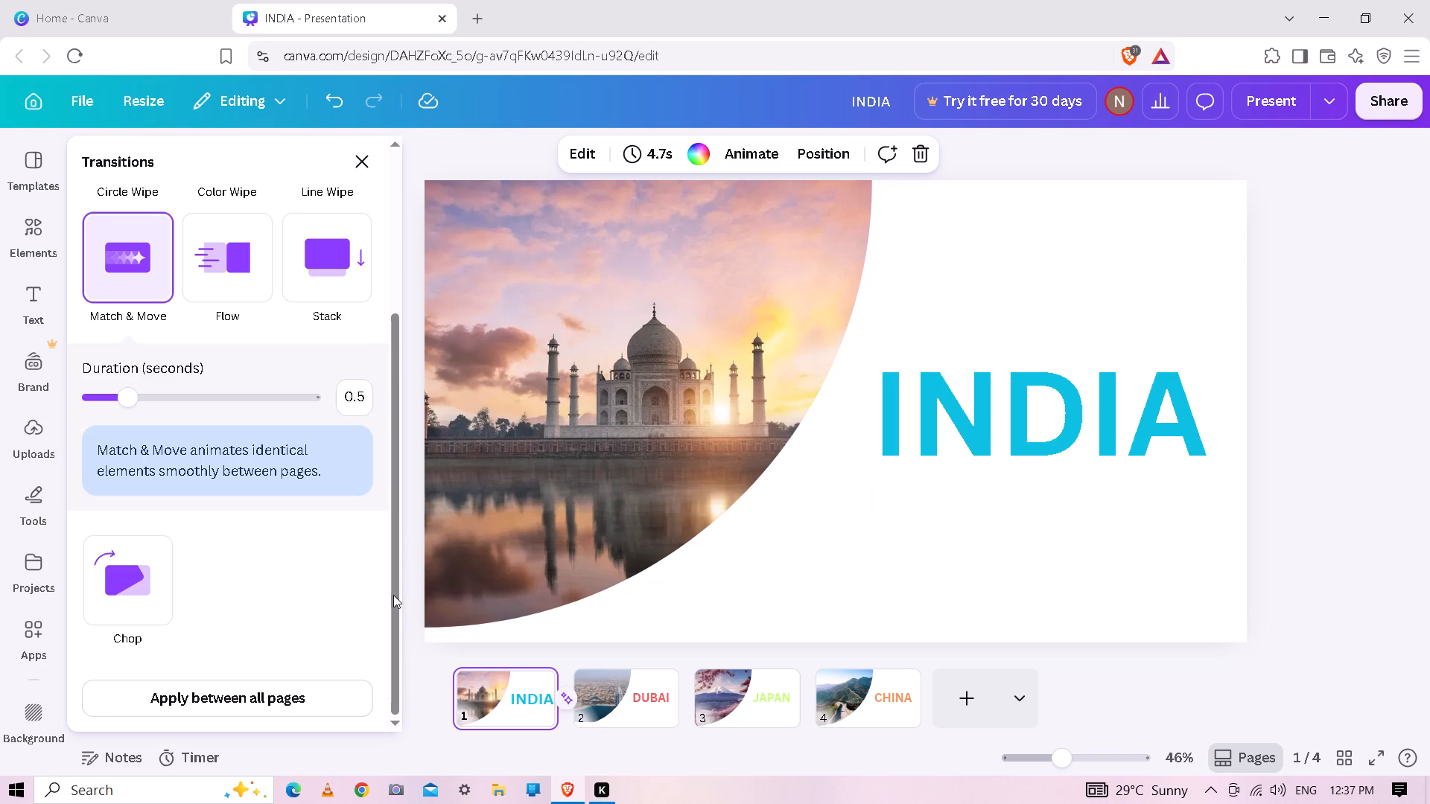
{"action": "left_click", "coordinate": [260, 692]}
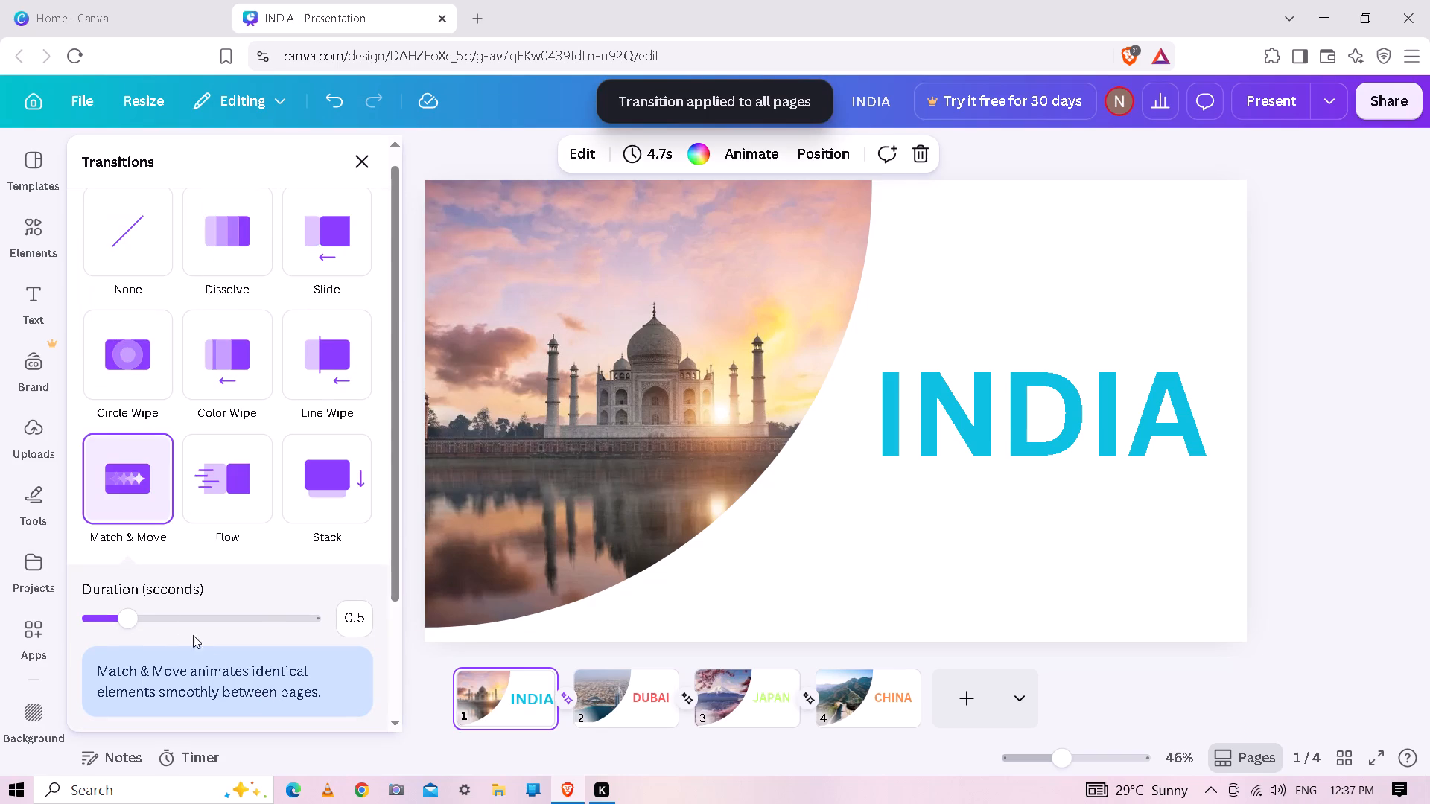
Set the Match & Move transition duration to 2 seconds, apply it between all pages, and close the transition options.
{"action": "left_click_drag", "start_coordinate": [120, 612], "coordinate": [144, 619]}
{"action": "left_click_drag", "start_coordinate": [144, 619], "coordinate": [175, 622]}
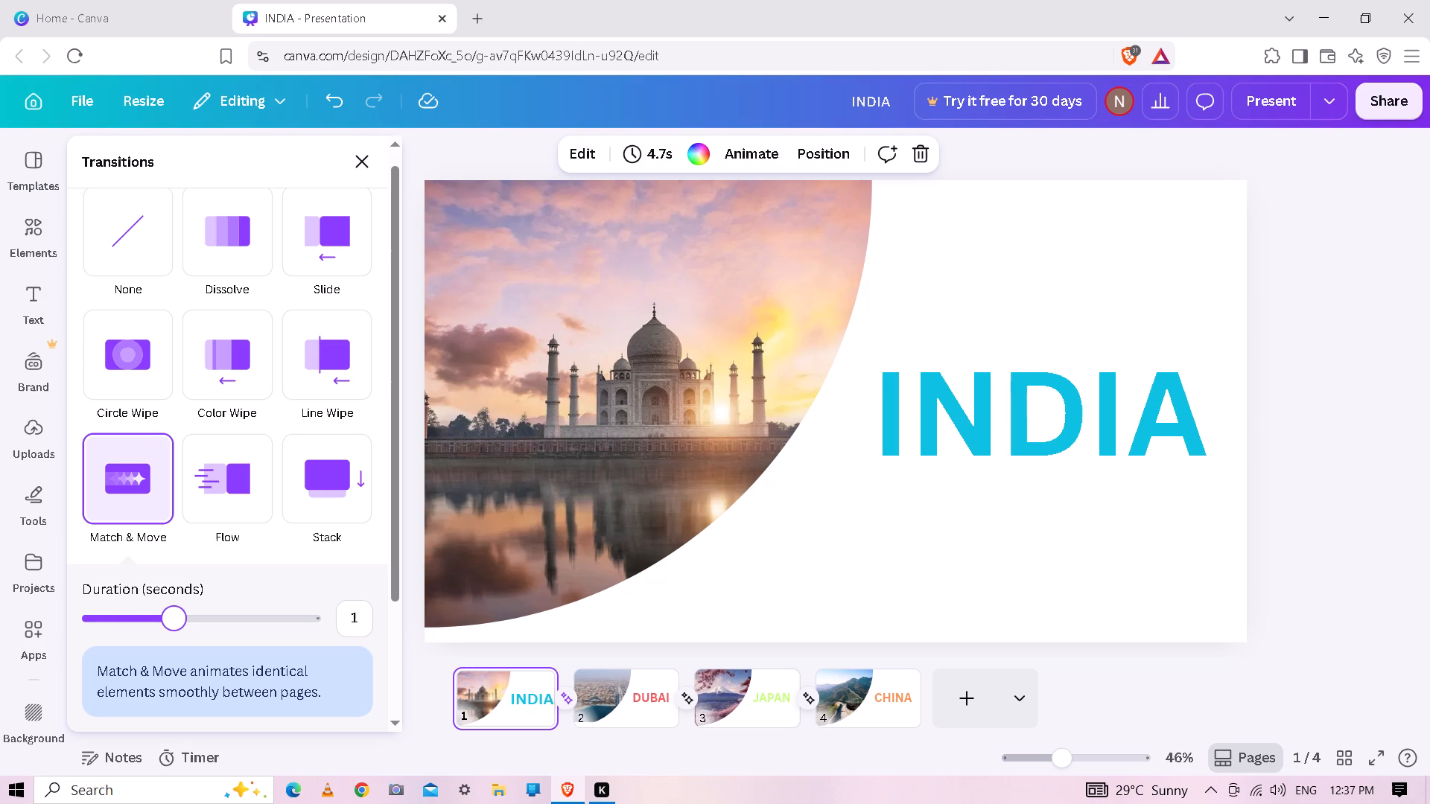
{"action": "left_click_drag", "start_coordinate": [175, 622], "coordinate": [285, 638]}
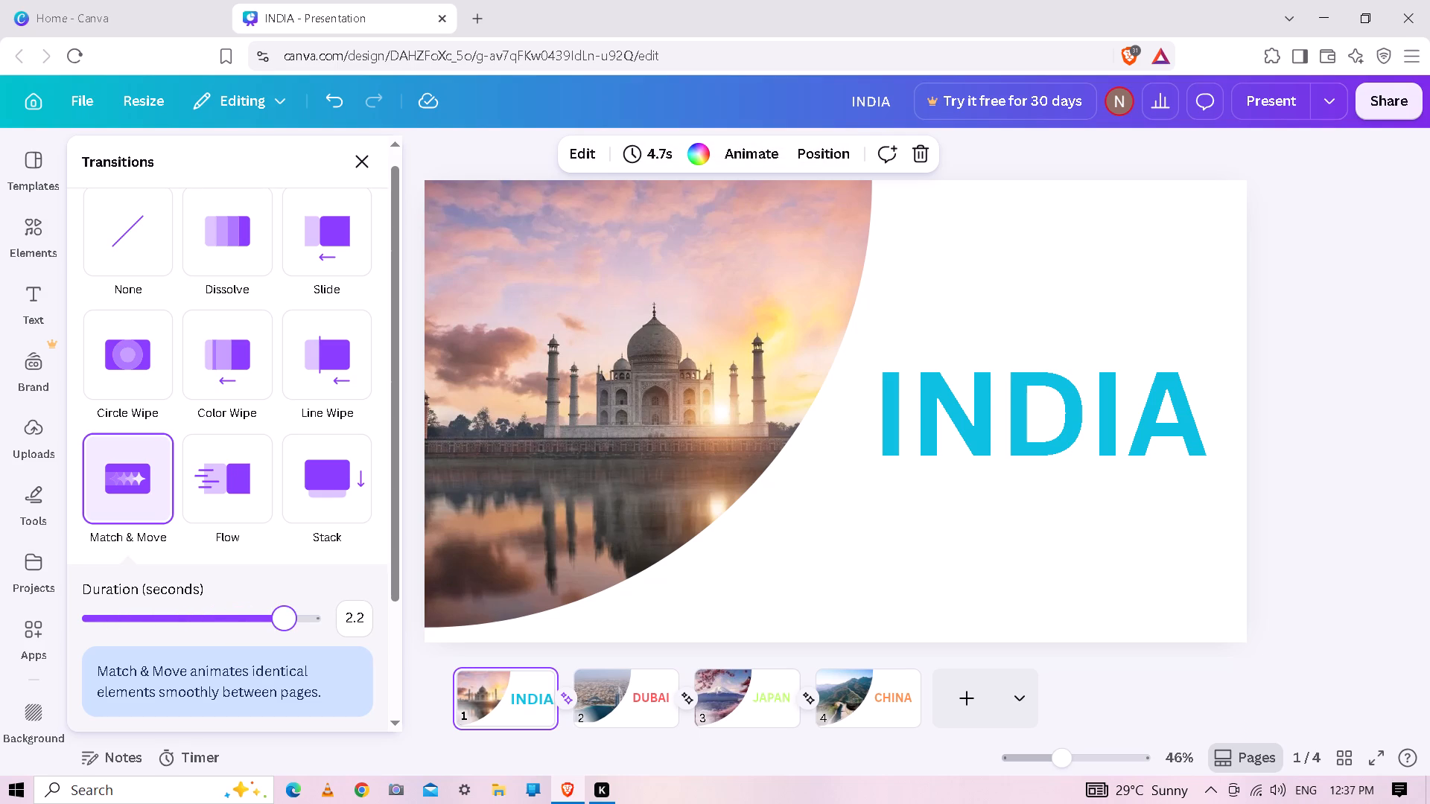
{"action": "left_click_drag", "start_coordinate": [285, 638], "coordinate": [290, 640]}
{"action": "left_click_drag", "start_coordinate": [290, 640], "coordinate": [270, 643]}
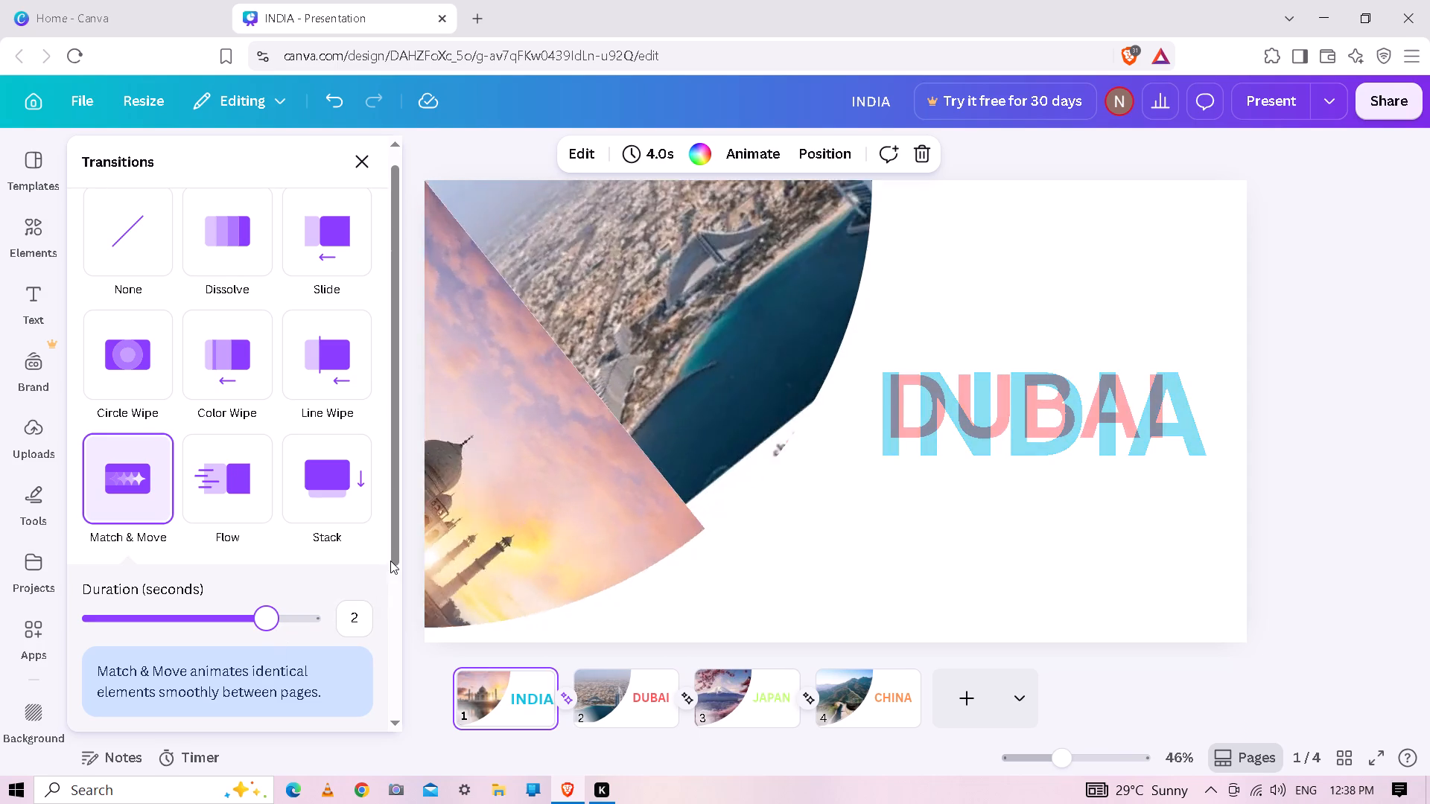
{"action": "left_click_drag", "start_coordinate": [393, 553], "coordinate": [387, 715]}
{"action": "left_click", "coordinate": [311, 704]}
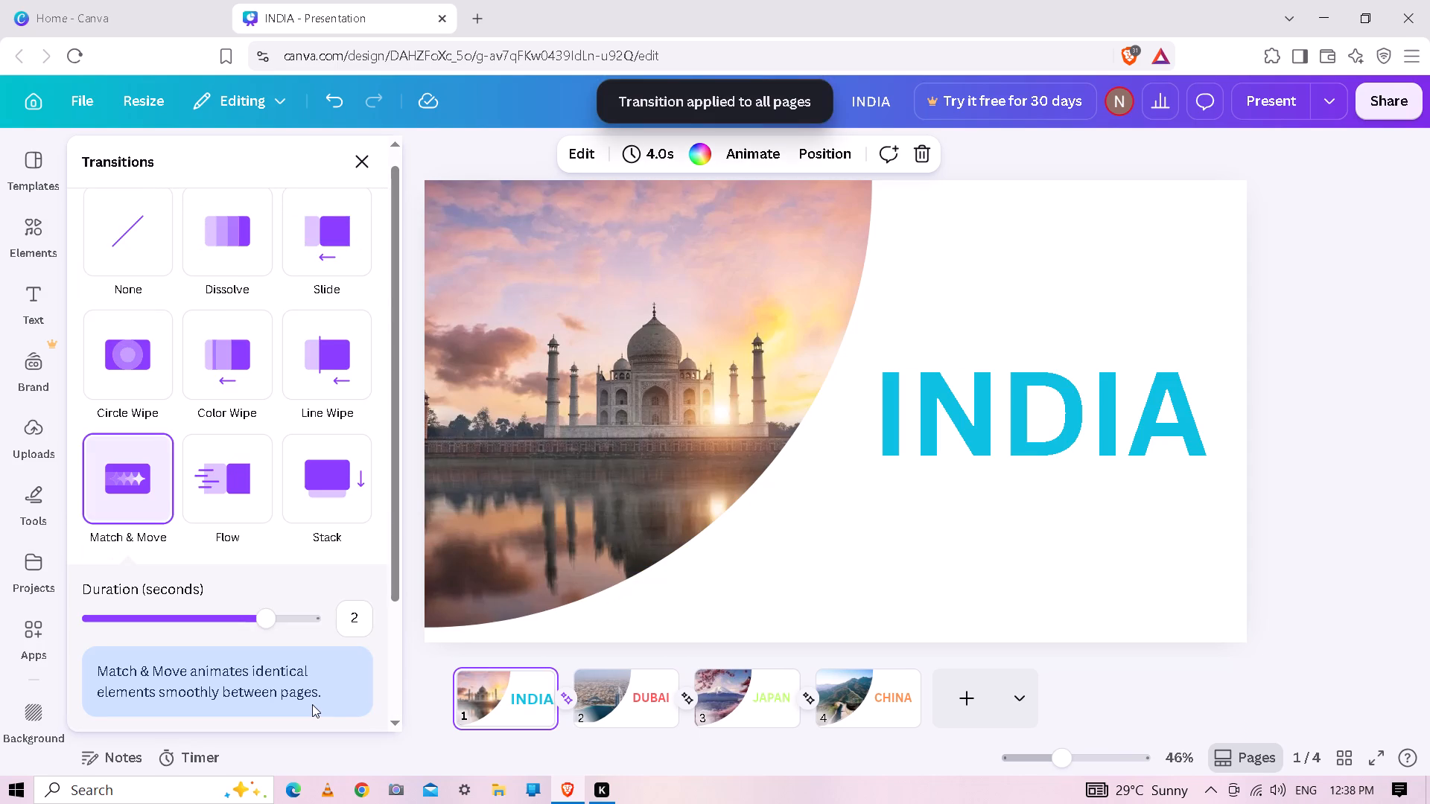
{"action": "left_click", "coordinate": [1306, 600]}
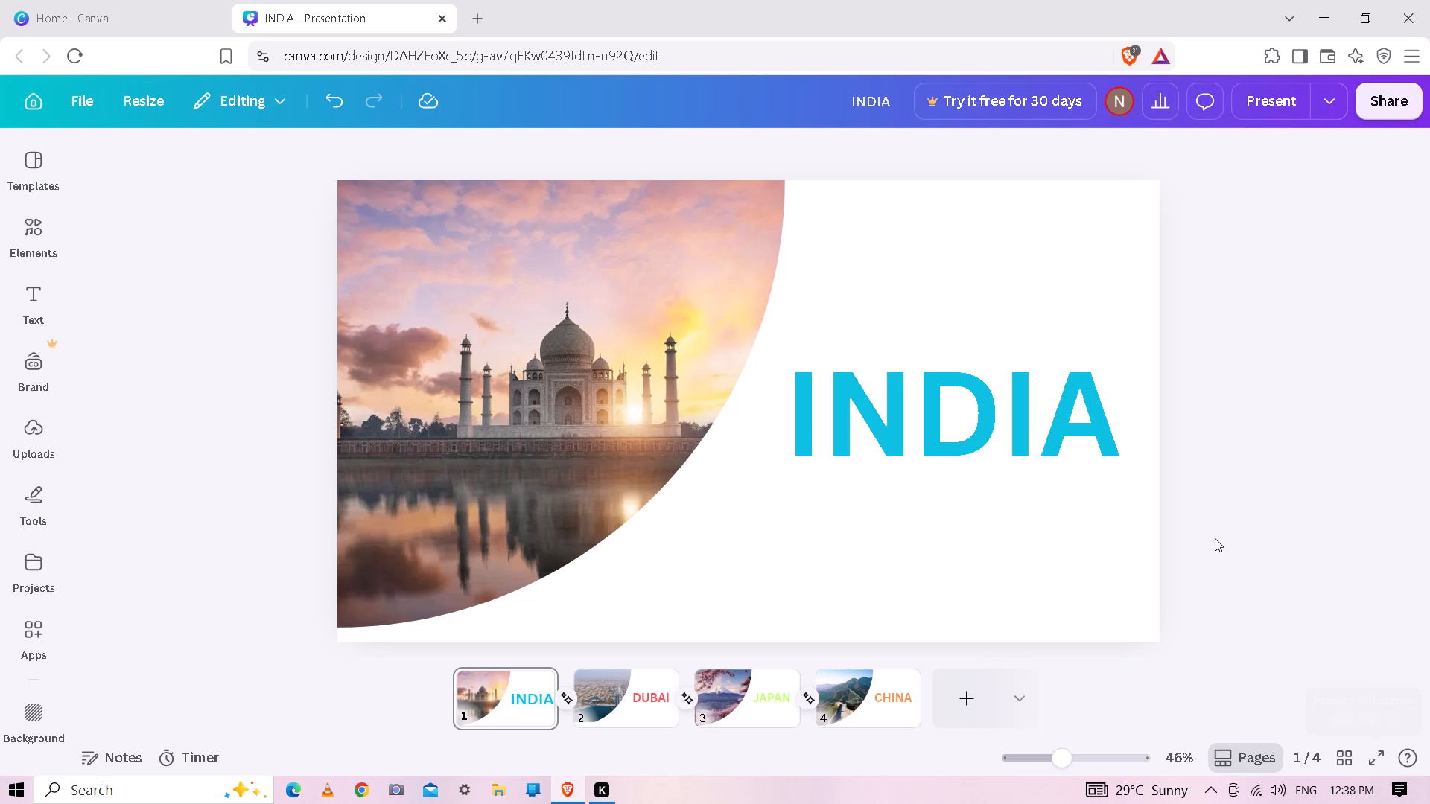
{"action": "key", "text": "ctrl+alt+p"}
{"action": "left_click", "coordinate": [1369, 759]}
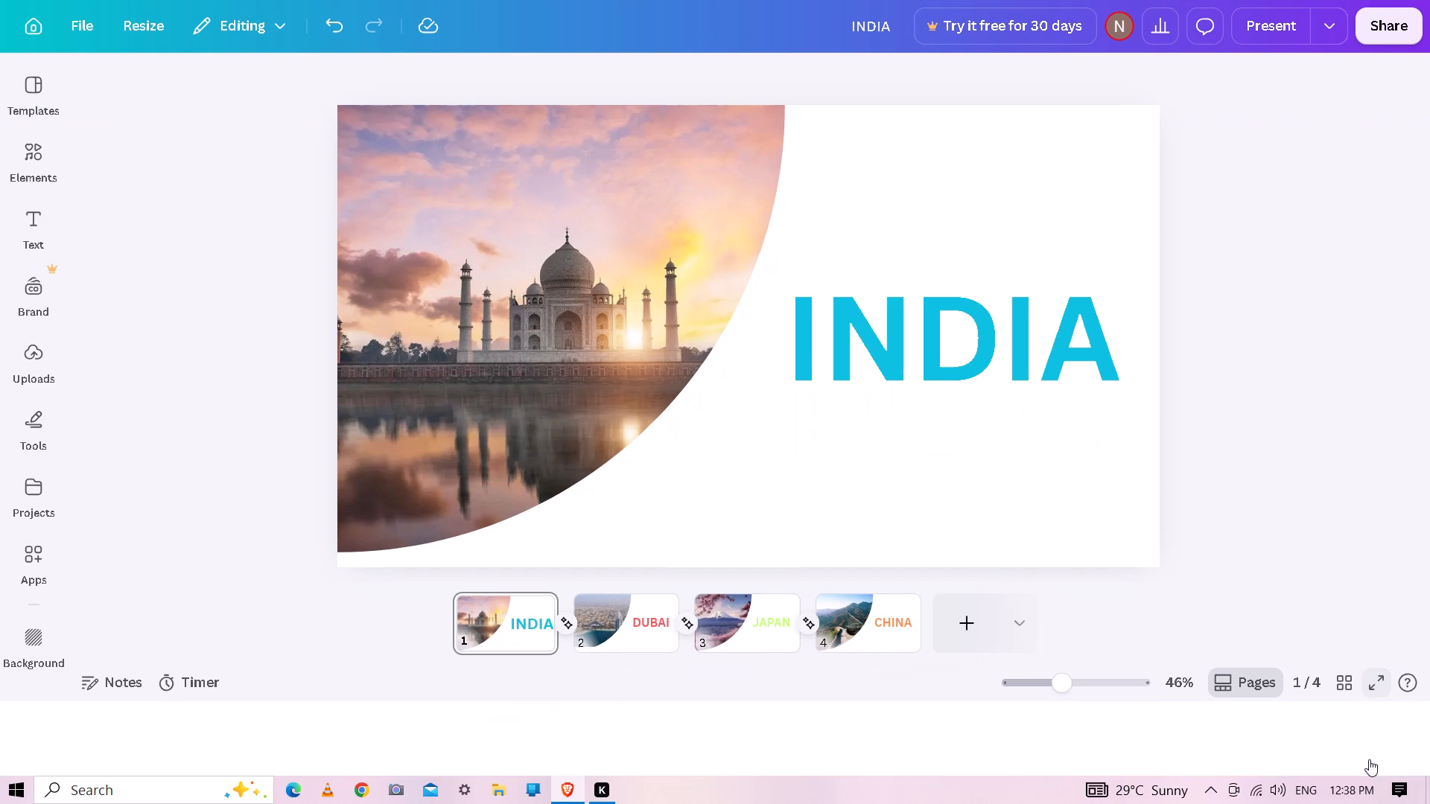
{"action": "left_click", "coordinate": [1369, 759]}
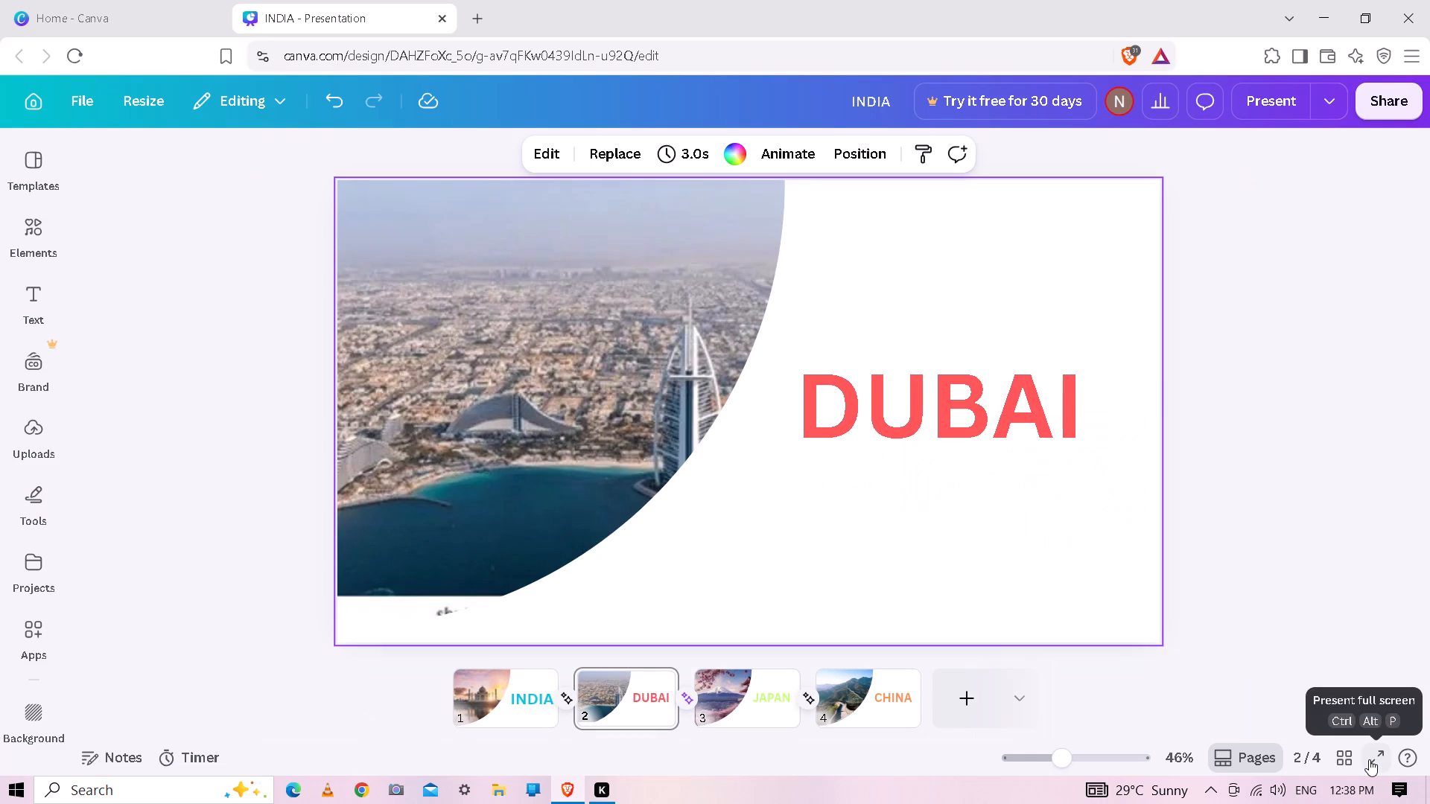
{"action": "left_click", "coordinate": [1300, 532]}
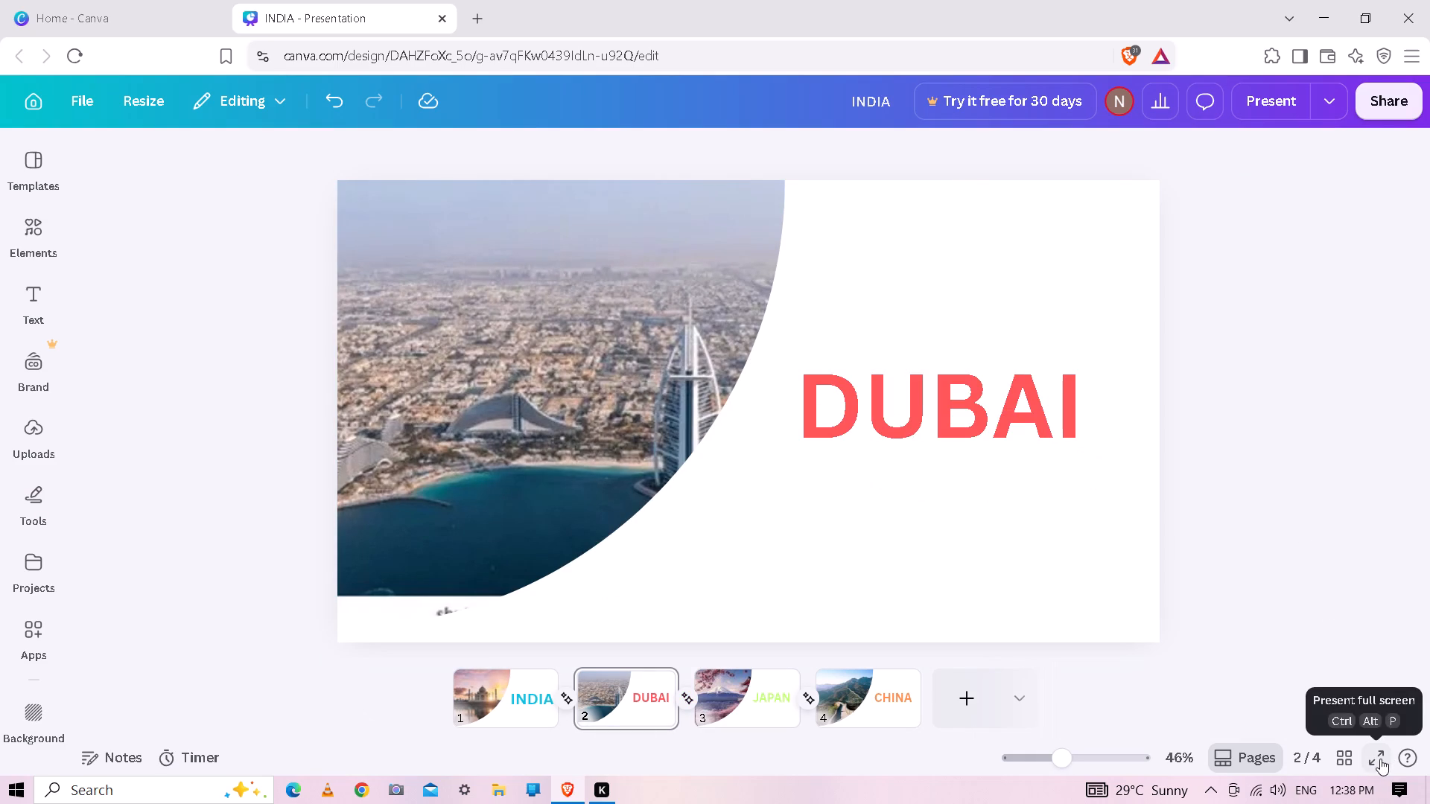
Present the deck full screen from the INDIA page, advance through DUBAI and JAPAN to CHINA, and exit the presentation.
{"action": "left_click", "coordinate": [537, 721]}
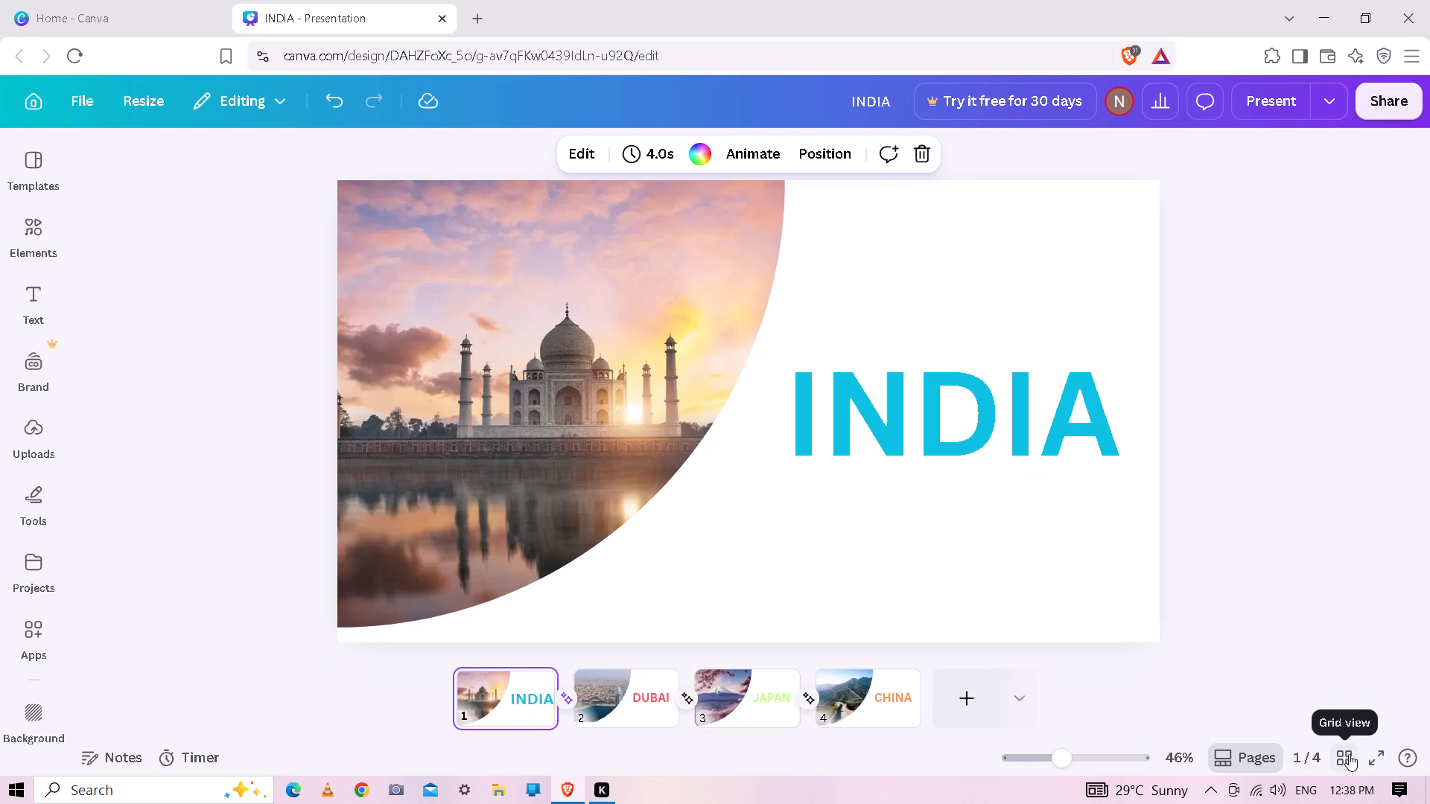
{"action": "left_click", "coordinate": [1371, 757]}
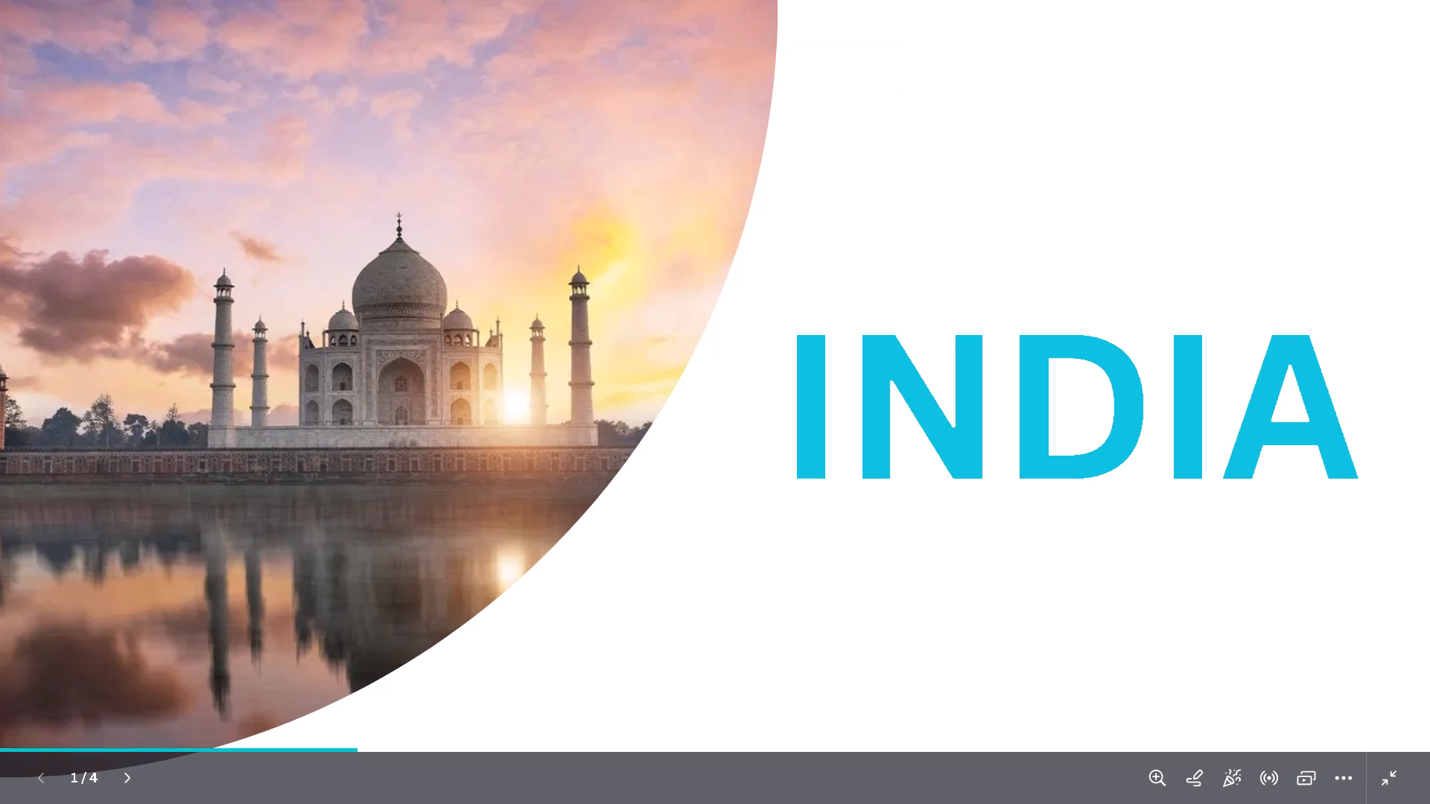
{"action": "key", "text": "space"}
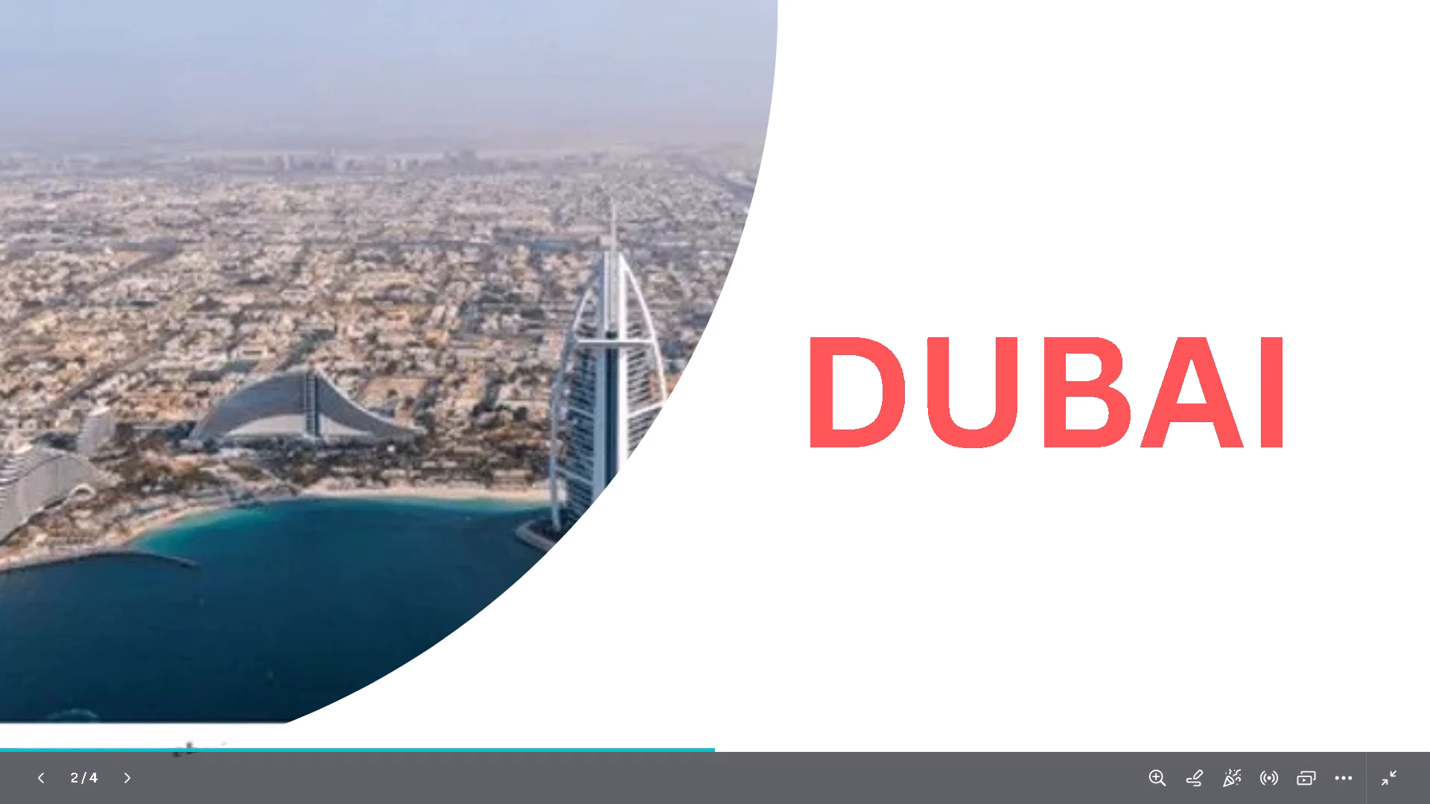
{"action": "key", "text": "space"}
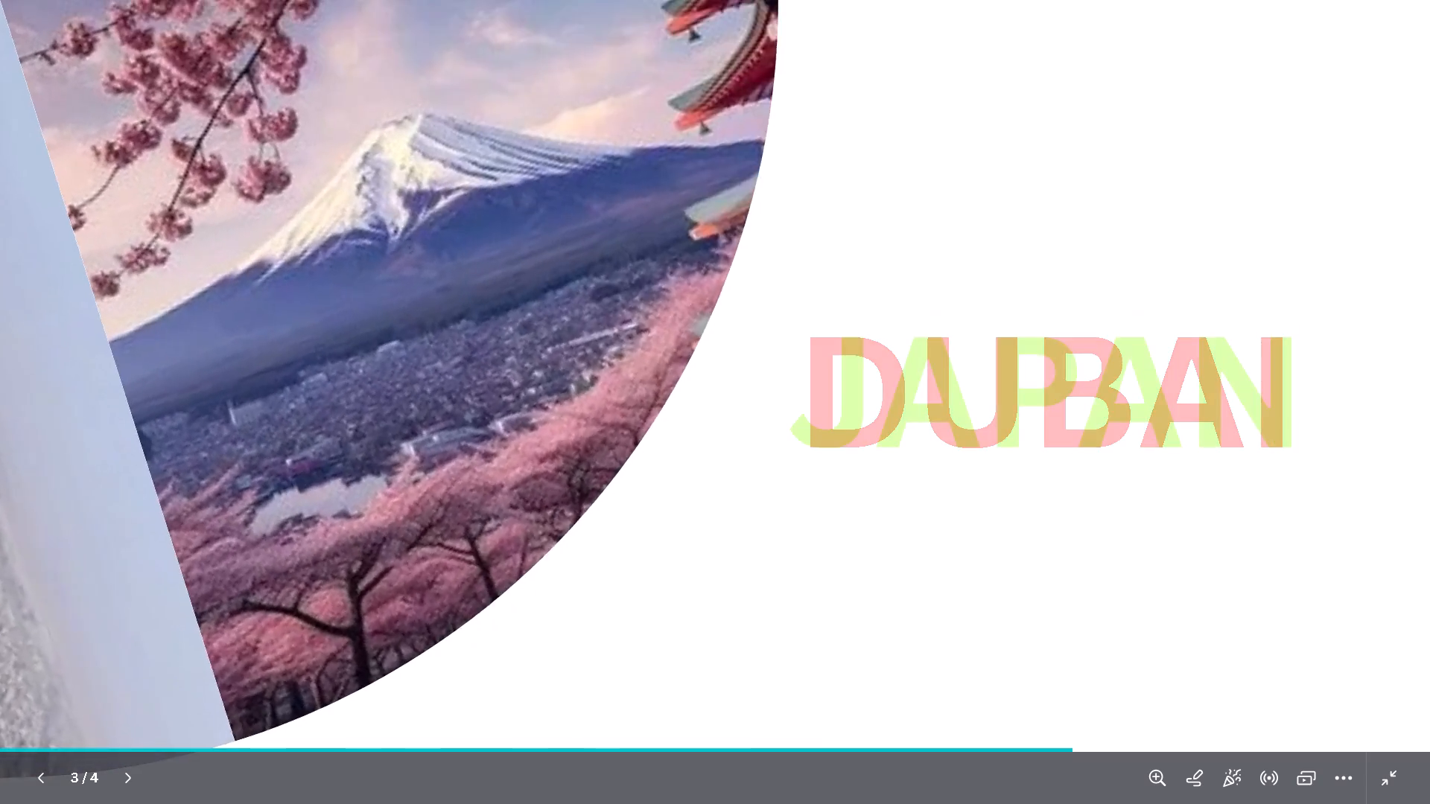
{"action": "key", "text": "space"}
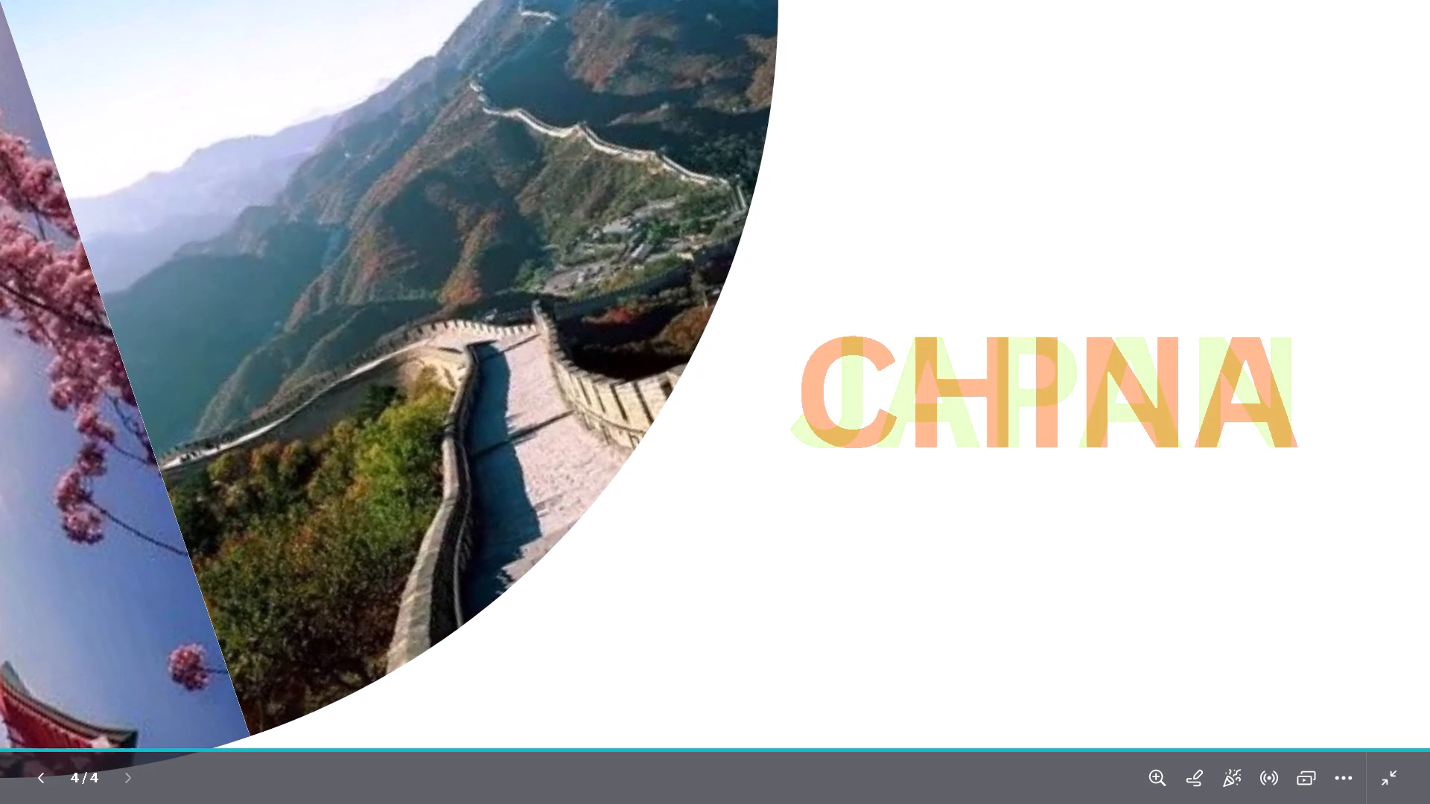
{"action": "key", "text": "space"}
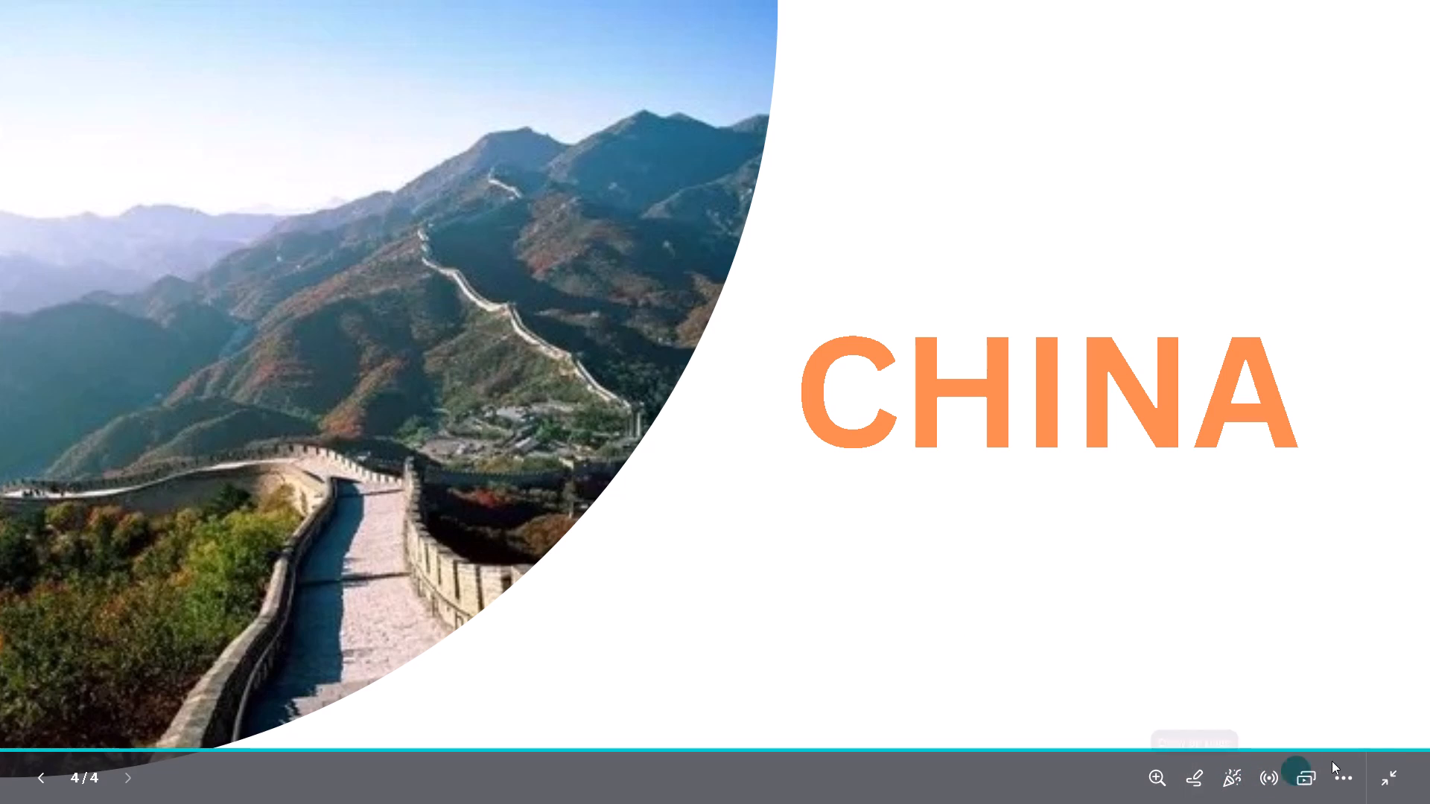
{"action": "left_click", "coordinate": [1386, 776]}
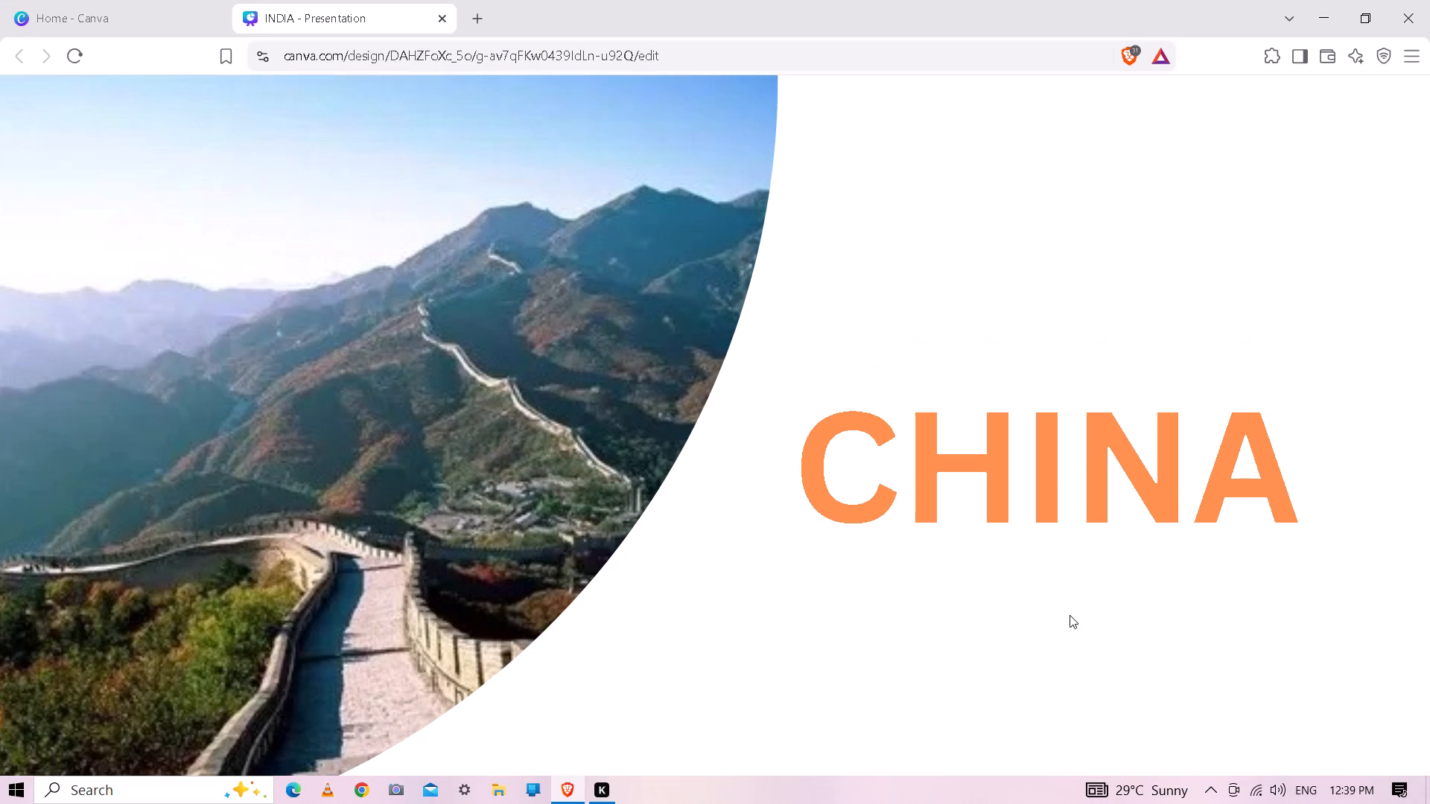
{"action": "left_click", "coordinate": [1209, 647]}
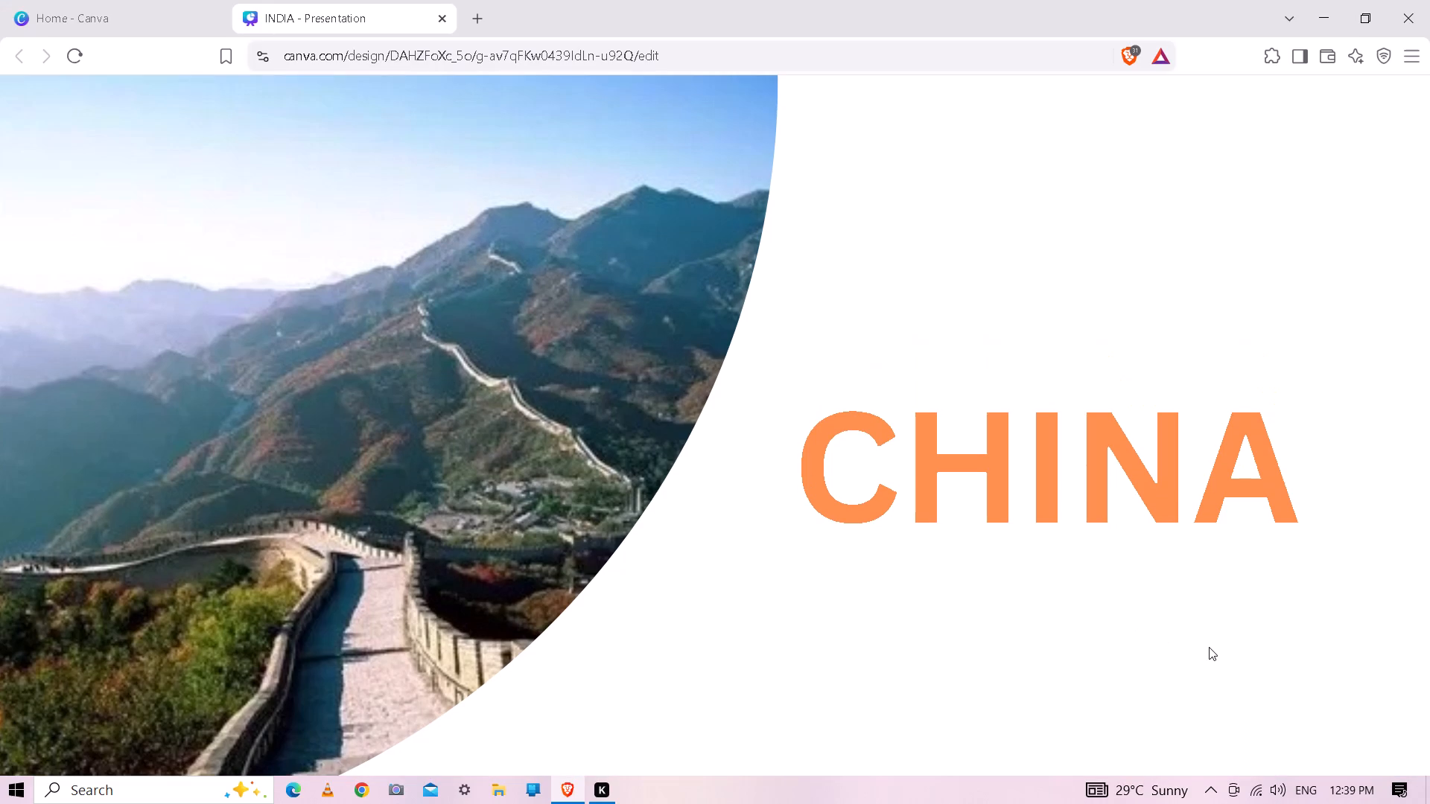